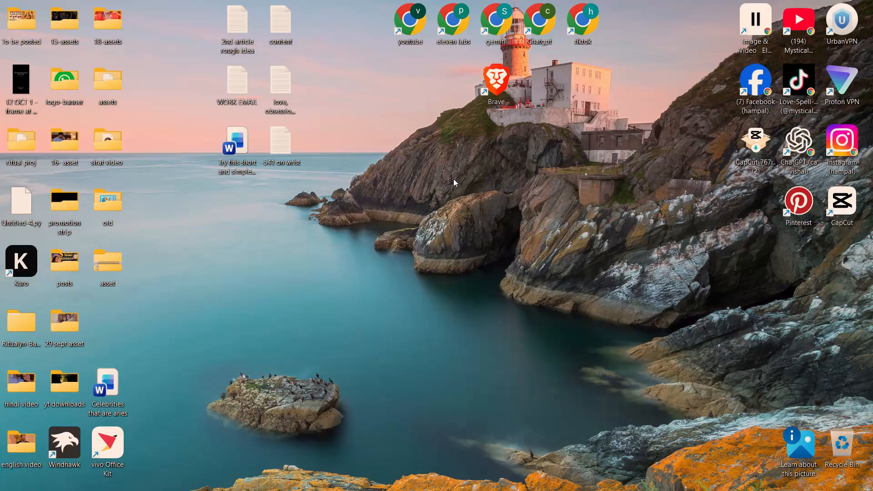
Open Pinterest and look through the created pins on the Mystical Castings profile.
left_click(674, 225)
double_click(813, 200)
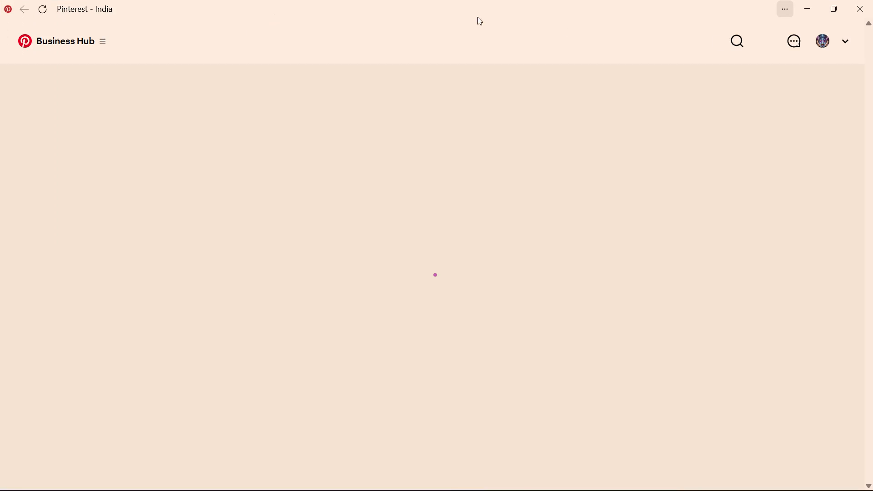
left_click(819, 42)
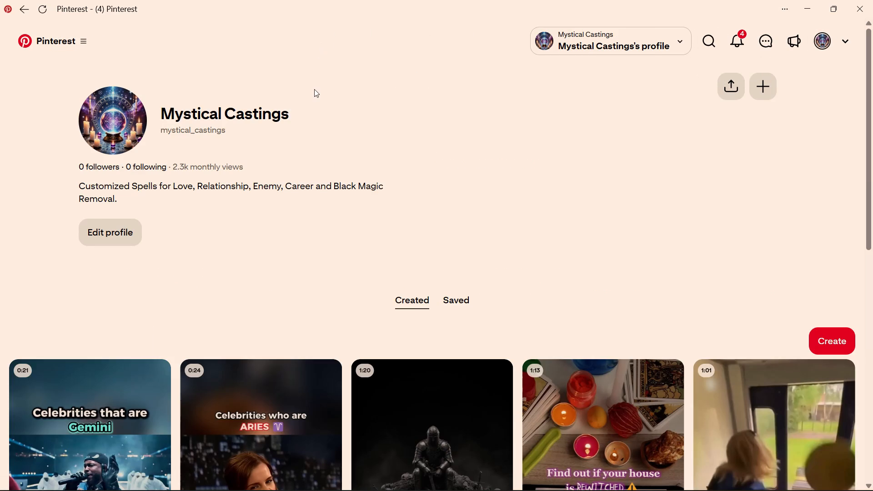
scroll(321, 91, "down", 2)
scroll(167, 157, "down", 2)
scroll(206, 158, "down", 2)
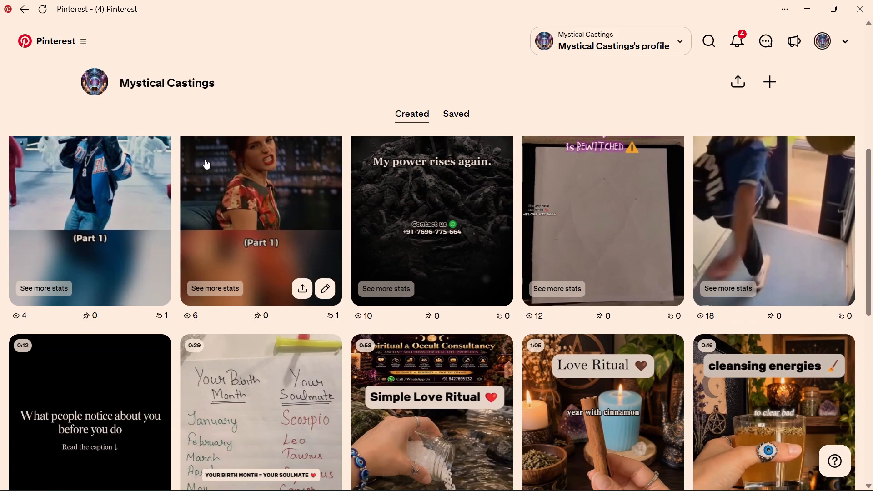
Look through the remaining created pins and their stats on the Mystical Castings Pinterest profile, and close the window.
scroll(205, 159, "down", 5)
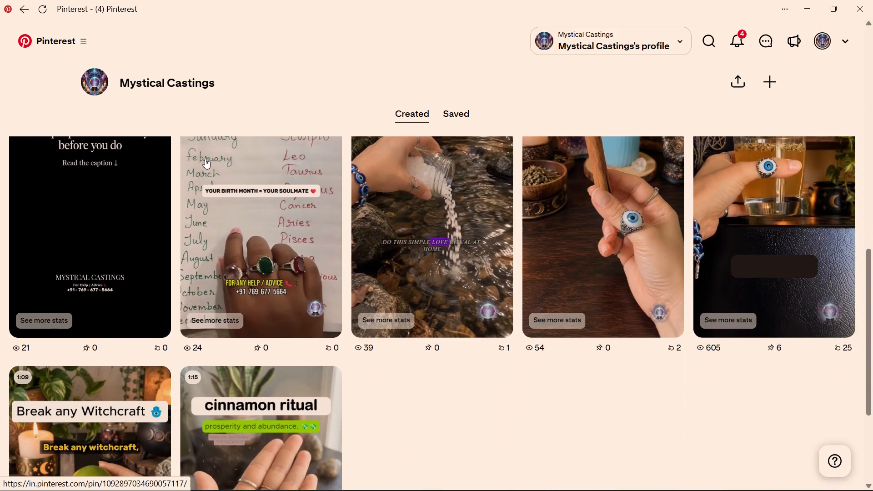
scroll(205, 159, "down", 5)
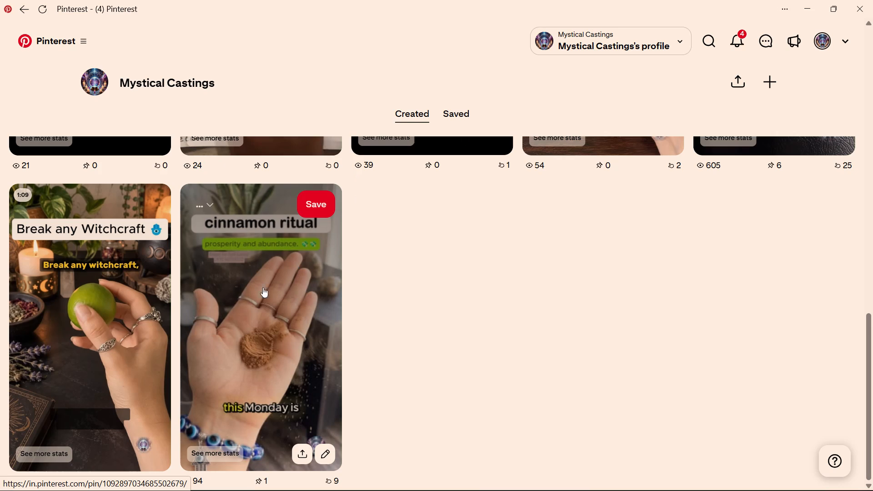
scroll(219, 275, "down", 1)
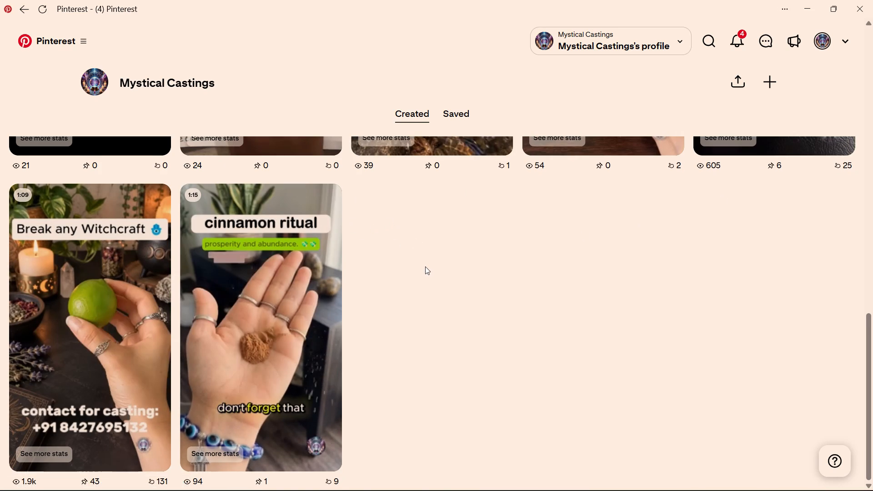
scroll(425, 266, "up", 11)
left_click(872, 0)
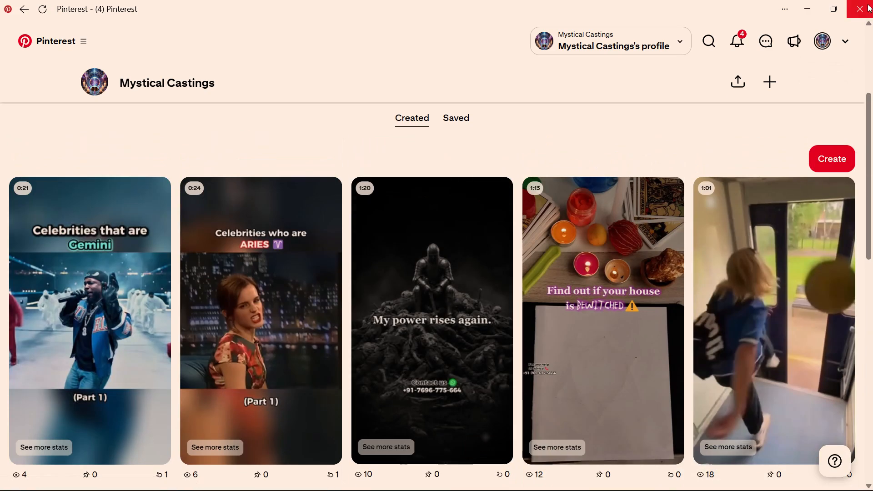
Switch to Instagram, review the mysticalcastings profile's reels and notifications, and close the window.
left_click(584, 292)
double_click(861, 141)
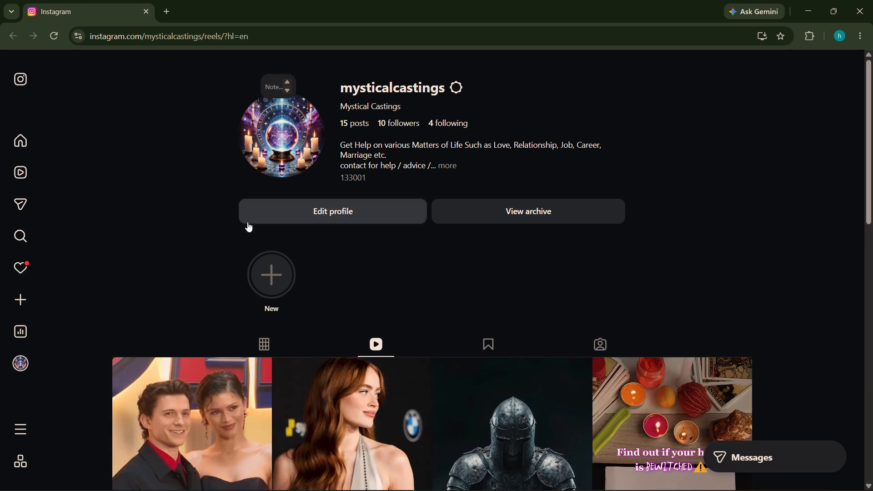
scroll(150, 240, "down", 3)
scroll(115, 197, "down", 1)
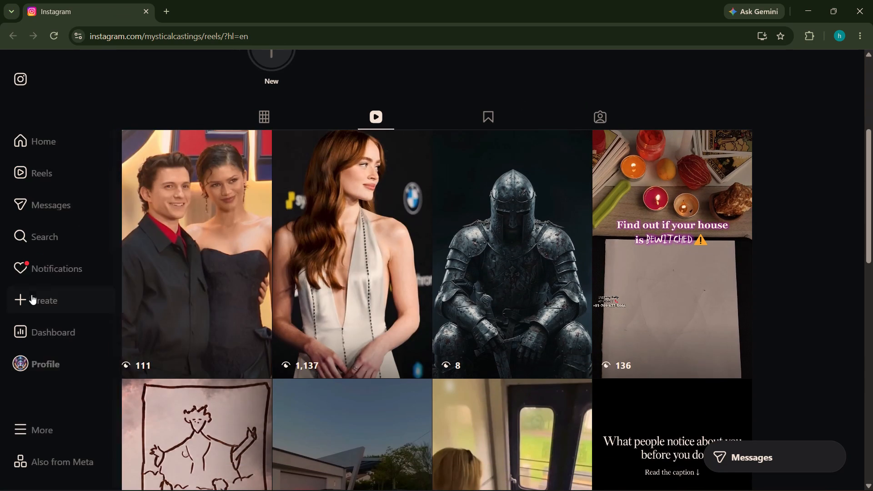
left_click(30, 271)
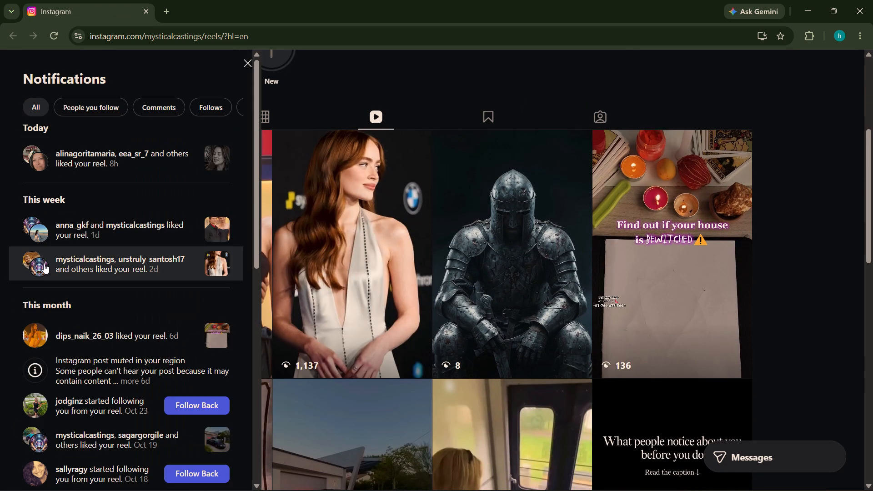
left_click(239, 61)
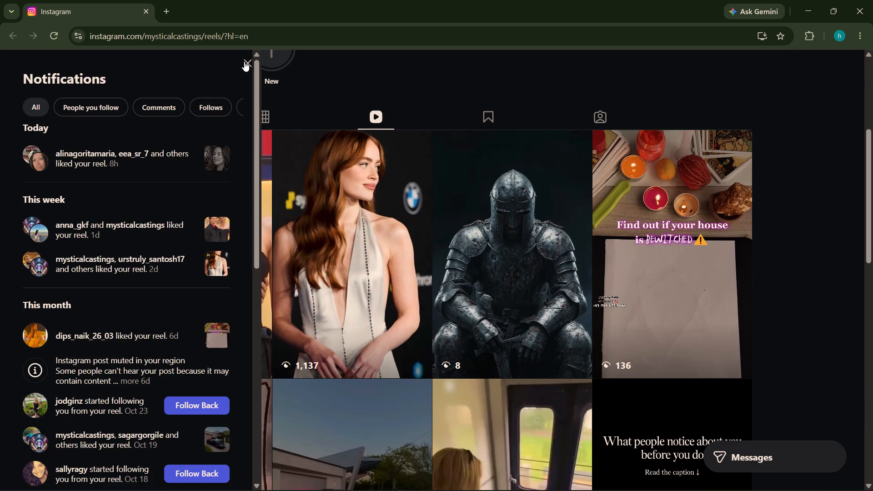
left_click(244, 61)
scroll(360, 88, "up", 5)
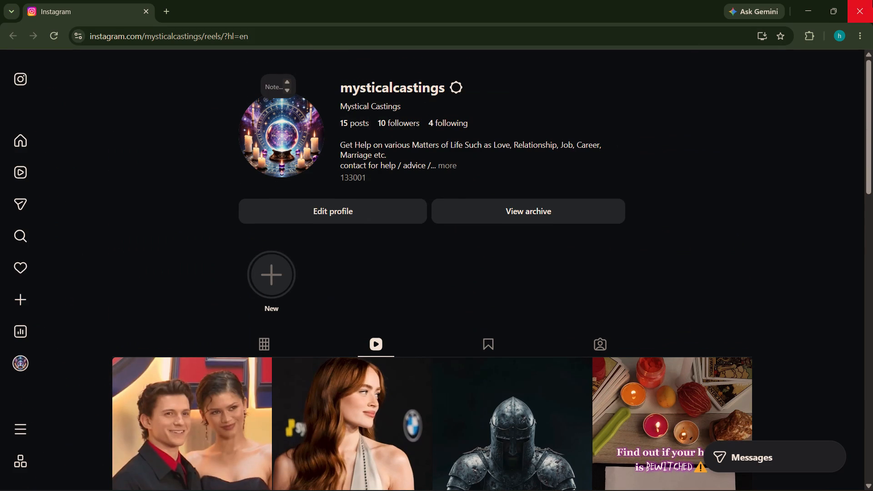
left_click(872, 0)
Switch to Facebook, look through the Mystical Casting page down to its latest video posts, and close the window.
left_click(604, 205)
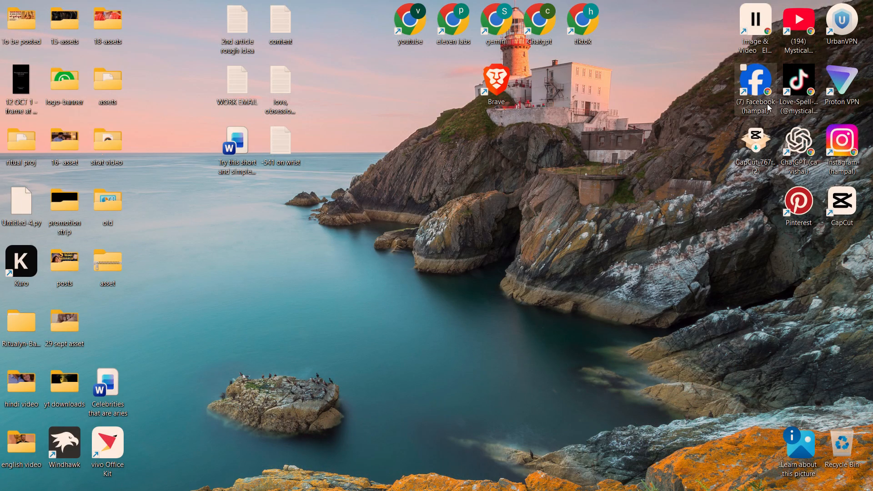
double_click(767, 104)
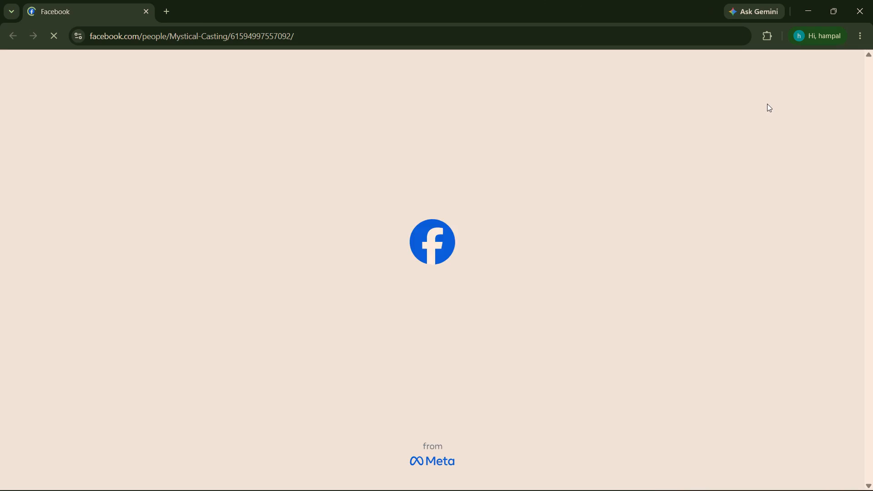
scroll(457, 196, "down", 2)
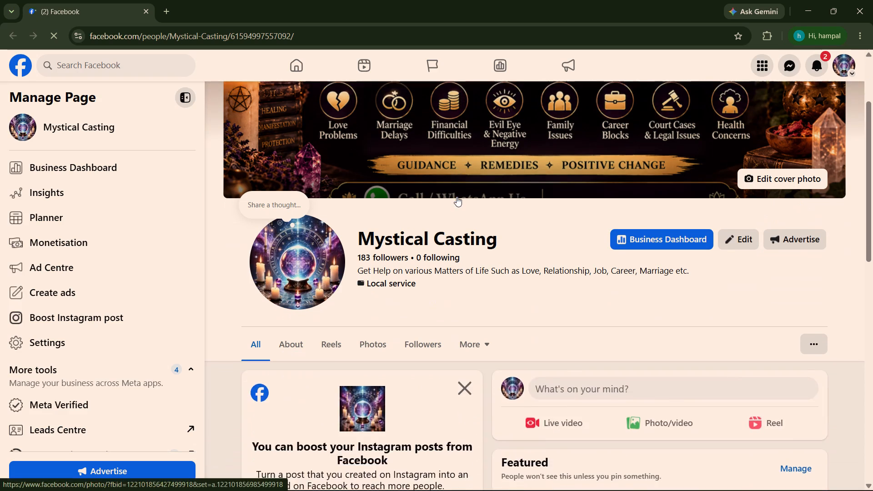
scroll(457, 196, "down", 9)
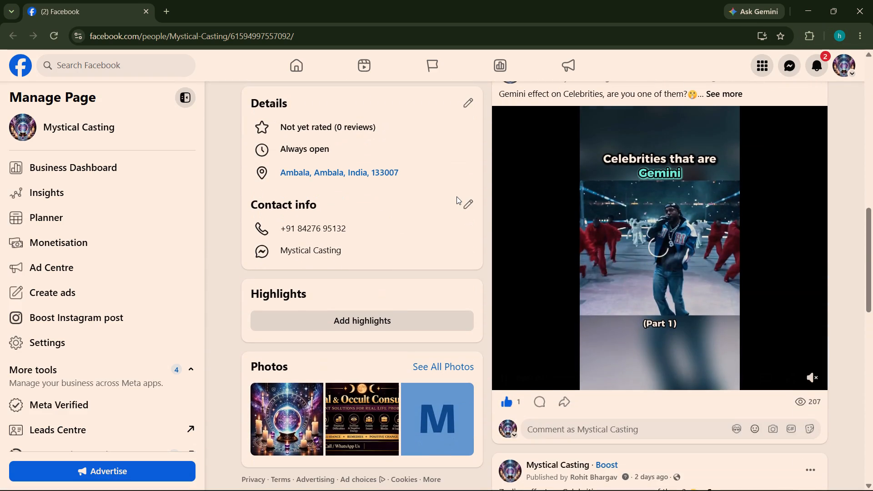
left_click(865, 0)
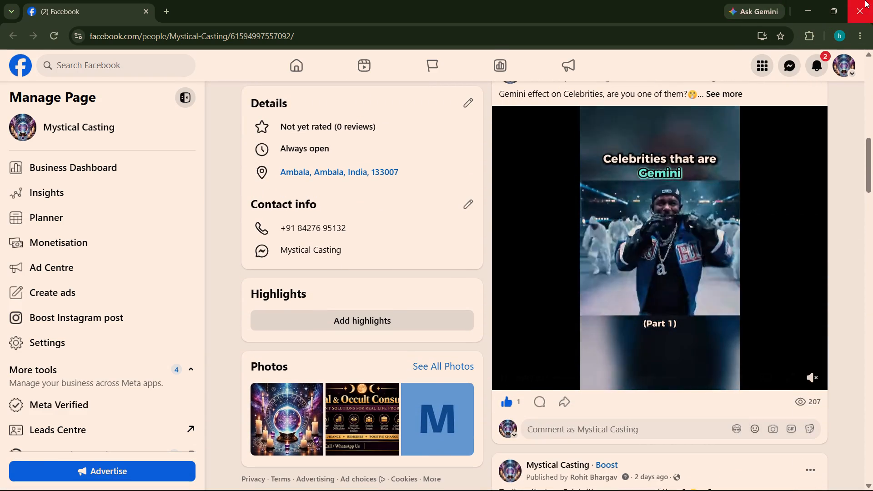
Switch to YouTube and examine the latest Shorts and their view counts on the Mystical Castings channel.
left_click(635, 160)
double_click(793, 28)
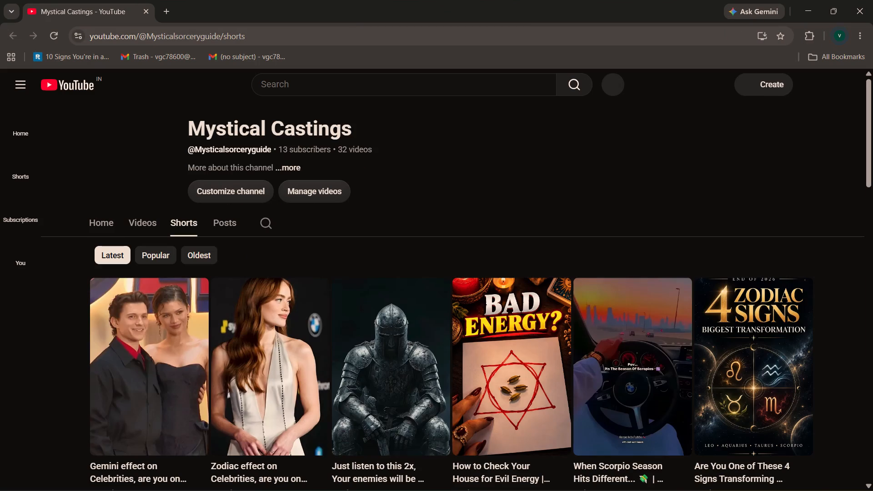
scroll(392, 222, "down", 3)
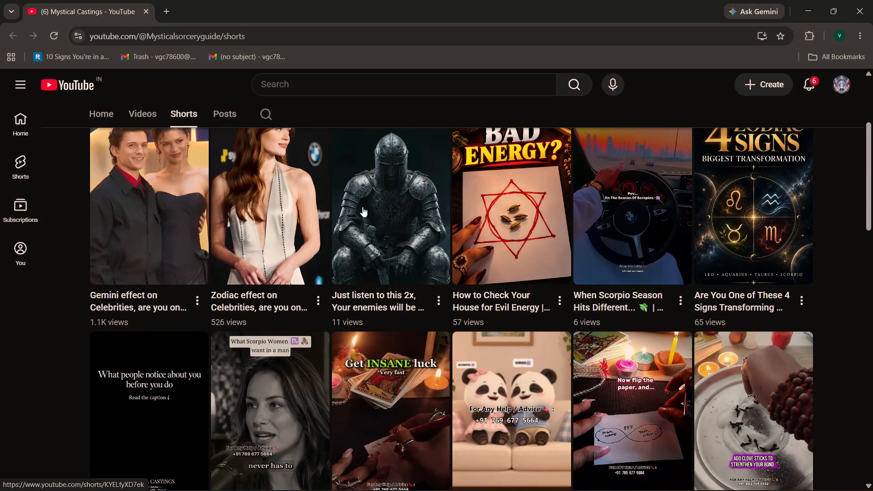
scroll(157, 229, "up", 4)
scroll(157, 229, "down", 1)
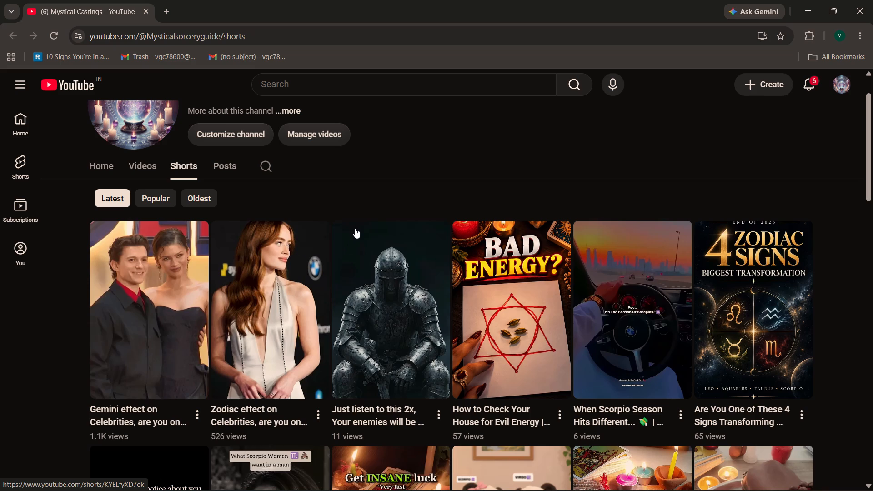
On the Mystical Castings YouTube Shorts page, watch the Gemini effect on Celebrities Short and close the browser window.
left_click(137, 306)
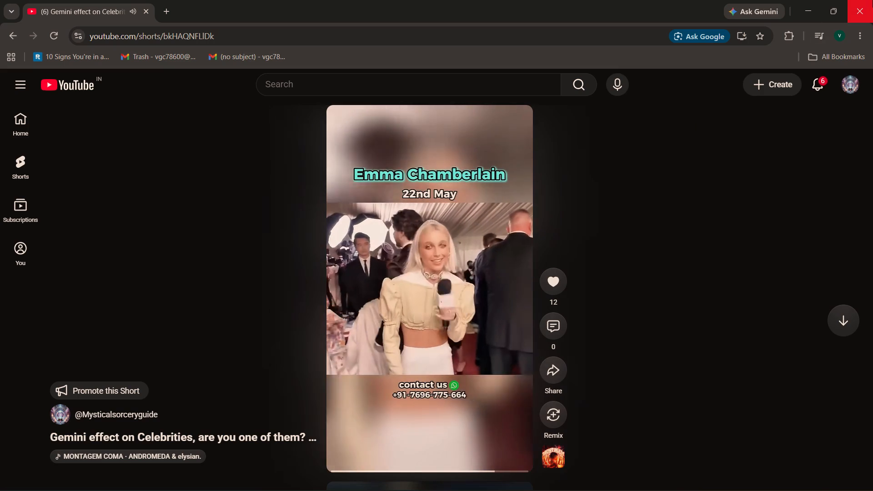
left_click(872, 0)
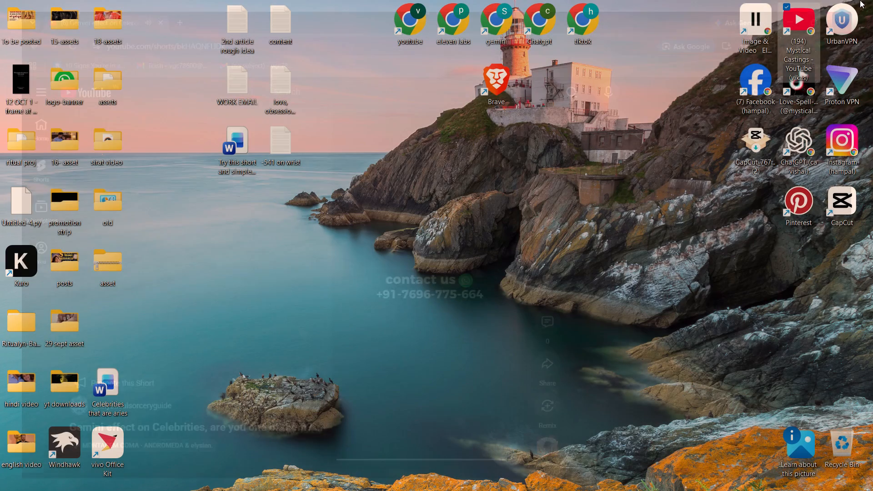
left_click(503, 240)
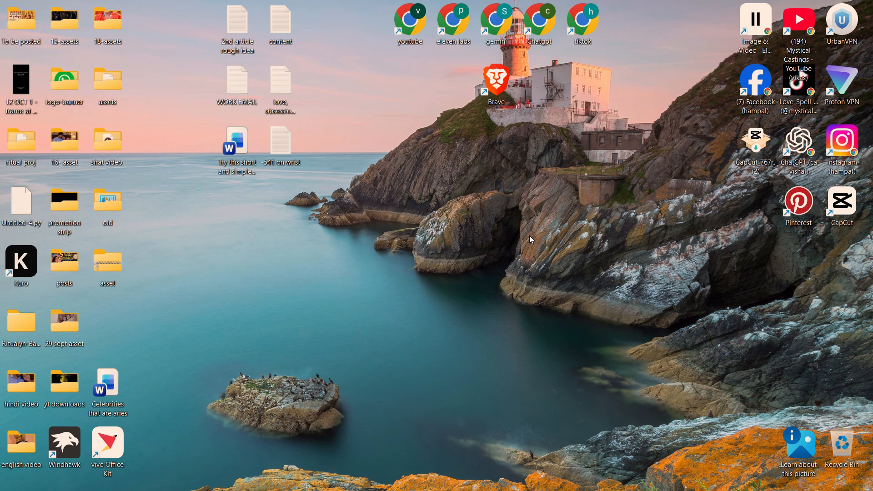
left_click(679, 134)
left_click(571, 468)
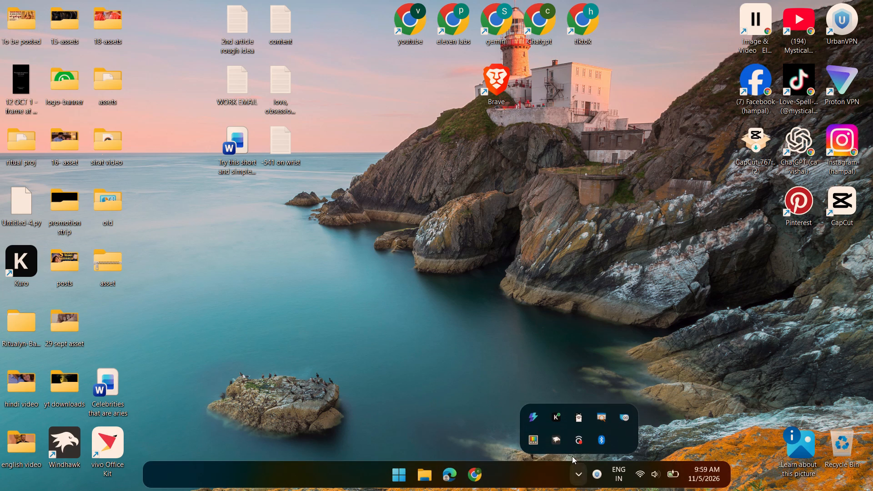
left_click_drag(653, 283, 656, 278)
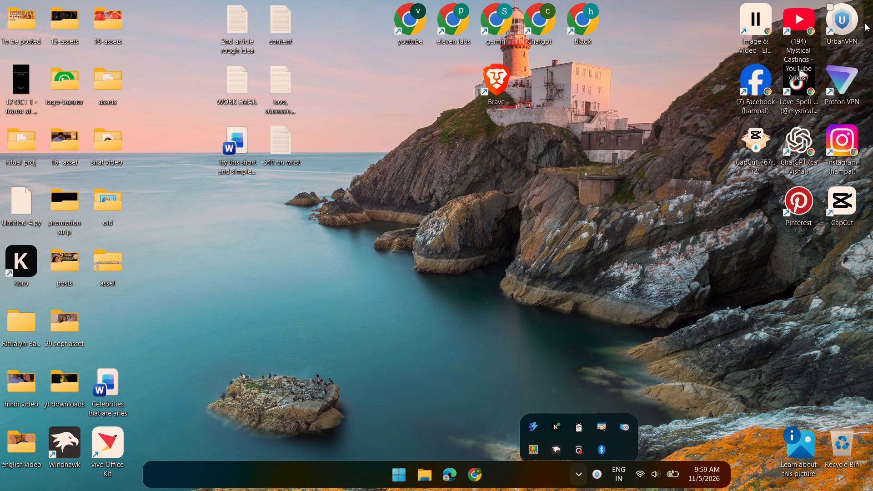
Open UrbanVPN, continue with the free version, ignore the premium offer, connect to the United States location and minimize the window.
double_click(849, 25)
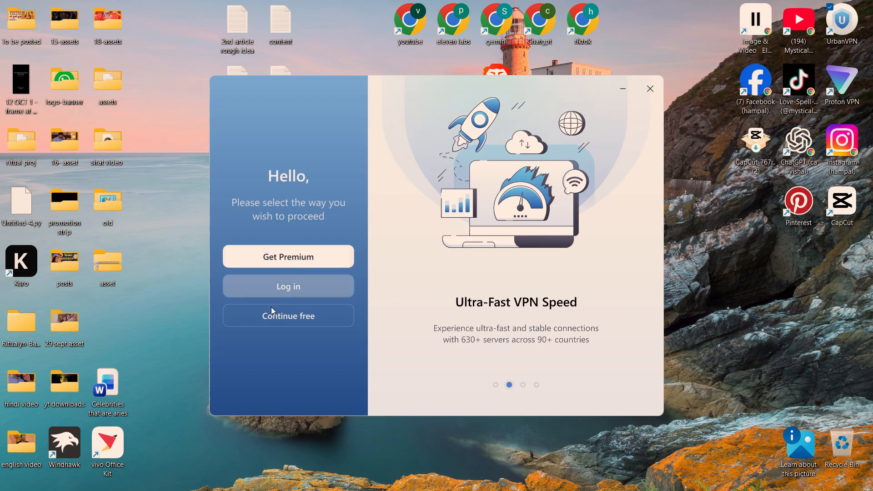
left_click(271, 331)
left_click(271, 320)
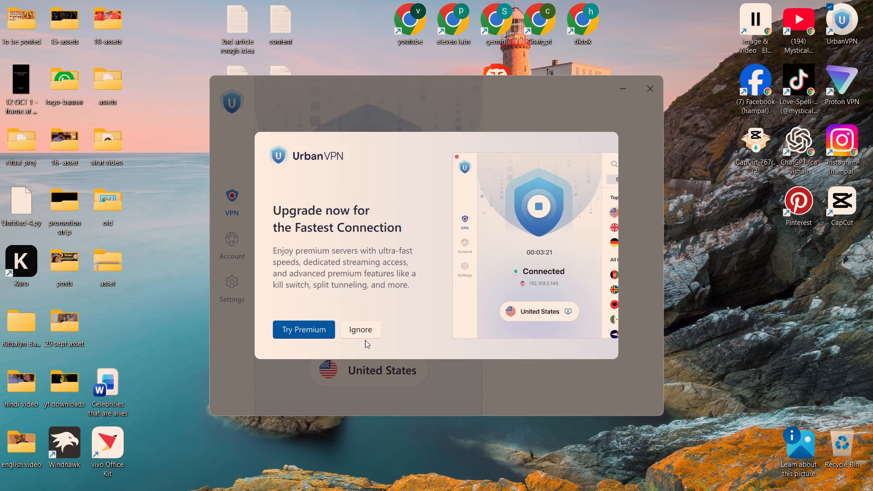
left_click(361, 334)
left_click(372, 176)
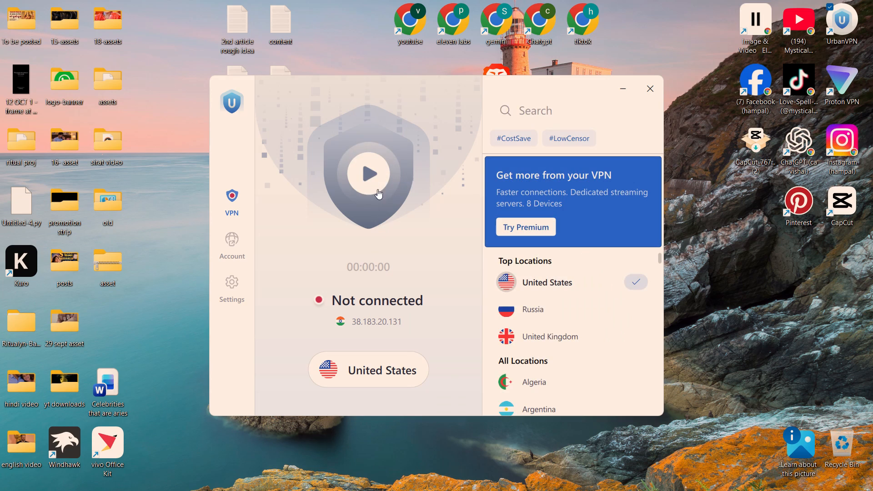
left_click(371, 170)
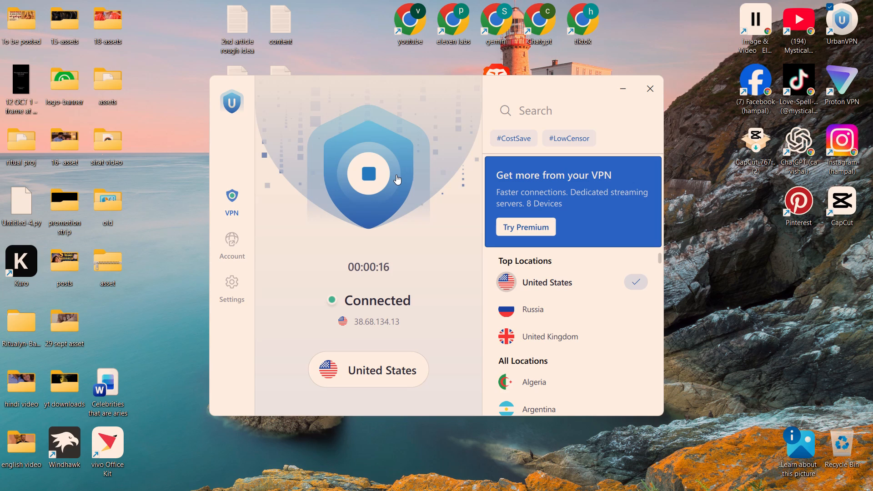
left_click(625, 99)
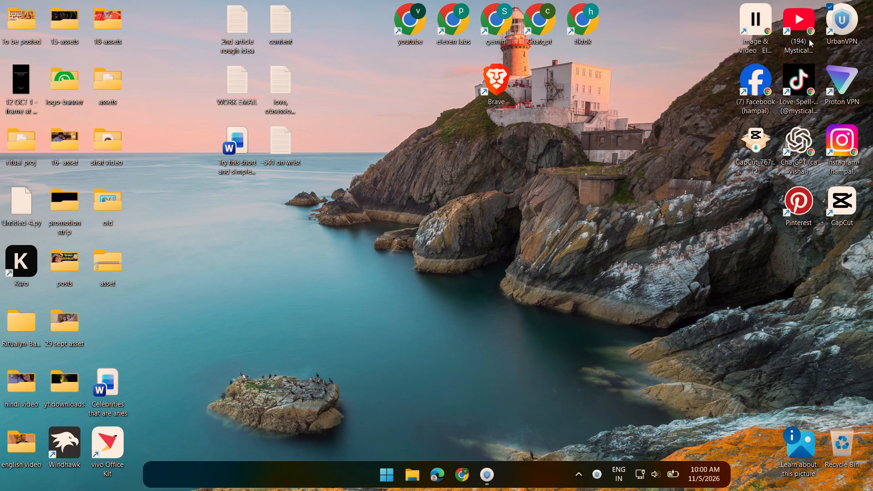
Open the mystical_castings TikTok profile and examine the posted videos and their view counts.
left_click(707, 76)
double_click(793, 68)
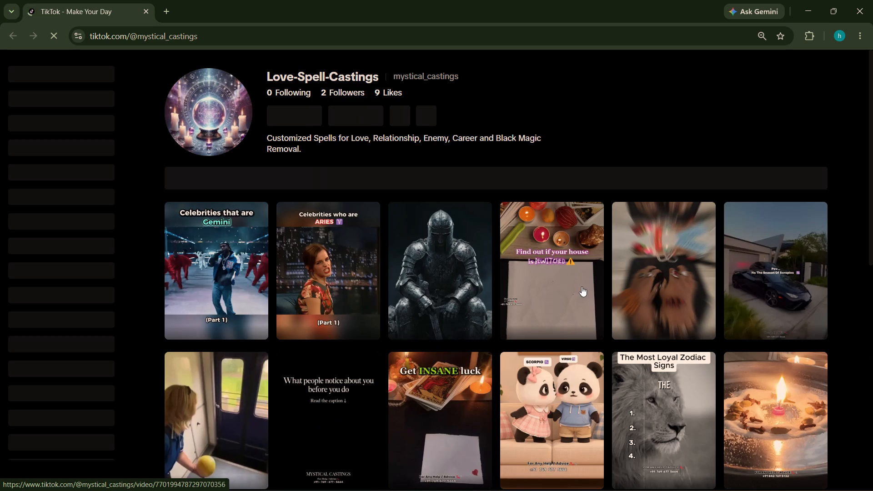
scroll(582, 286, "down", 1)
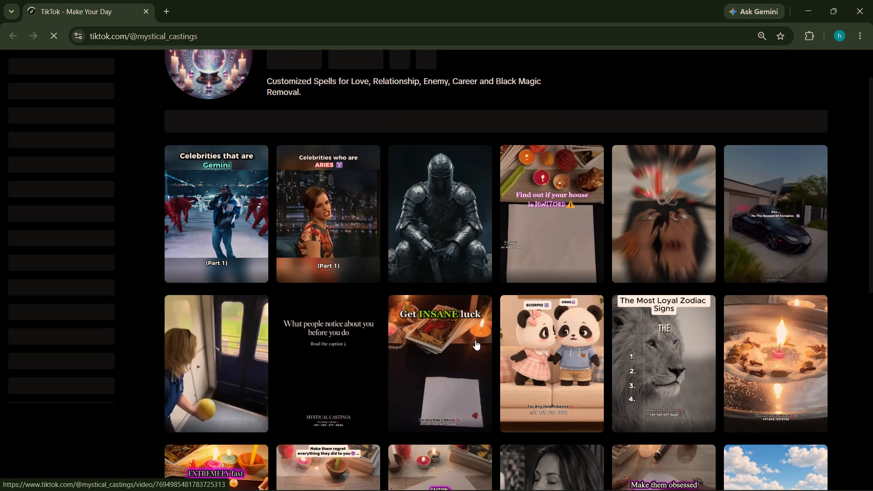
scroll(463, 201, "up", 5)
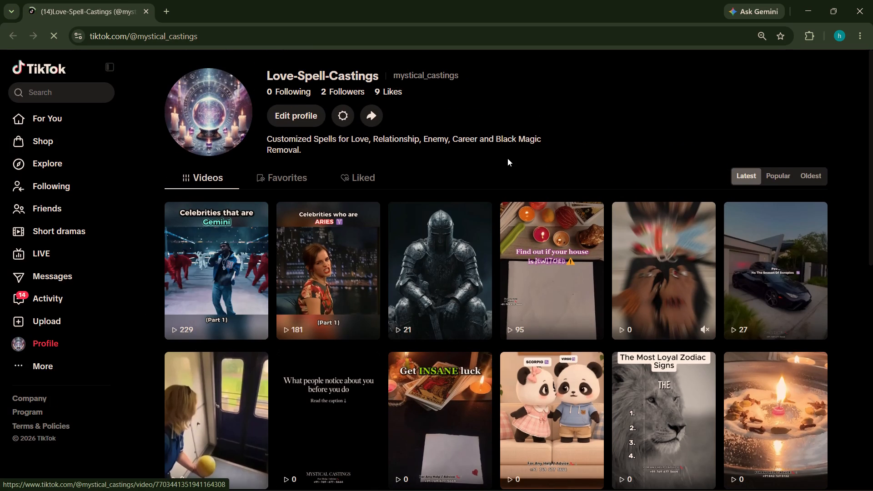
scroll(516, 163, "down", 1)
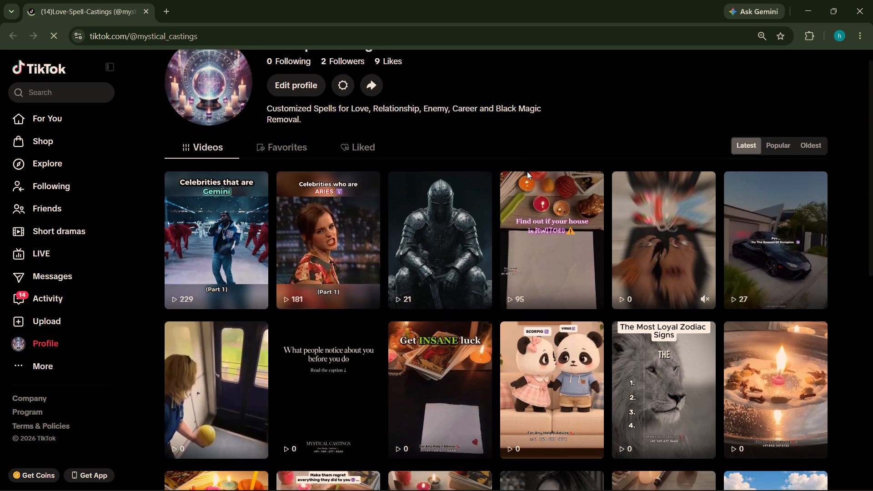
scroll(533, 175, "down", 4)
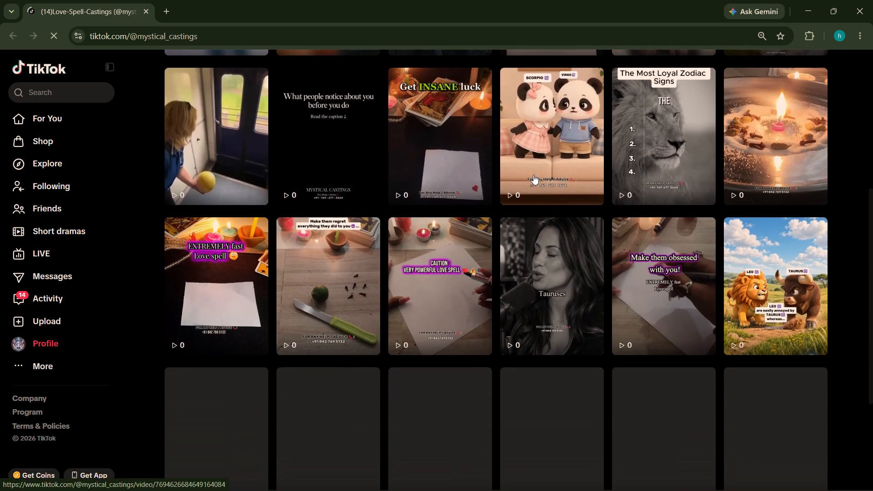
scroll(533, 175, "up", 5)
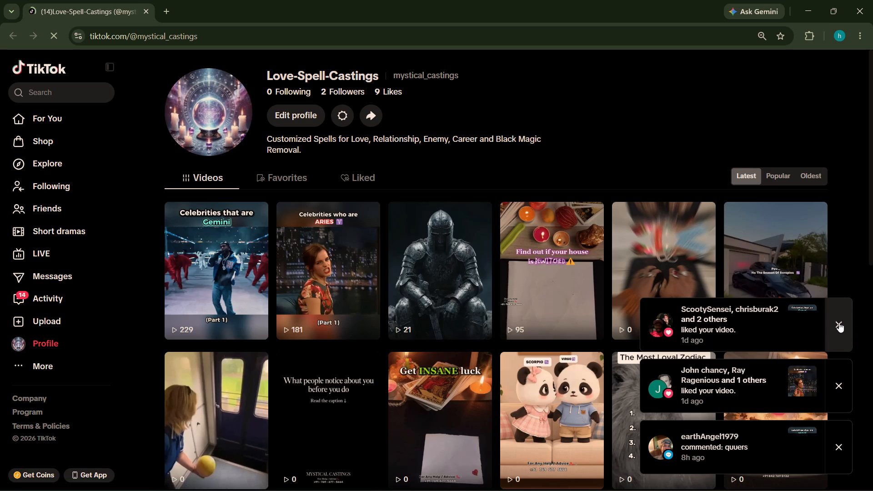
Dismiss the activity notifications on the TikTok profile and close the browser window.
left_click(837, 321)
left_click(833, 390)
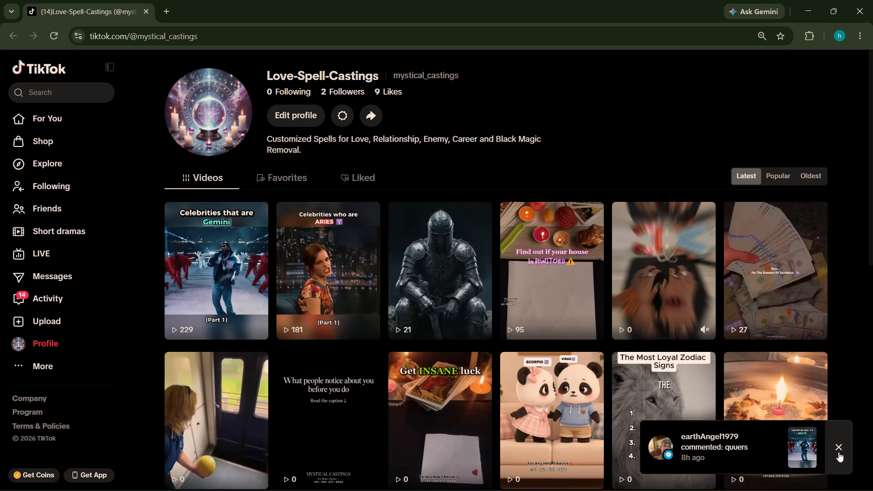
left_click(836, 459)
left_click(861, 0)
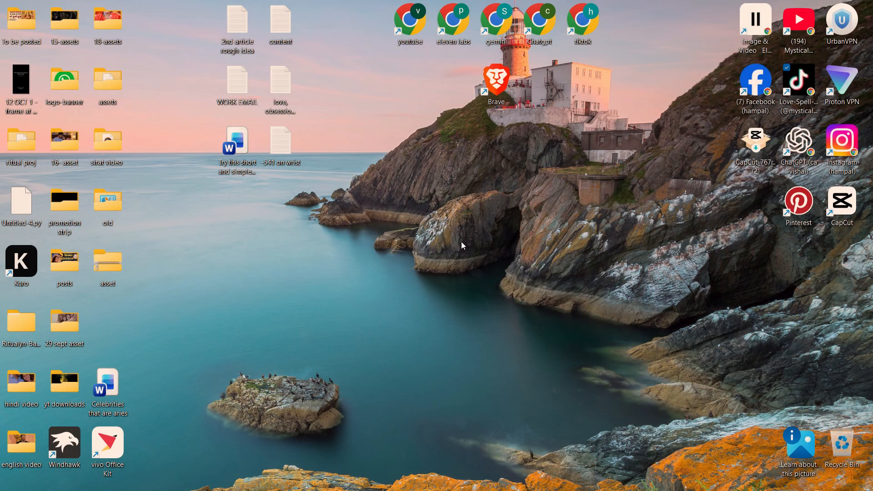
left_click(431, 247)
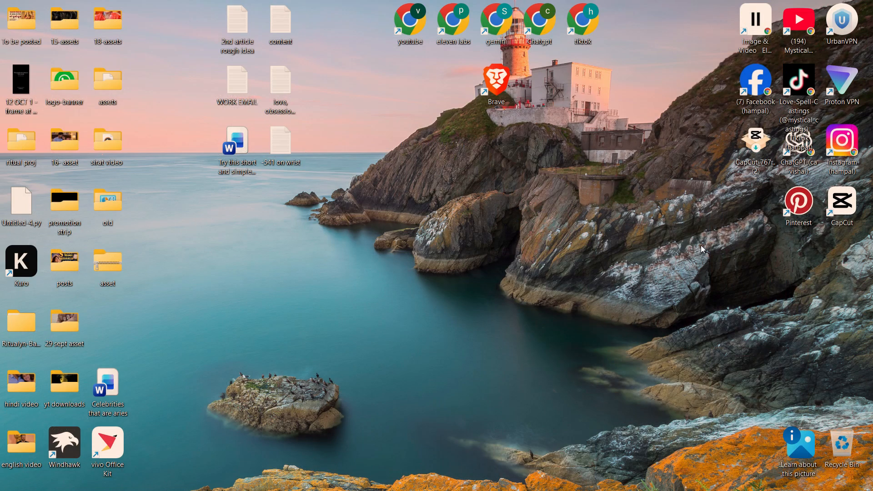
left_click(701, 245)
Launch CapCut and open project 1102 from the projects list.
double_click(854, 202)
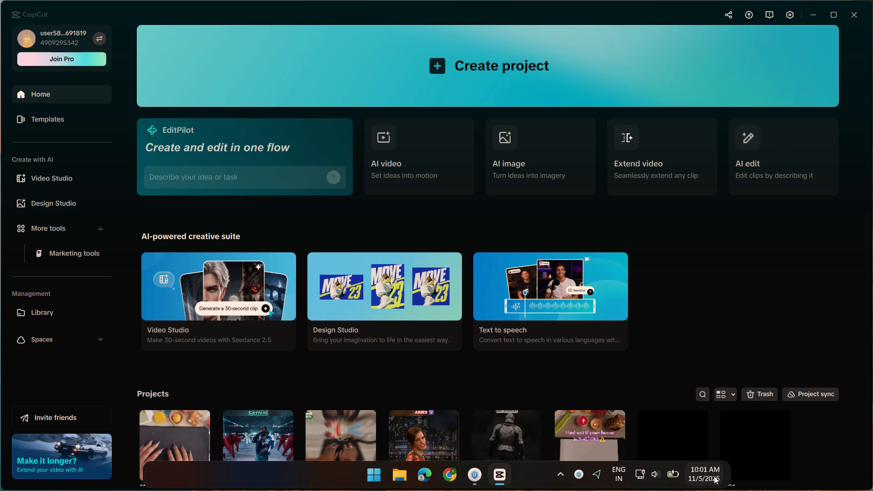
left_click(728, 473)
left_click(728, 473)
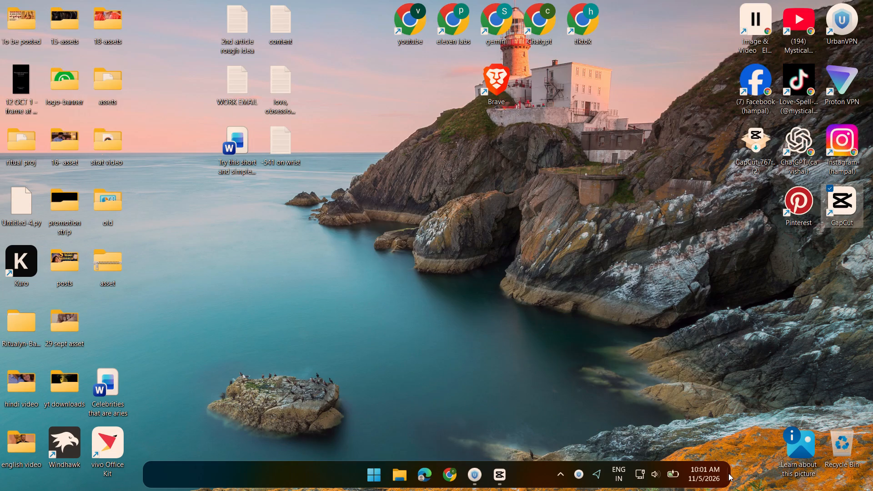
left_click(749, 471)
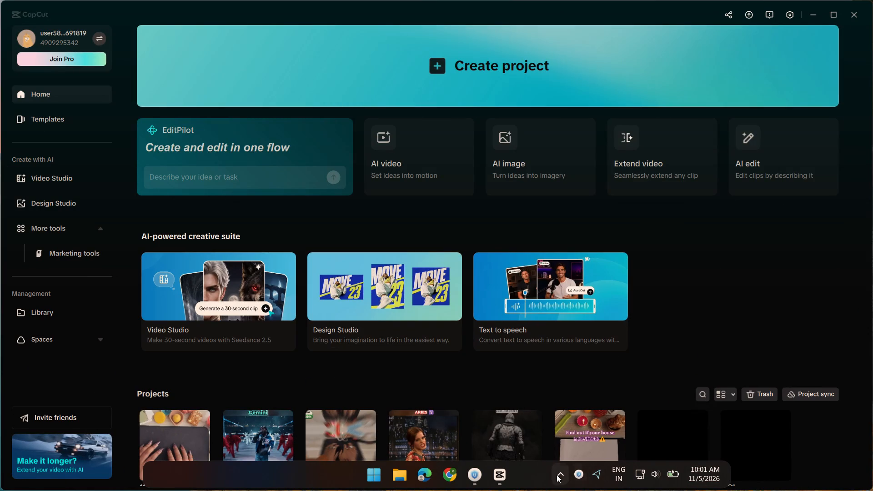
scroll(438, 236, "down", 4)
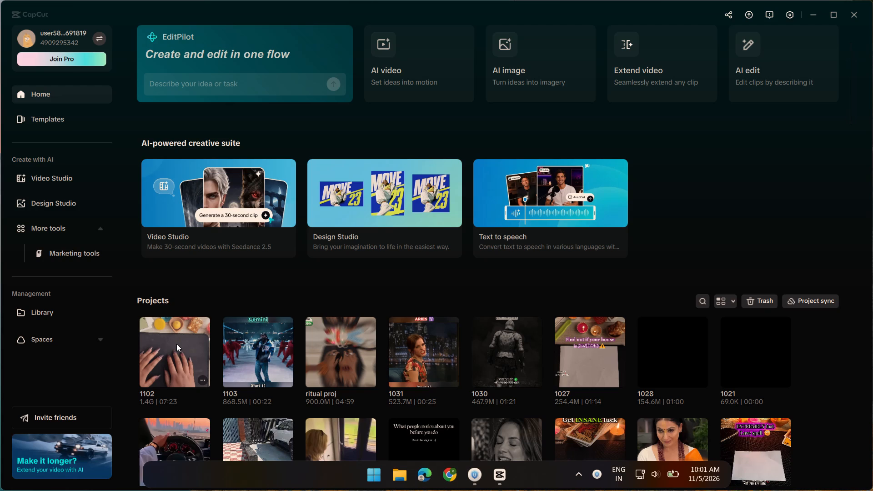
left_click(176, 344)
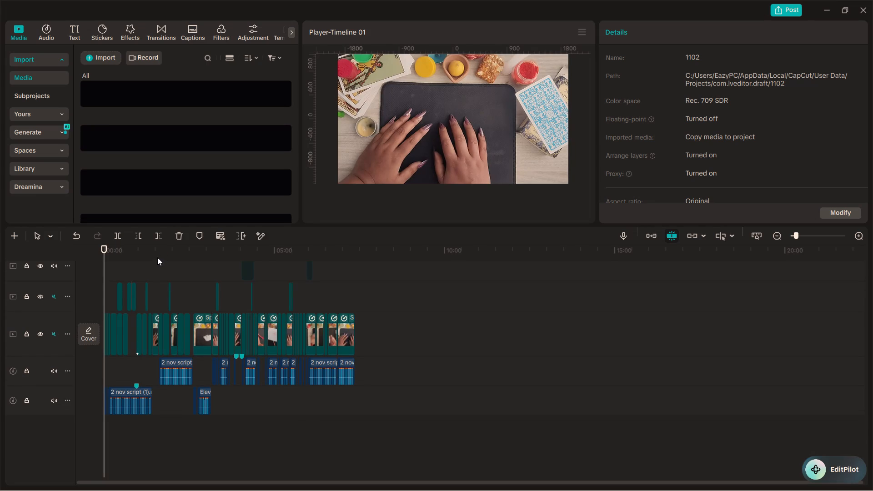
Play project 1102 from the start and examine its opening minute along with the timeline tracks.
scroll(238, 342, "up", 5)
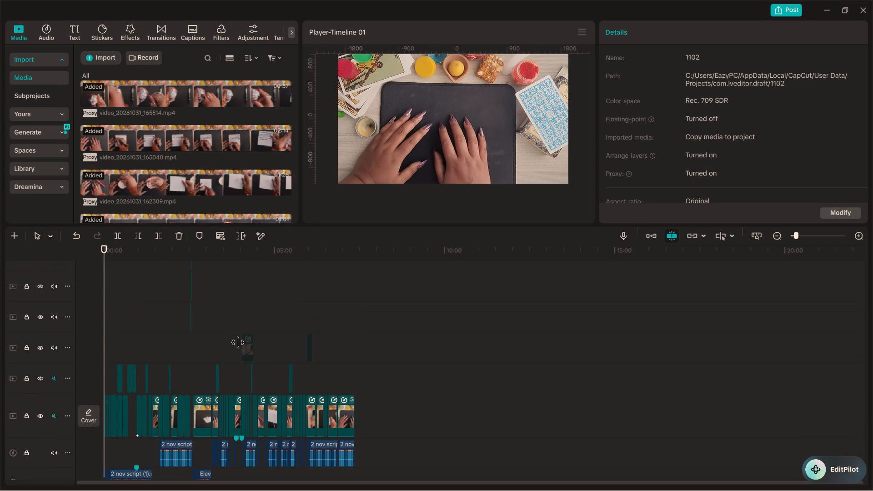
scroll(238, 342, "up", 14)
scroll(236, 342, "down", 6)
key("v")
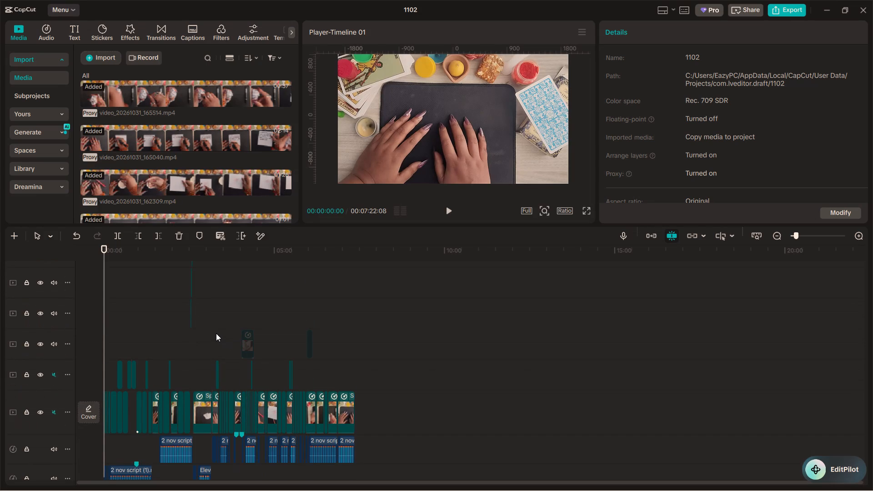
key("space")
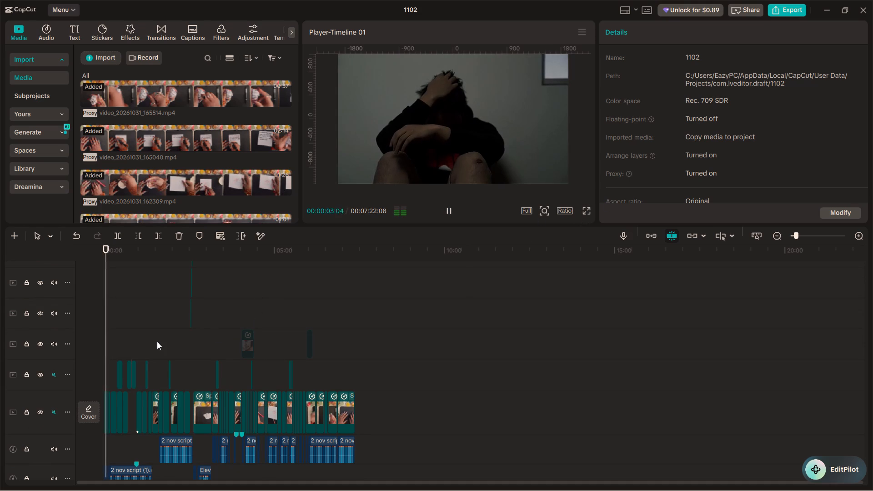
scroll(155, 340, "up", 5)
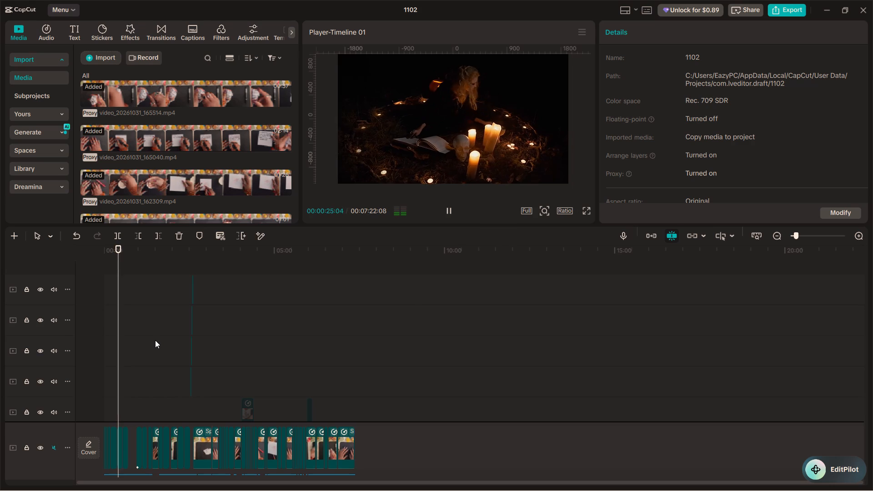
scroll(155, 340, "down", 5)
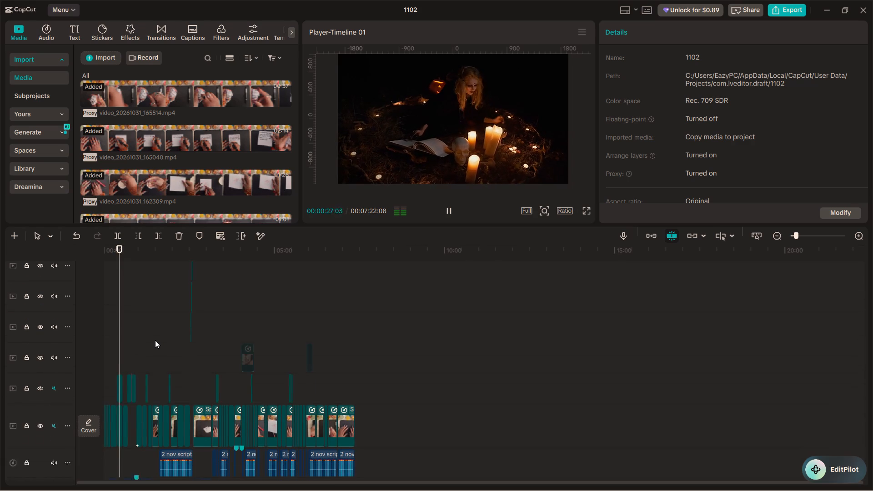
scroll(155, 340, "down", 1)
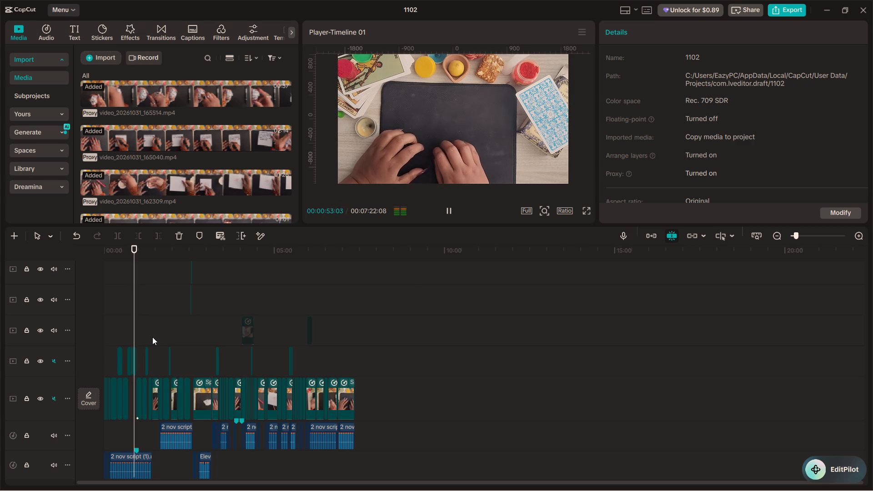
scroll(152, 335, "up", 18, "ctrl")
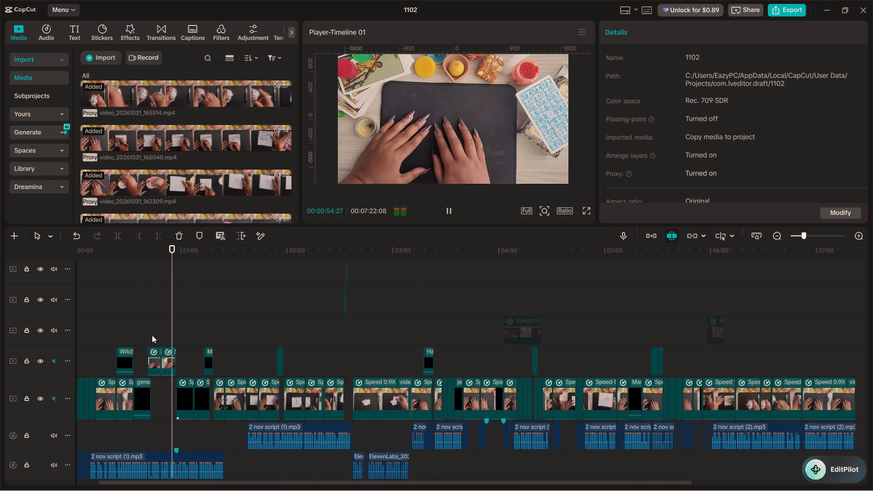
scroll(152, 335, "up", 6, "ctrl")
Replay the opening seconds and examine the cuts between the first clips, pausing on the upset man clip.
left_click(95, 321)
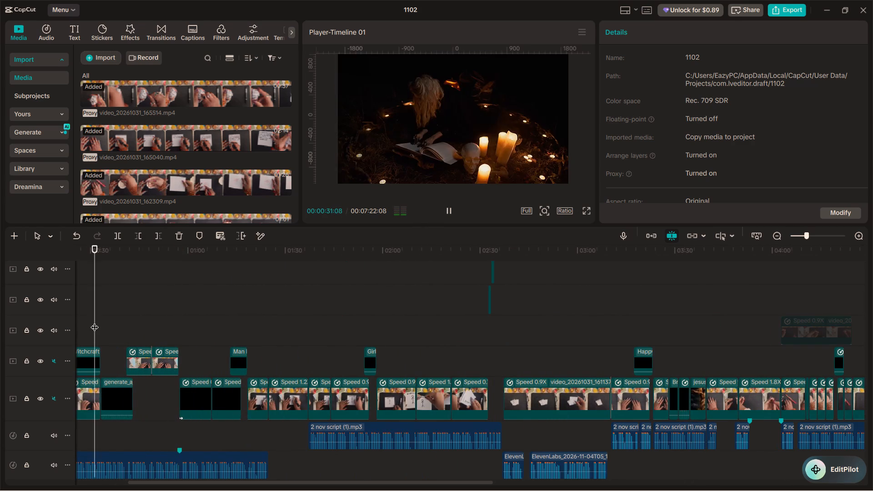
left_click_drag(94, 319, 126, 299)
key("space")
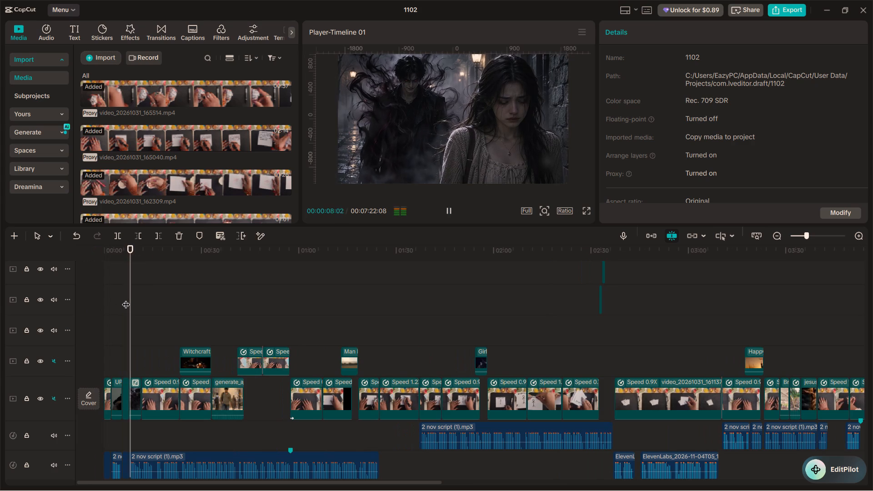
left_click(100, 316)
key("space")
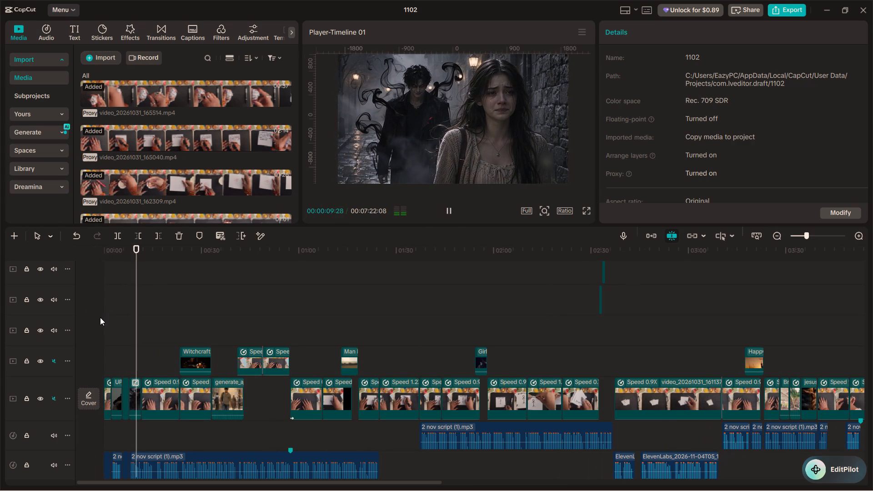
left_click_drag(135, 312, 89, 303)
key("space")
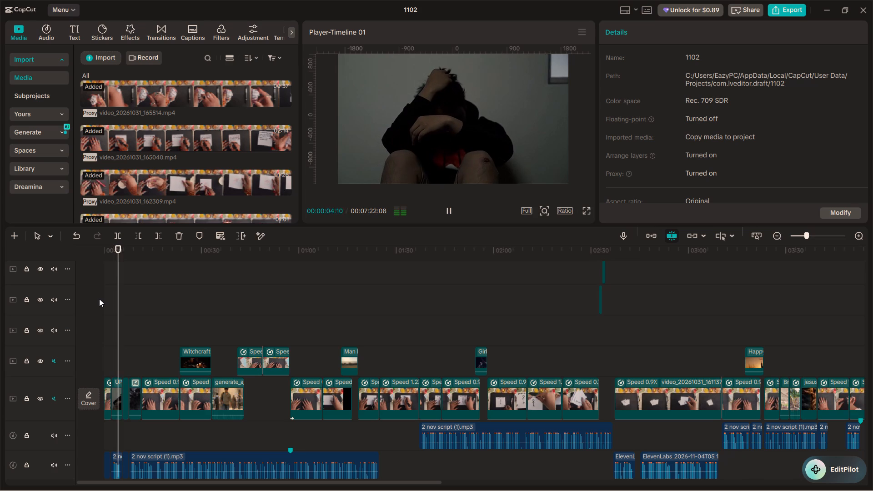
key("space")
Search the transitions library for "left".
left_click(152, 39)
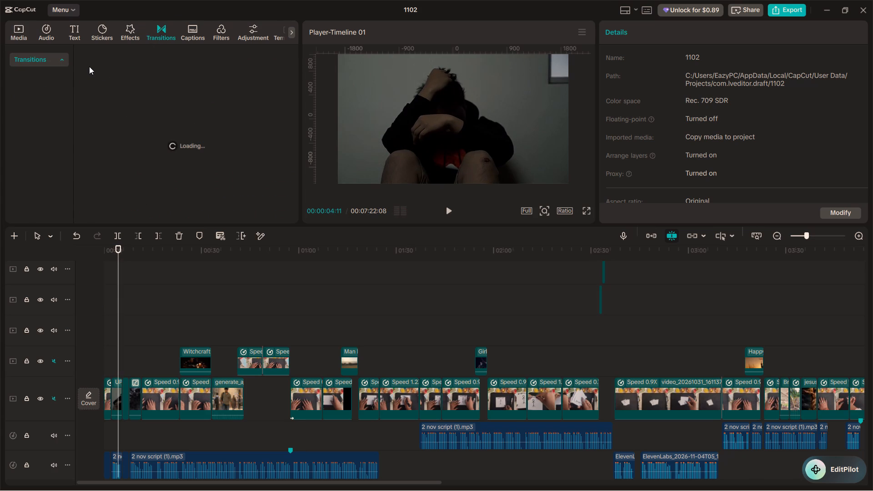
left_click(26, 60)
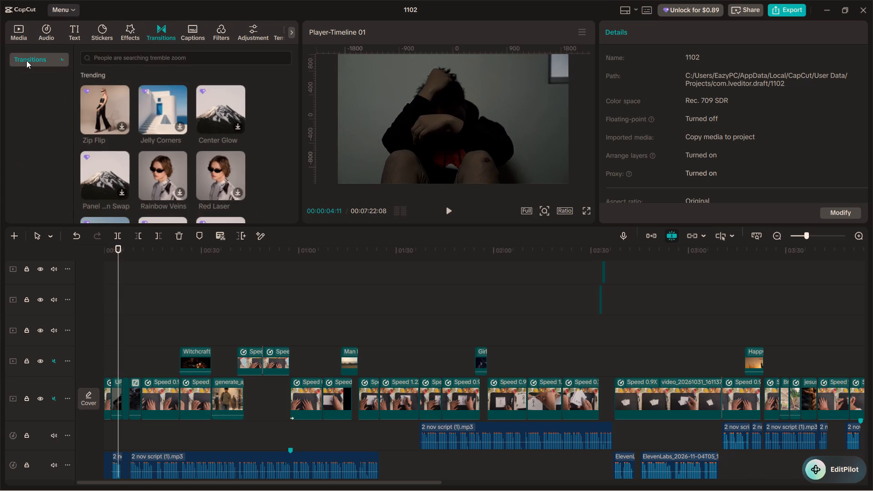
left_click(26, 60)
scroll(37, 89, "up", 5)
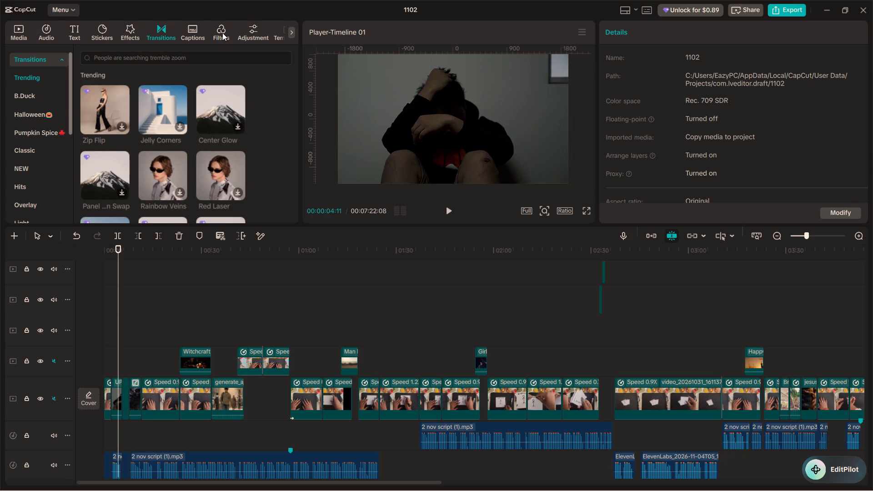
left_click(192, 30)
left_click(164, 30)
left_click(112, 58)
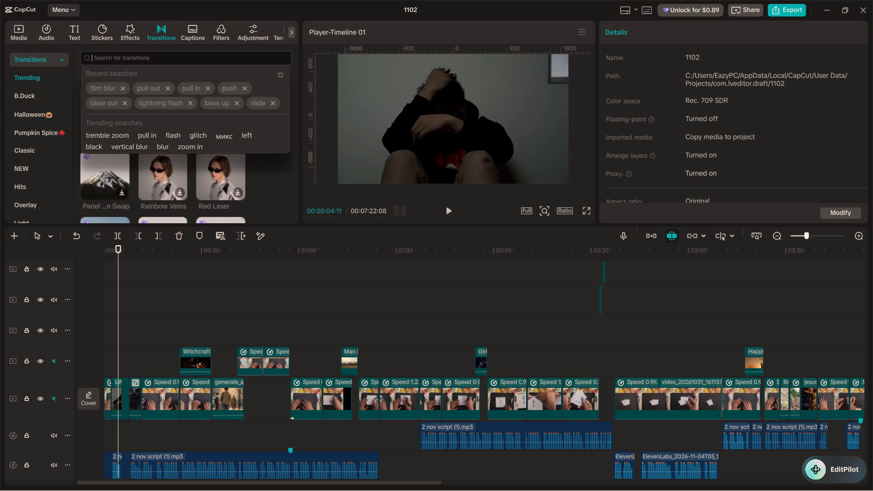
type("left")
key("Return")
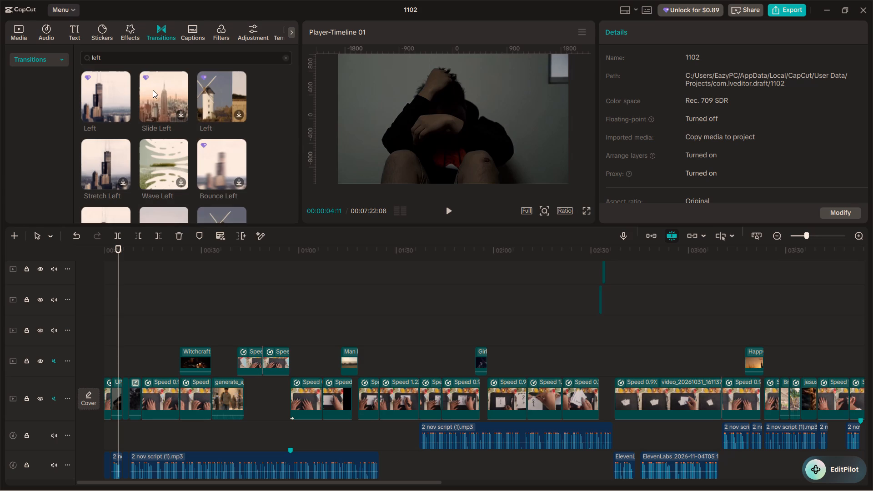
Add the Slide Left transition between the upset man clip and the quarrel clip, and preview it.
left_click_drag(153, 90, 115, 420)
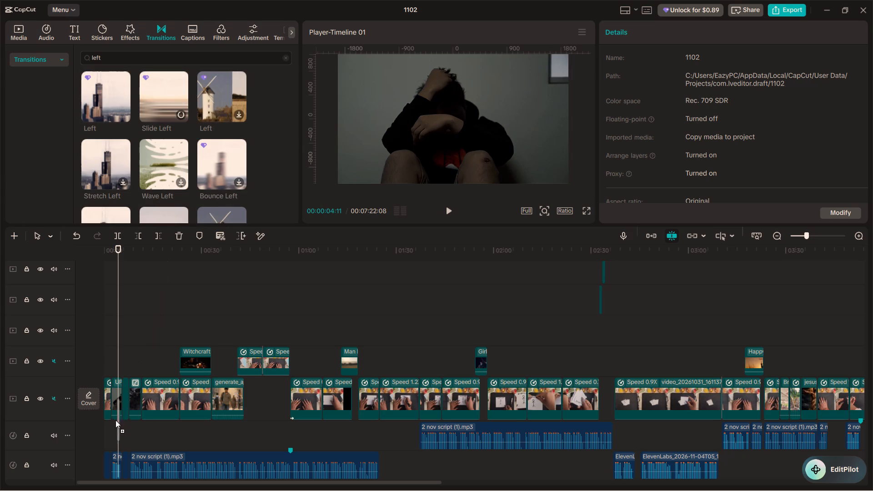
left_click_drag(115, 420, 120, 401)
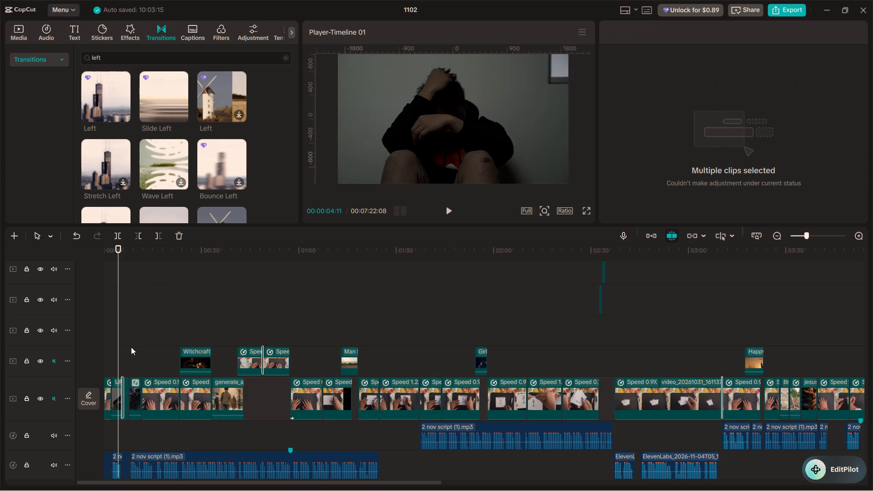
key("space")
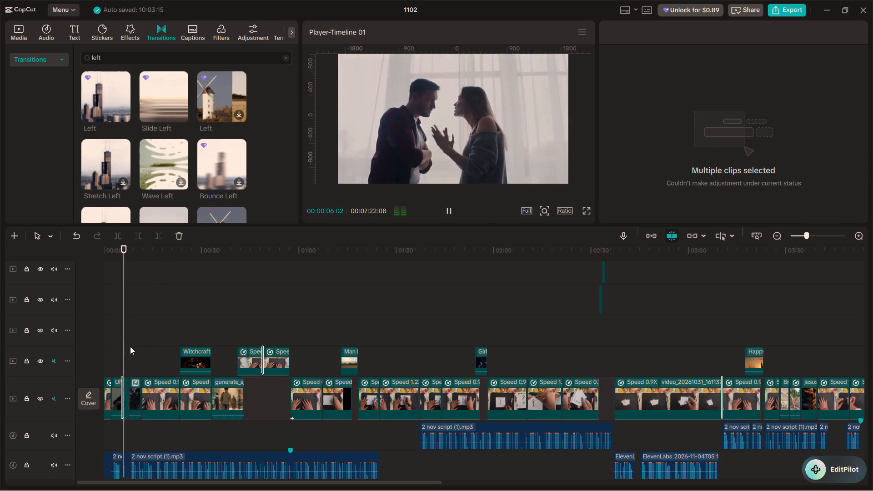
key("space")
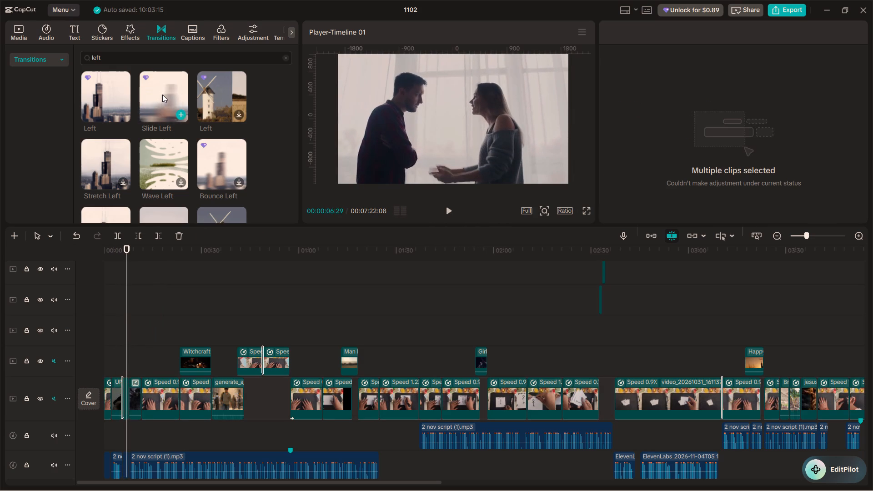
Add the Slide Left transition between the quarrel clip and Compound clip1, accepting duplicate frames, and preview it.
left_click_drag(162, 95, 137, 403)
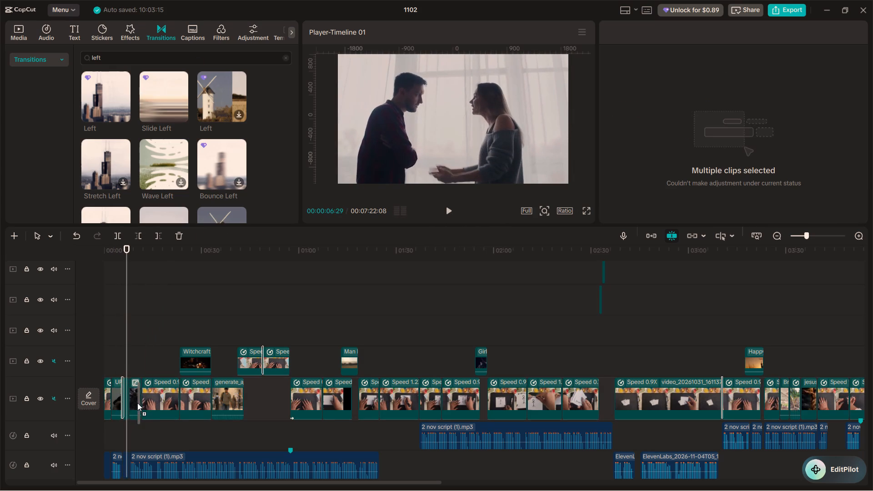
left_click_drag(137, 403, 127, 396)
key("space")
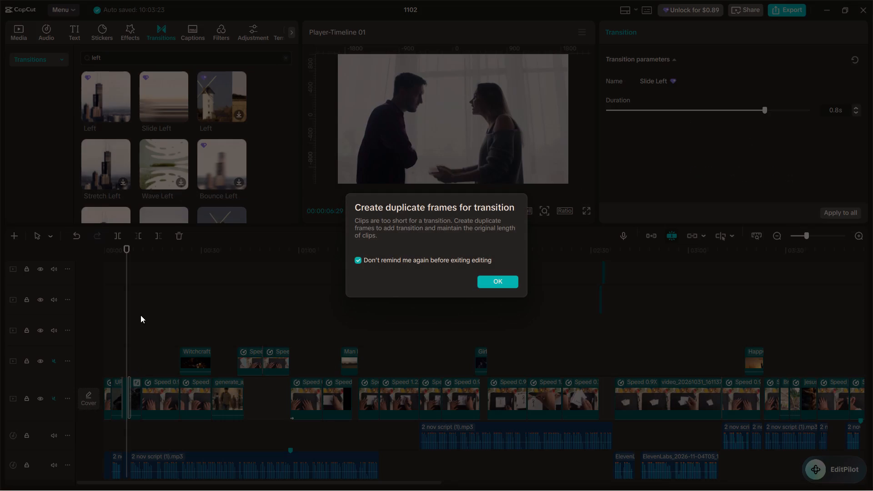
left_click(494, 281)
key("space")
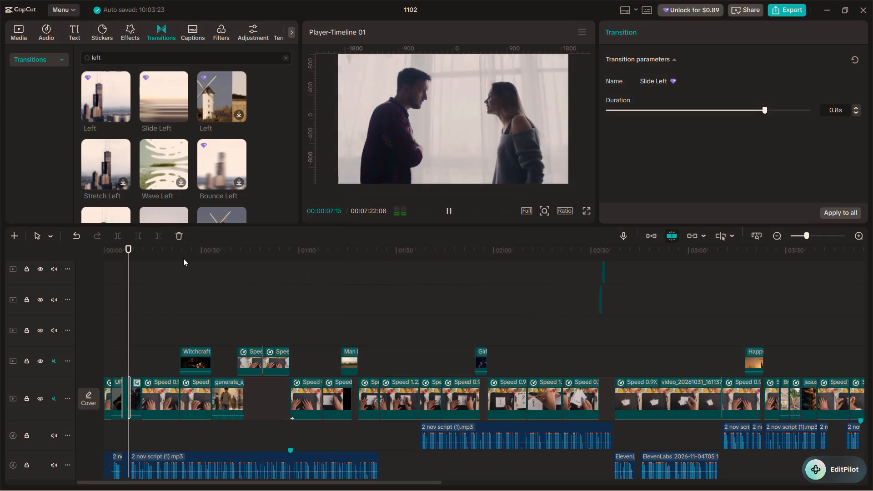
key("space")
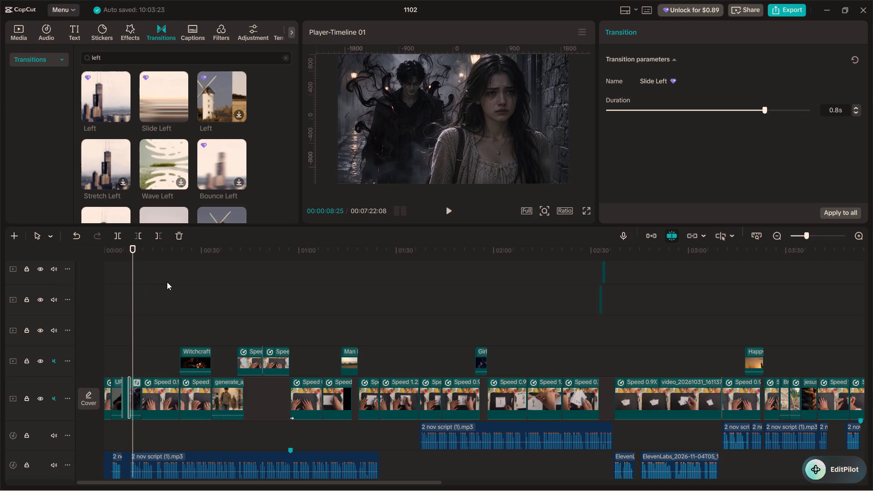
Replay the section around the quarrel clip repeatedly and examine both Slide Left transitions against the voice-over.
scroll(186, 319, "up", 10, "ctrl")
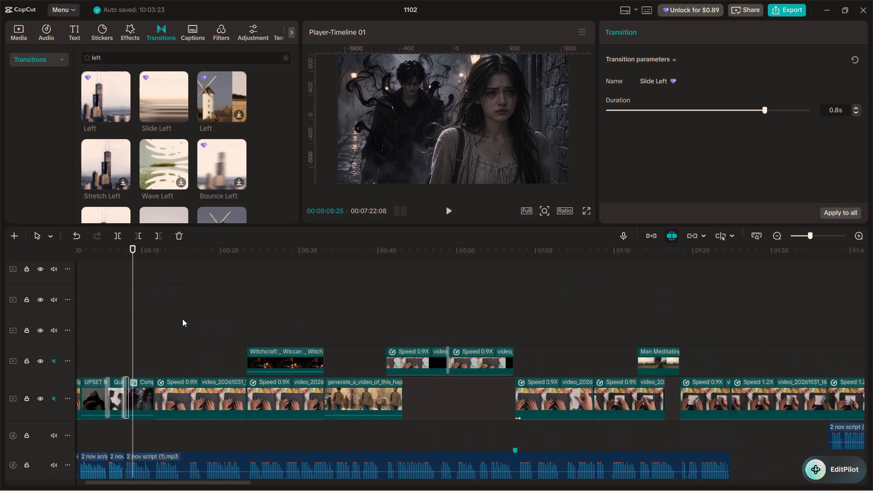
scroll(182, 319, "up", 8, "ctrl")
left_click_drag(135, 339, 71, 345)
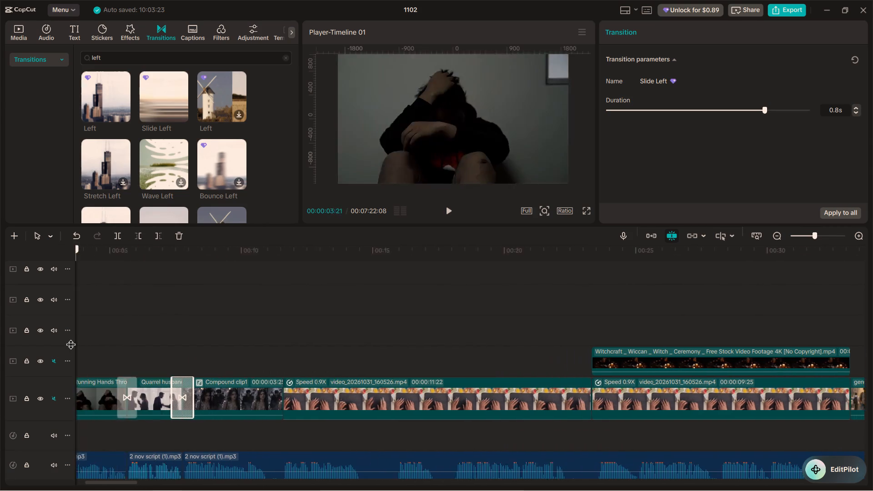
left_click_drag(71, 345, 236, 349)
key("space")
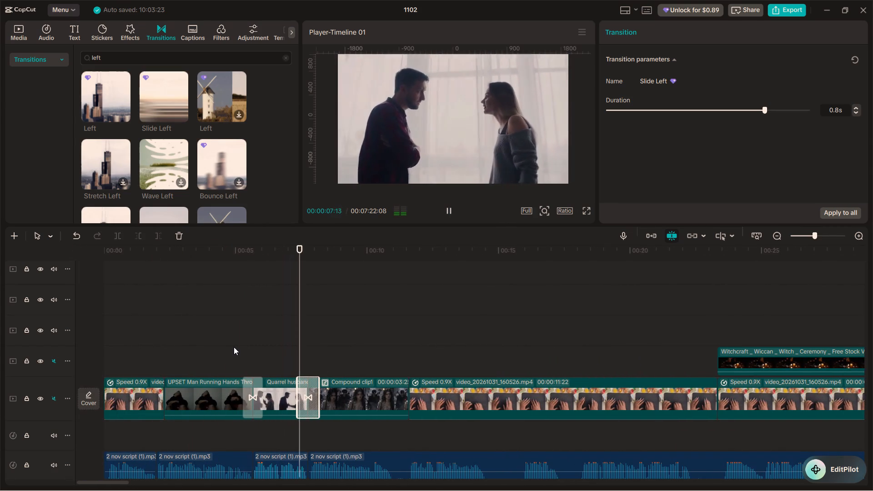
key("space")
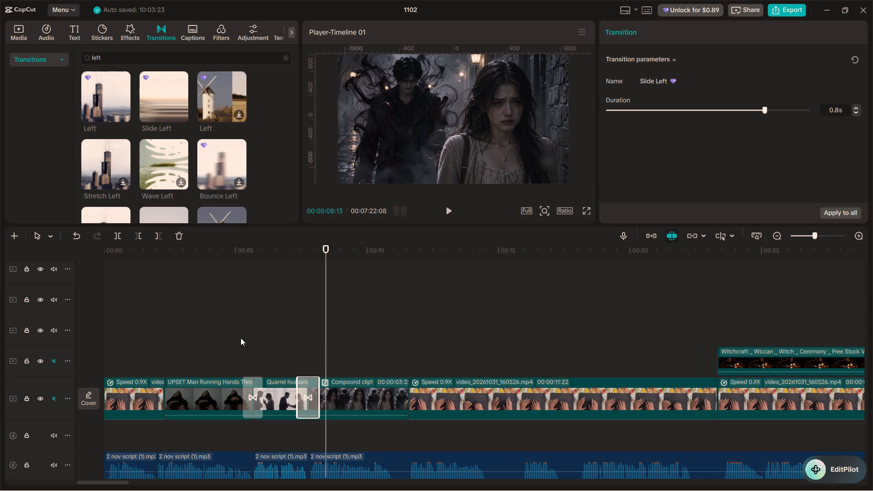
left_click(306, 363)
key("space")
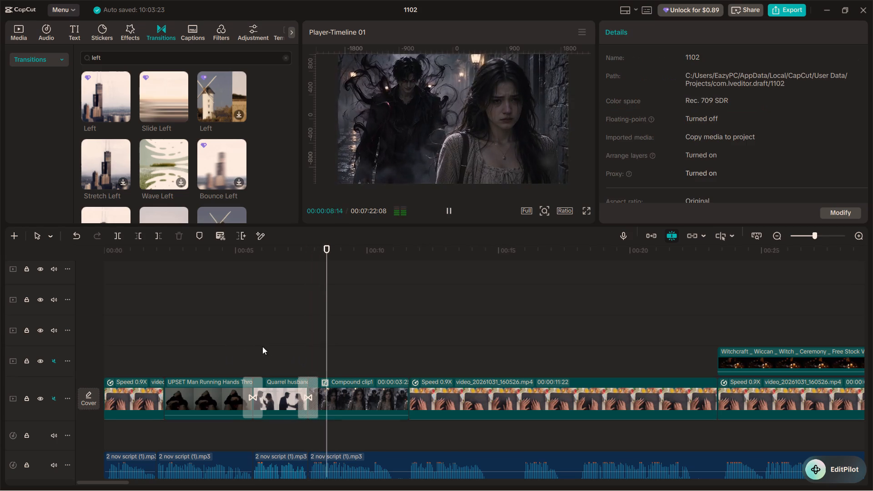
left_click(270, 357)
key("space")
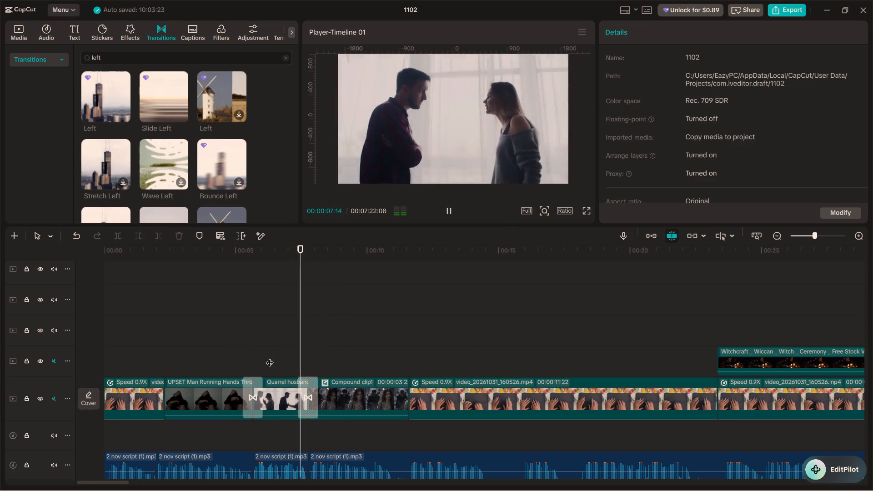
left_click(224, 349)
key("space")
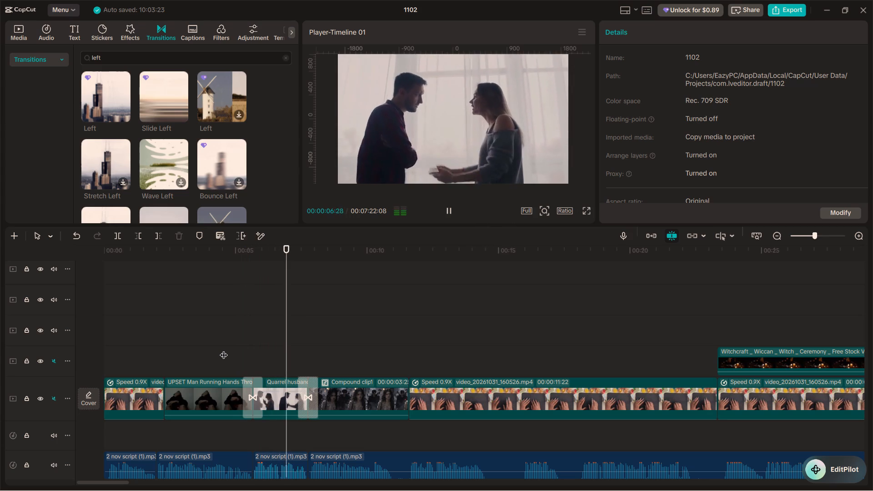
key("space")
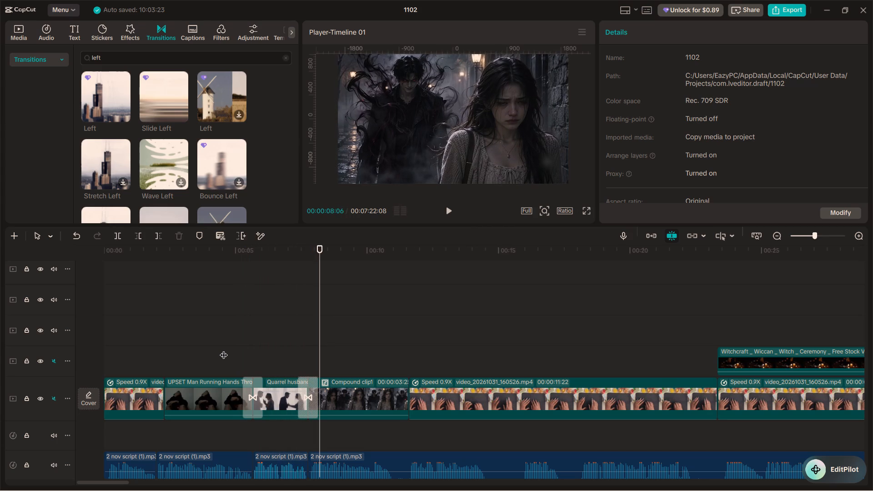
left_click(216, 351)
key("space")
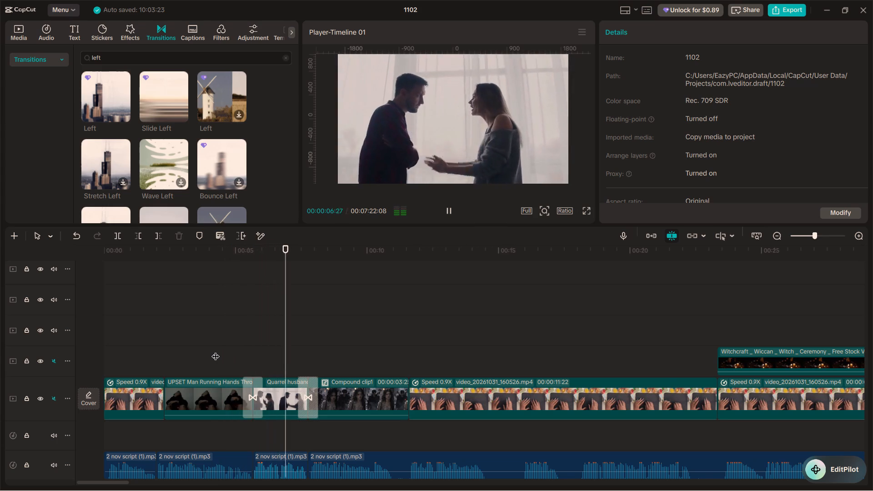
key("space")
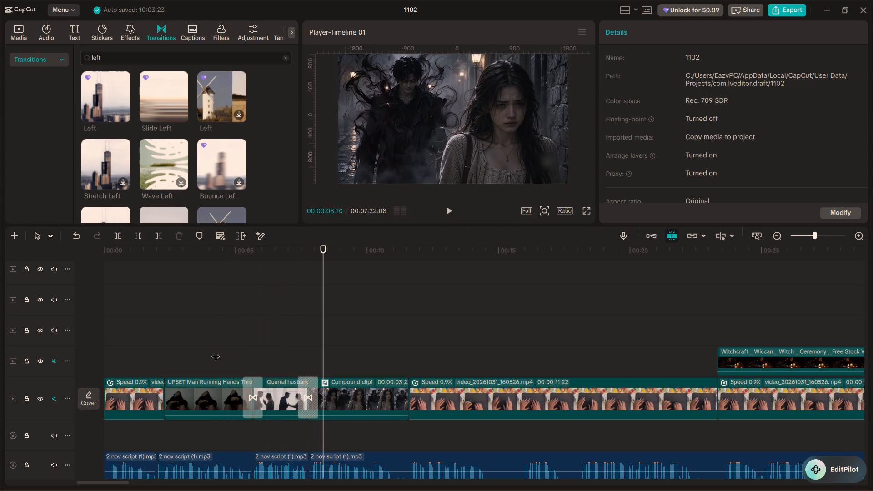
Replay the section around the quarrel clip once more and delete the Slide Left transitions on both sides of it.
left_click(238, 356)
key("space")
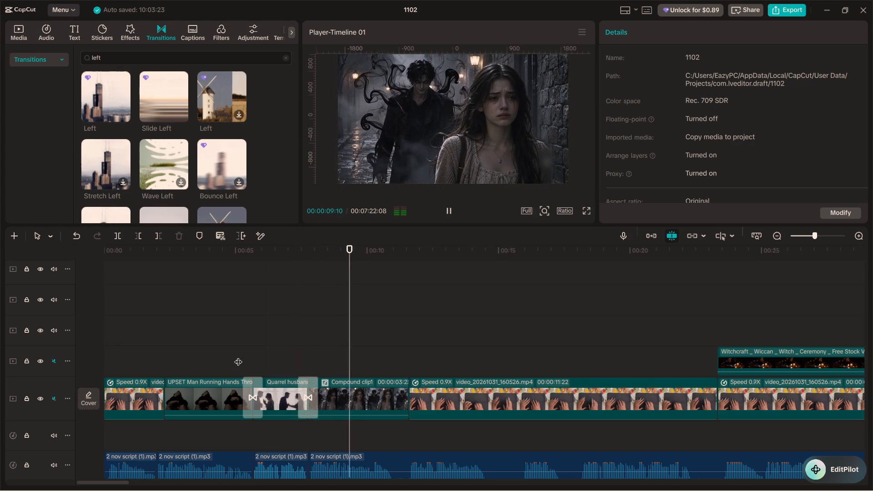
key("space")
left_click(315, 400)
key("BackSpace")
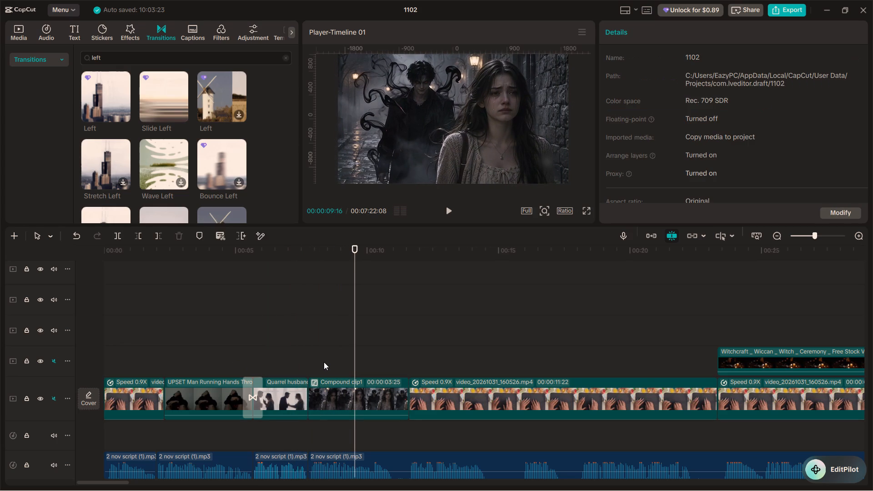
left_click(252, 385)
key("BackSpace")
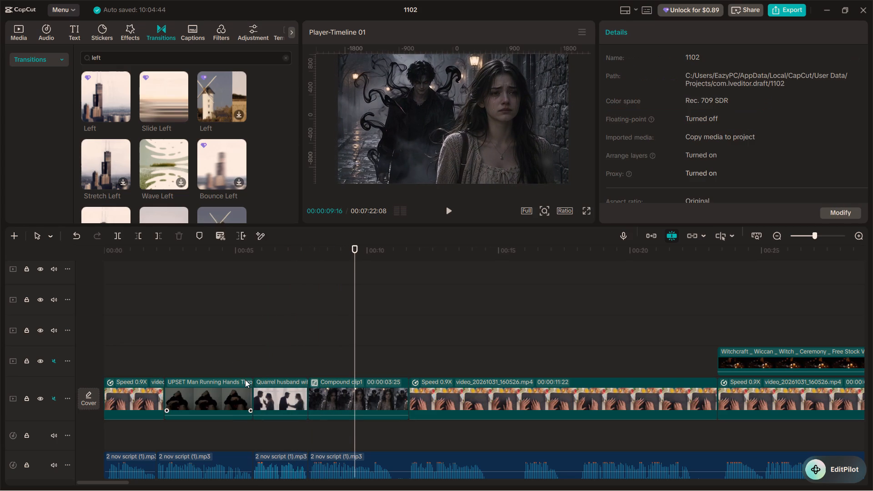
Add the Left transition between the upset man clip and the quarrel clip, and preview it.
left_click_drag(97, 86, 250, 396)
left_click_drag(250, 396, 248, 396)
left_click(246, 351)
key("space")
key("space")
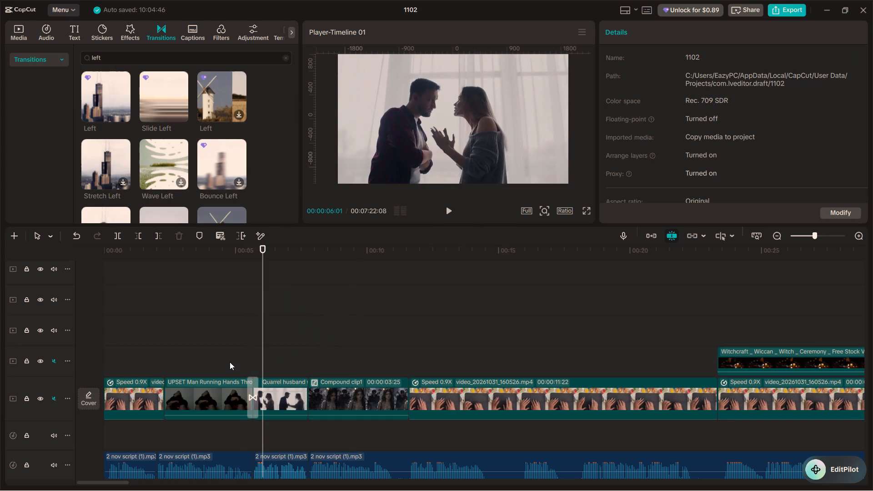
left_click(230, 362)
key("space")
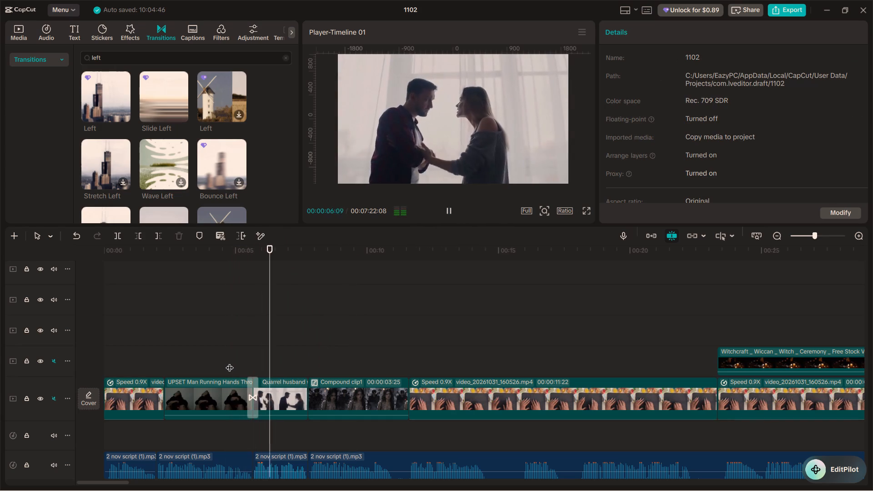
key("space")
Add the Left transition between the quarrel clip and Compound clip1, and preview it through the end of the compound clip.
left_click_drag(106, 82, 310, 395)
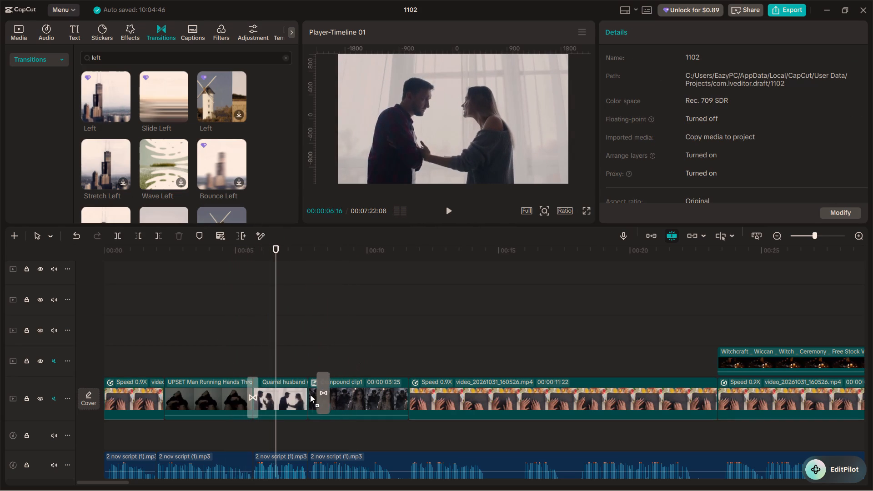
left_click_drag(310, 395, 307, 396)
key("space")
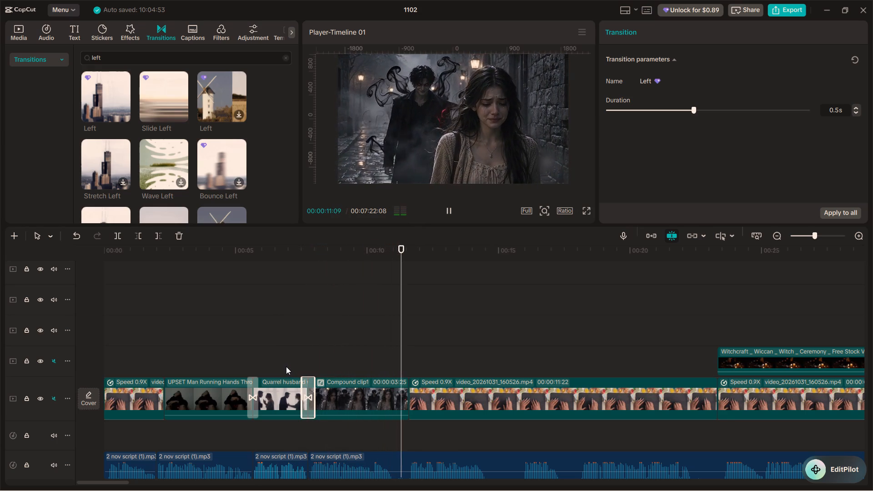
key("space")
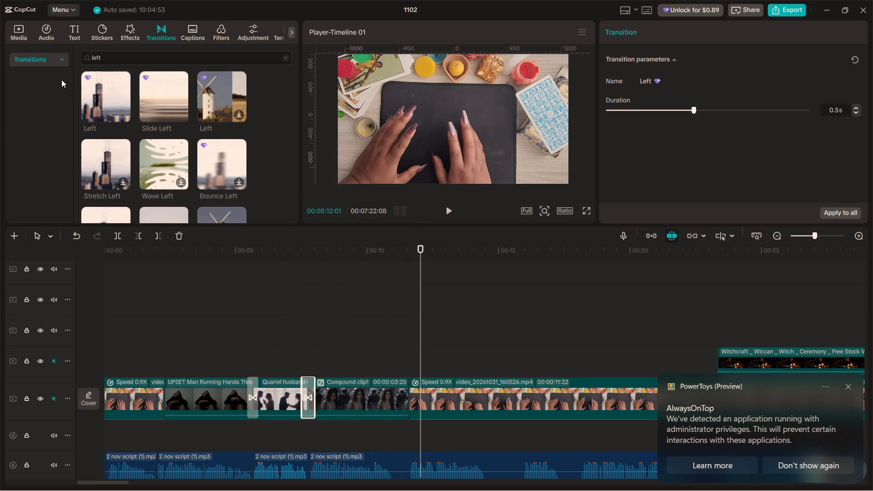
Return the transitions library to its category listing and close project 1102 to go back to the home screen.
left_click(42, 57)
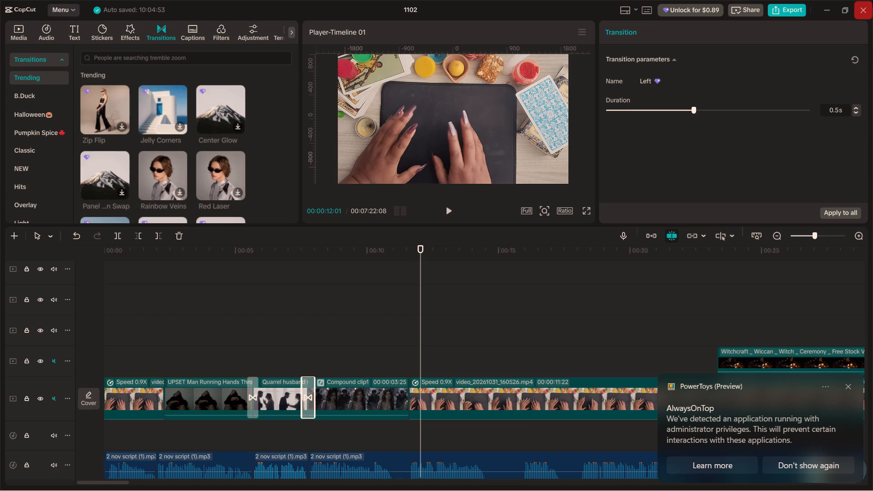
left_click(864, 8)
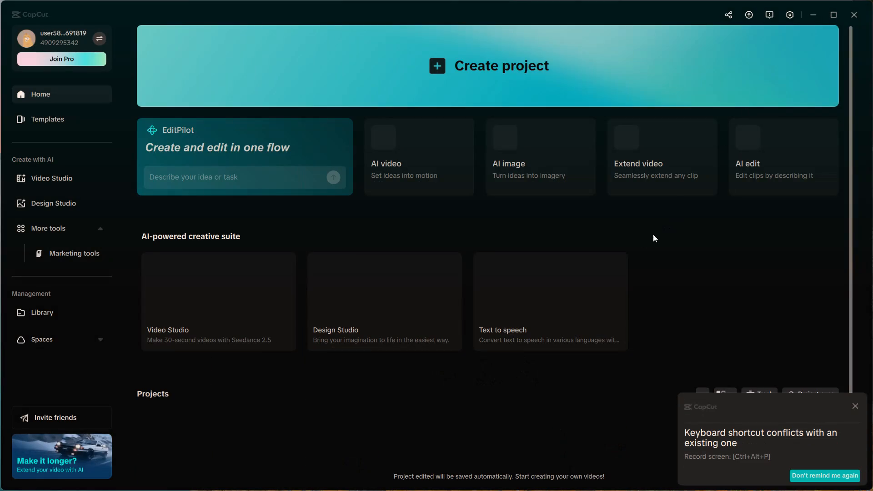
scroll(286, 260, "down", 7)
scroll(300, 288, "up", 7)
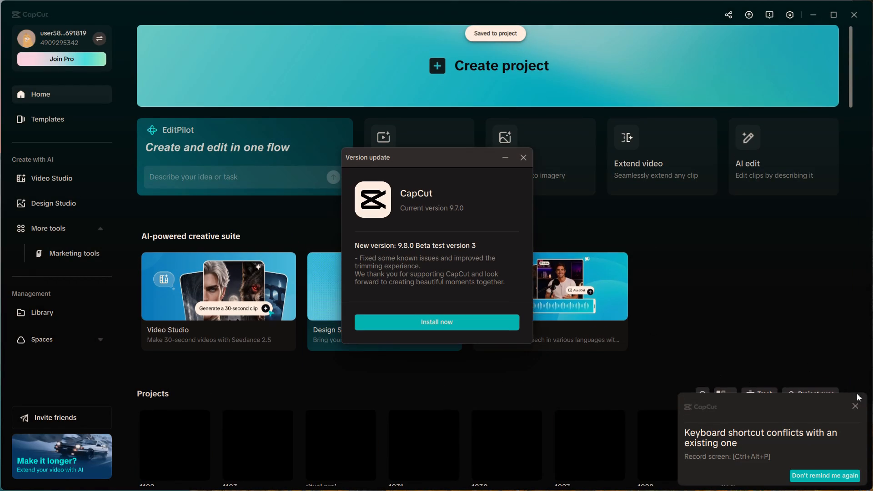
Dismiss the notification about the conflicting Record screen keyboard shortcut.
left_click(855, 412)
left_click(853, 408)
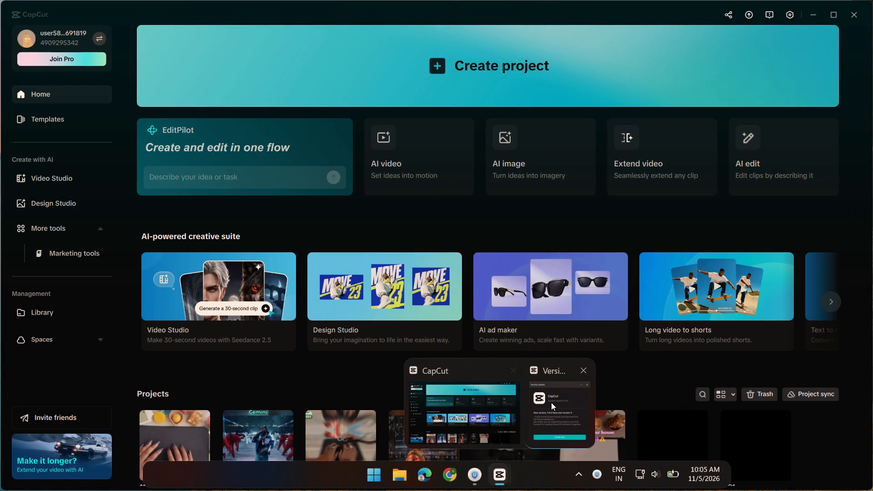
Bring the version update window back to the front and start installing version 9.8.0 Beta test version 3.
left_click(551, 402)
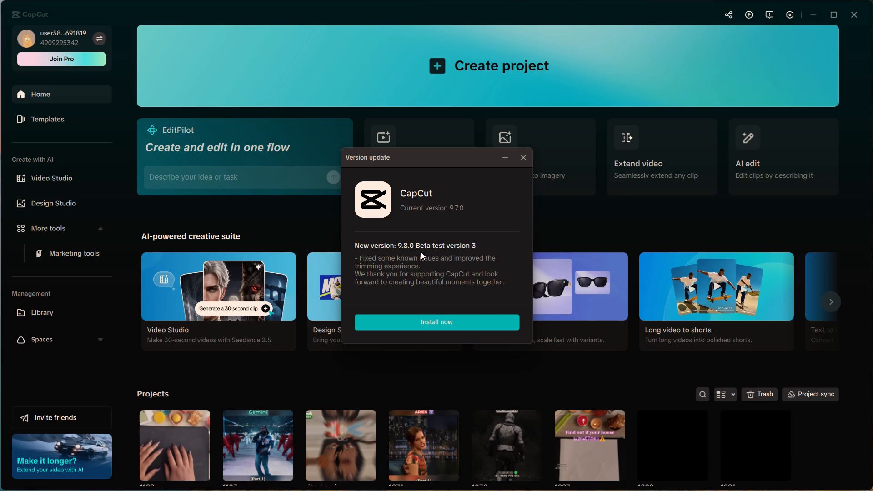
left_click(465, 318)
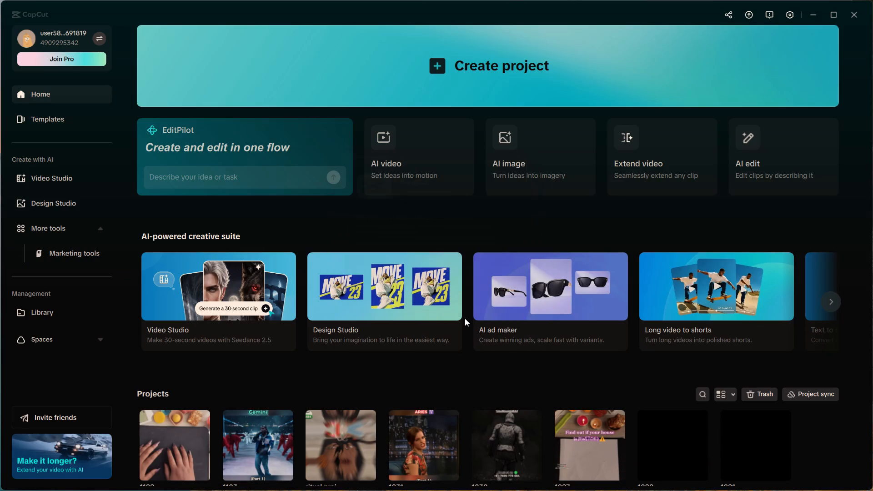
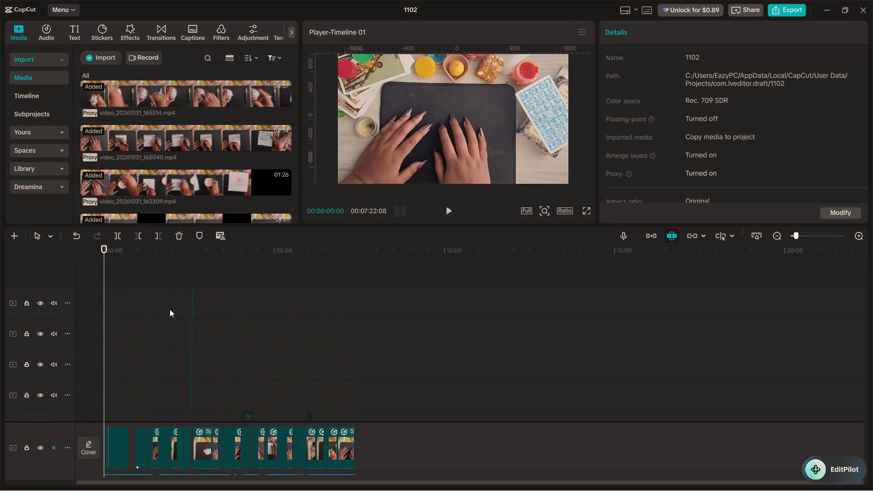
Play the opening of the timeline through about 00:12 to review the first transitions and clips.
key("space")
scroll(162, 313, "down", 7)
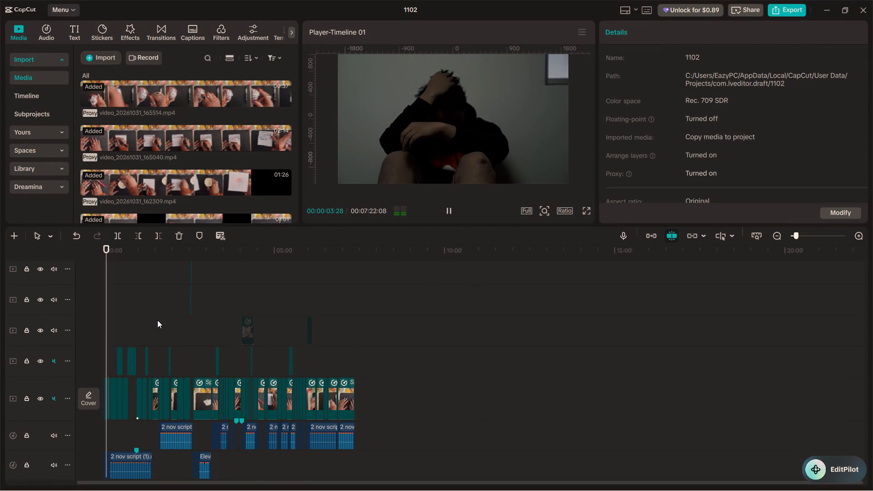
scroll(157, 320, "up", 20, "ctrl")
scroll(157, 320, "up", 4, "ctrl")
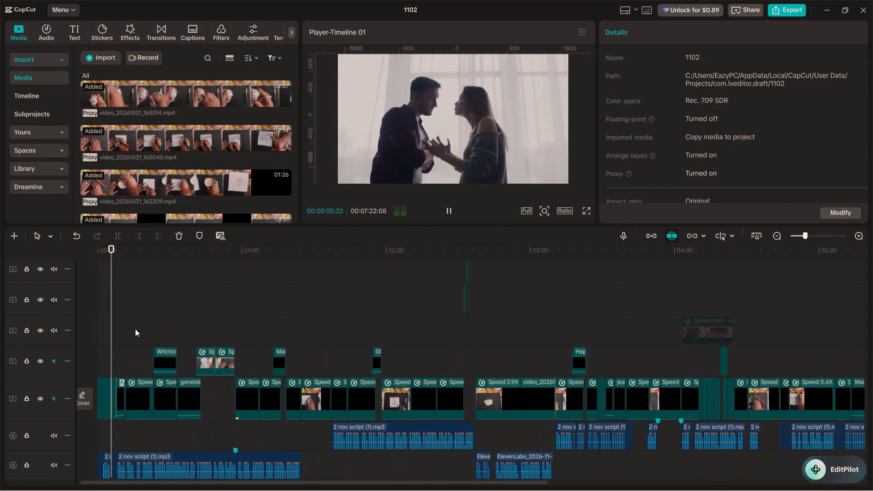
scroll(105, 331, "up", 2)
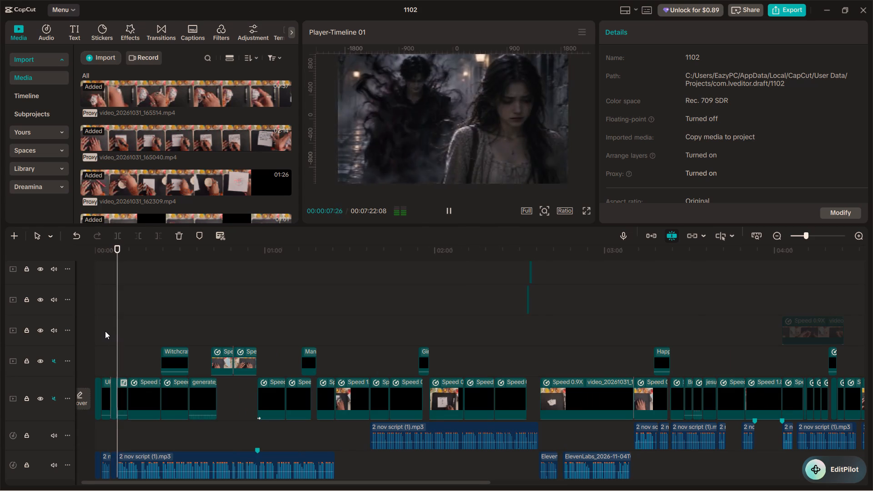
scroll(105, 331, "up", 2)
scroll(105, 331, "down", 2)
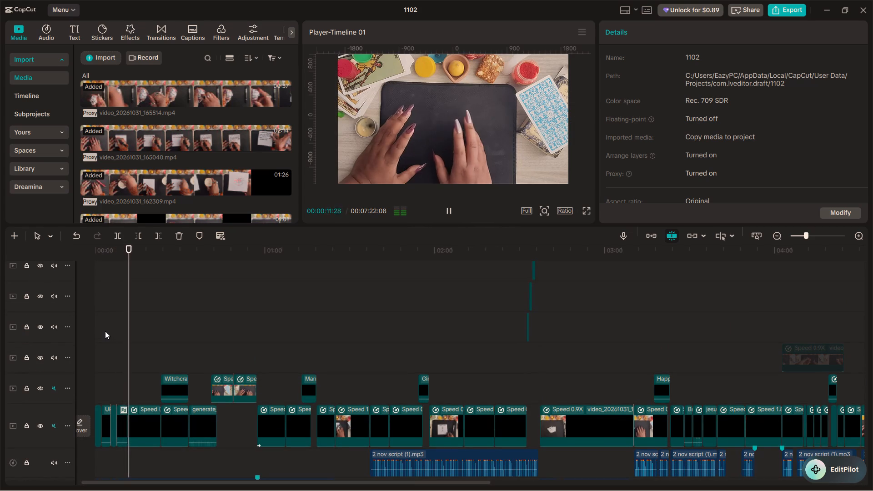
key("space")
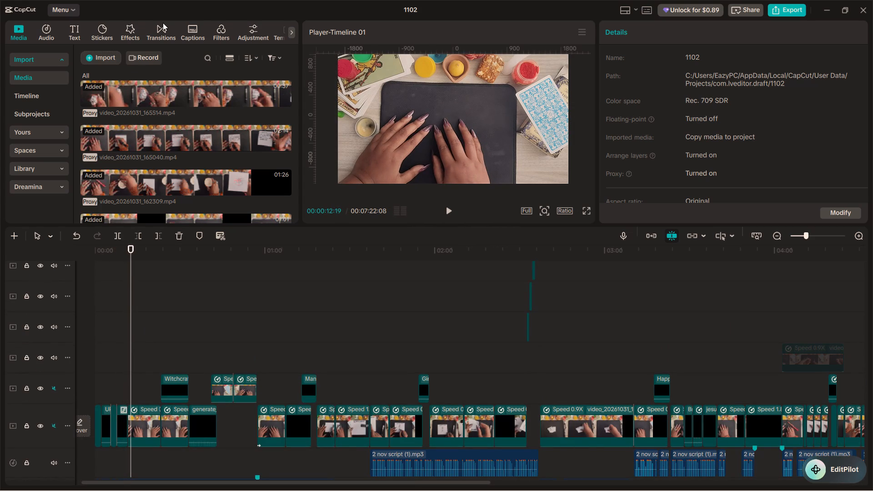
Add the favourite Hot Flash transition between the compound clip and the following hands clip, accepting duplicate frames, and preview it.
left_click(163, 23)
left_click(58, 57)
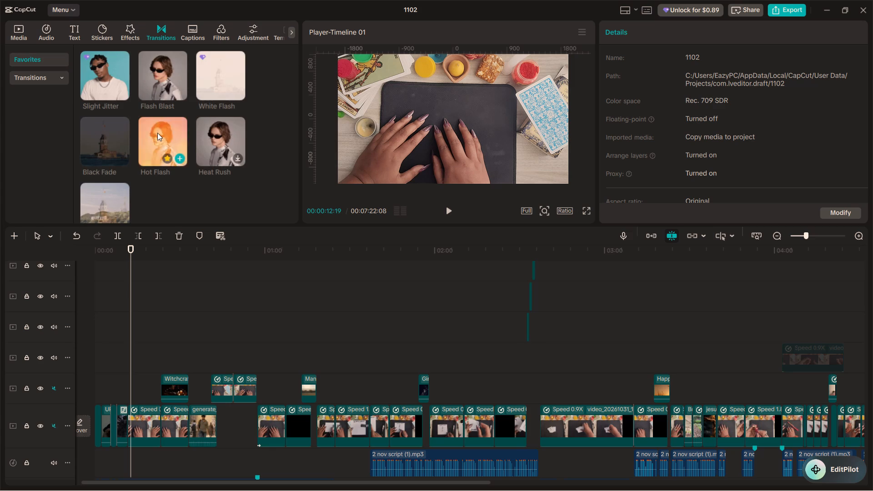
scroll(146, 182, "down", 2)
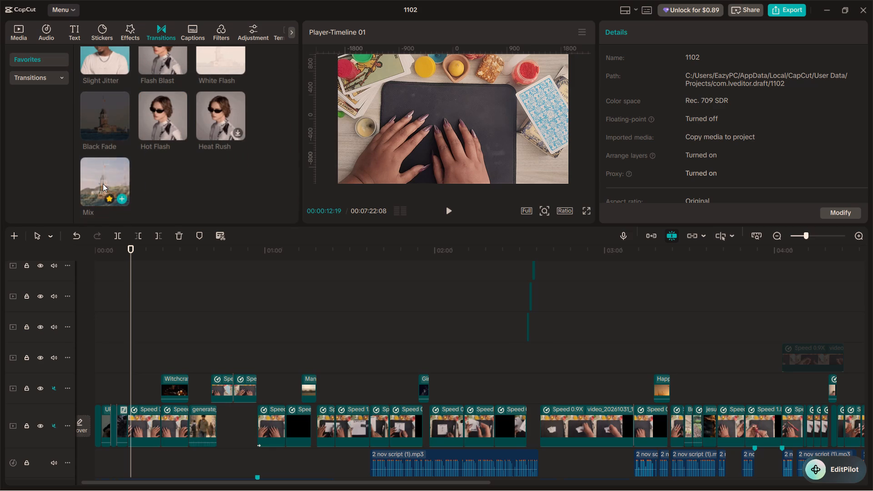
left_click_drag(161, 107, 155, 389)
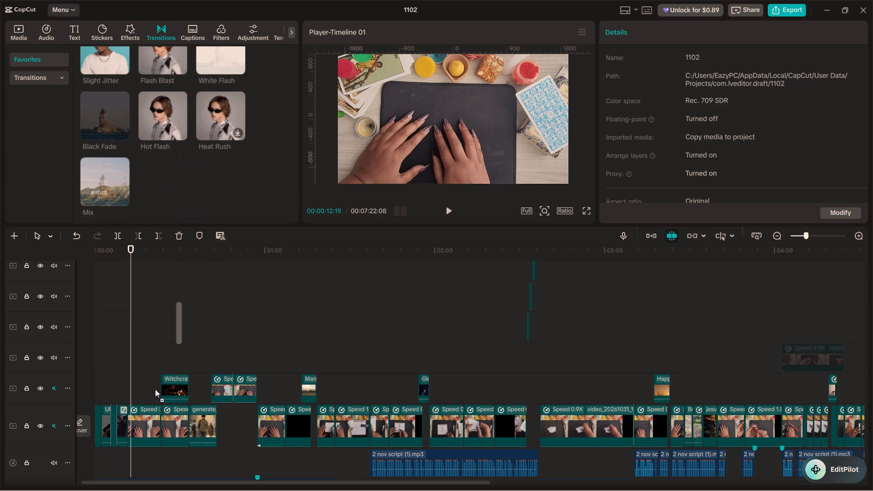
left_click_drag(155, 389, 125, 424)
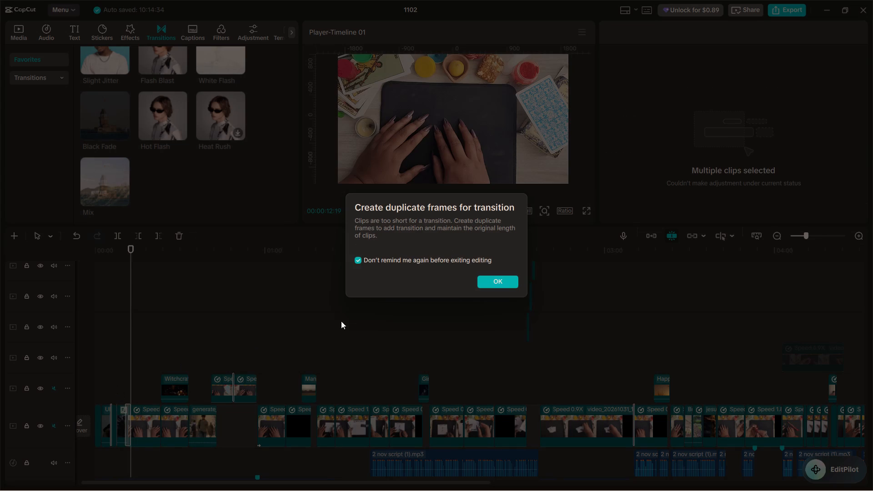
left_click(504, 286)
left_click(120, 368)
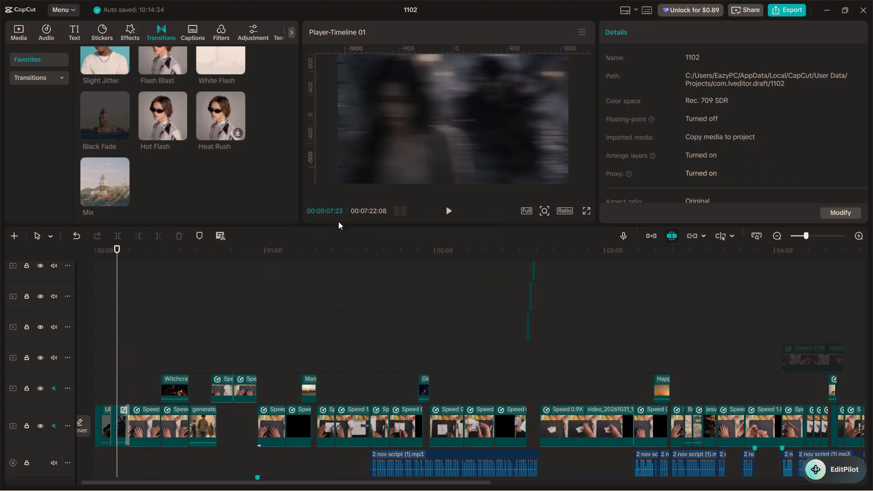
left_click(445, 214)
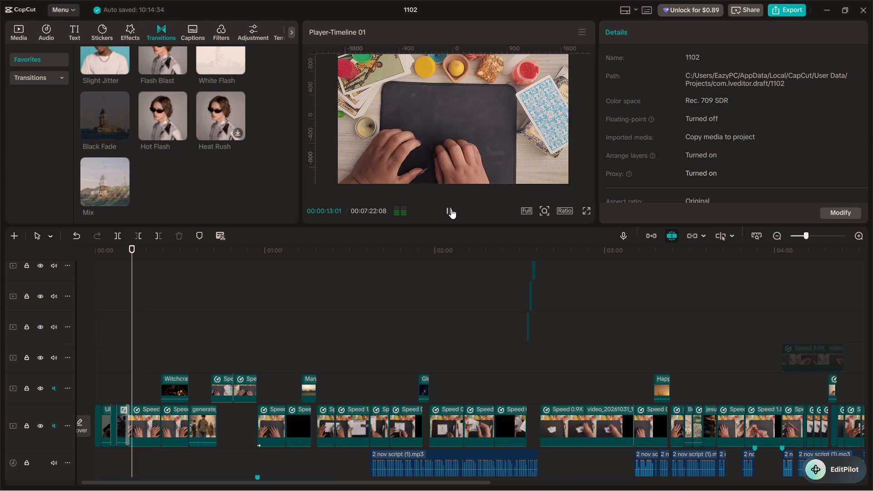
left_click(451, 209)
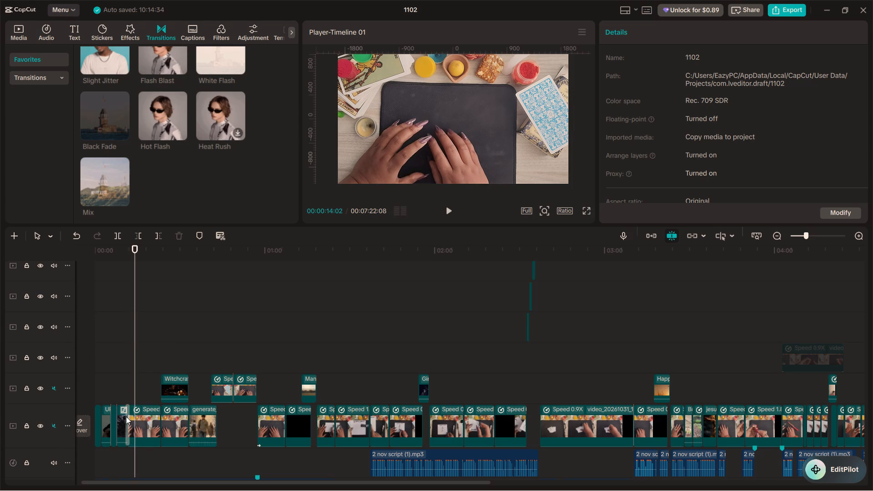
Set the Hot Flash transition's duration to 0.9 s and preview the cut from the compound clip to the hands clip.
left_click(126, 416)
triple_click(855, 114)
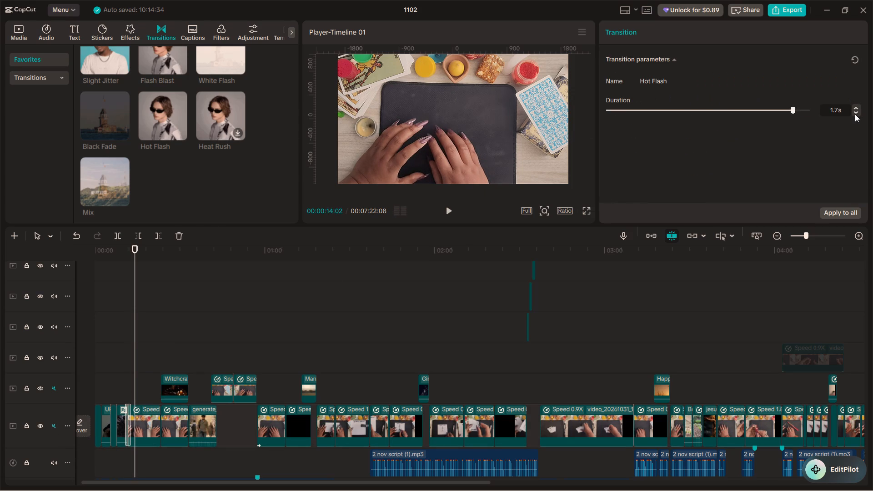
triple_click(855, 113)
left_click(855, 113)
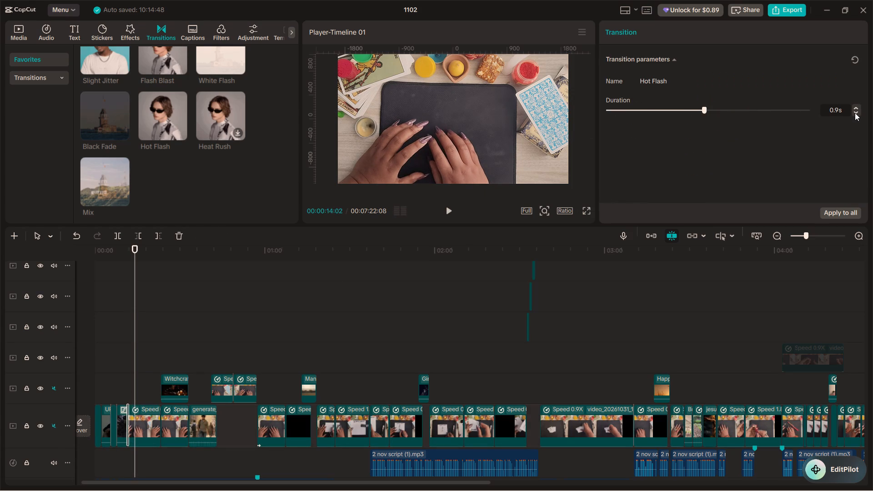
left_click(123, 351)
left_click(122, 351)
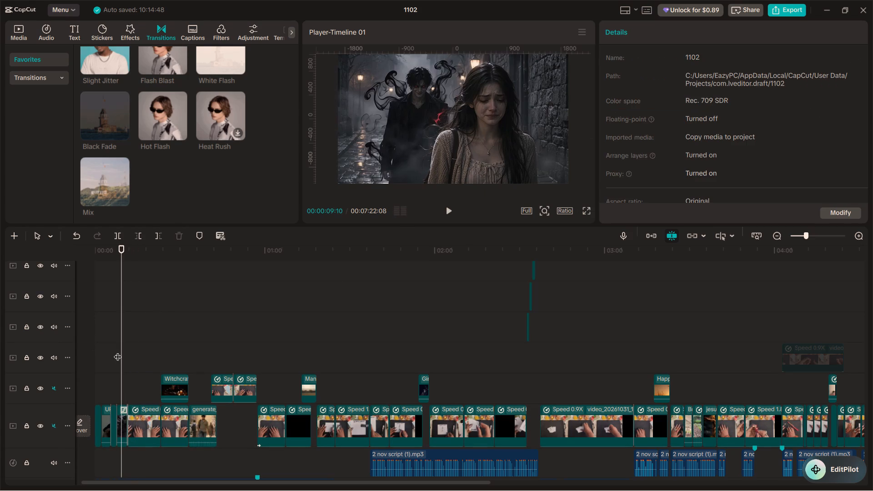
left_click(453, 211)
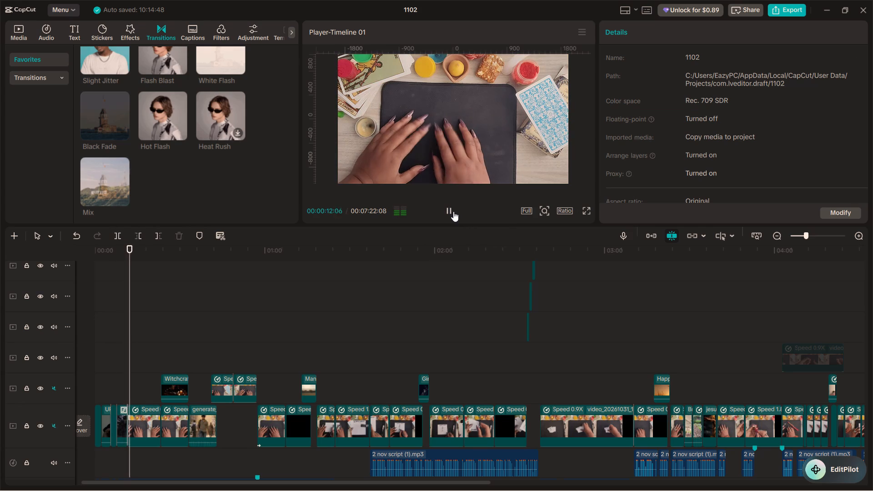
left_click(453, 211)
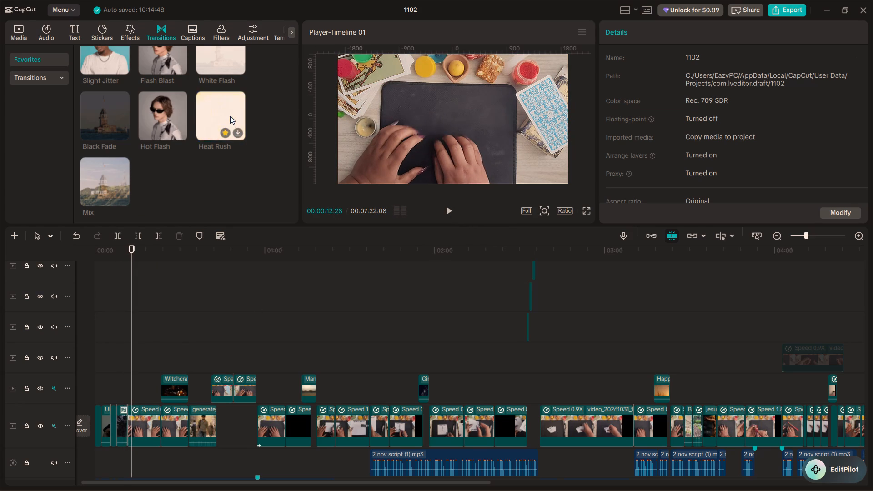
Play the timeline from about 00:08 to about 00:35 to review the cuts into the Witchcraft and generated clips.
scroll(157, 105, "up", 1)
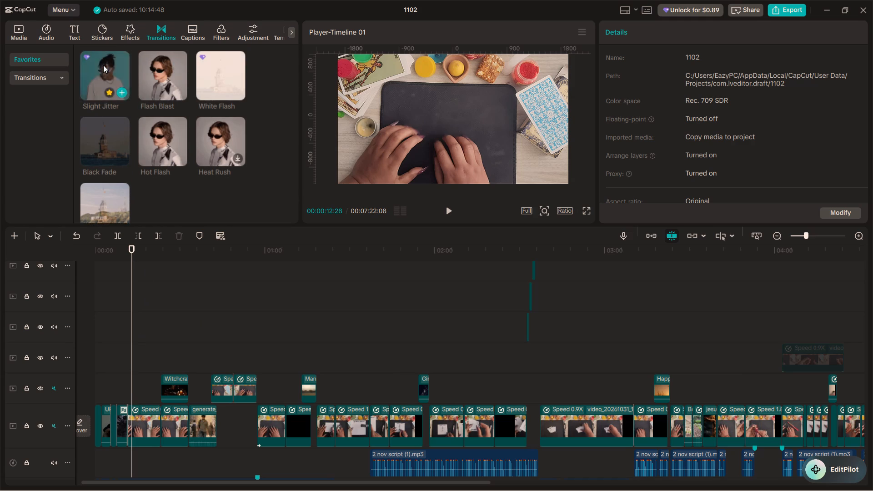
left_click(121, 350)
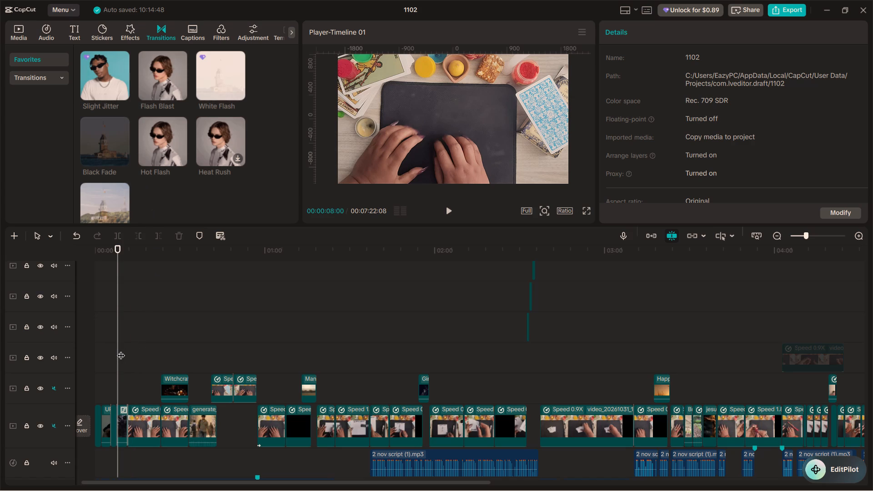
left_click(451, 210)
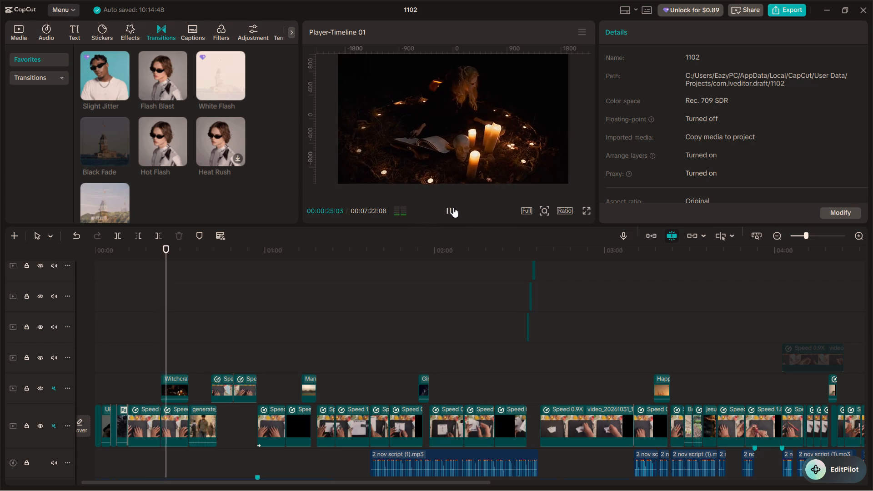
left_click(453, 207)
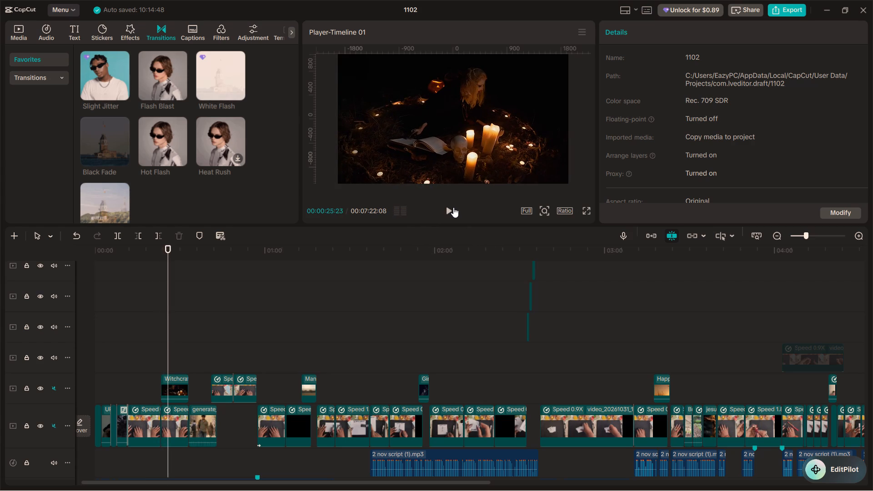
left_click(453, 207)
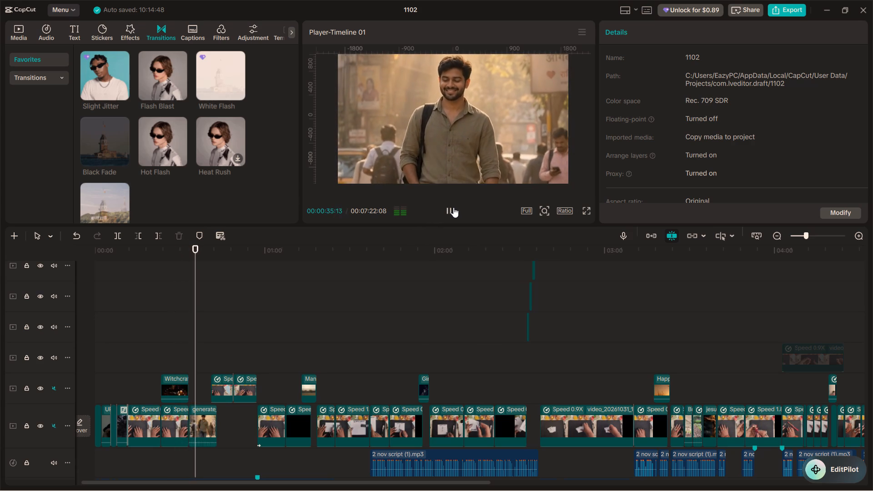
left_click(453, 207)
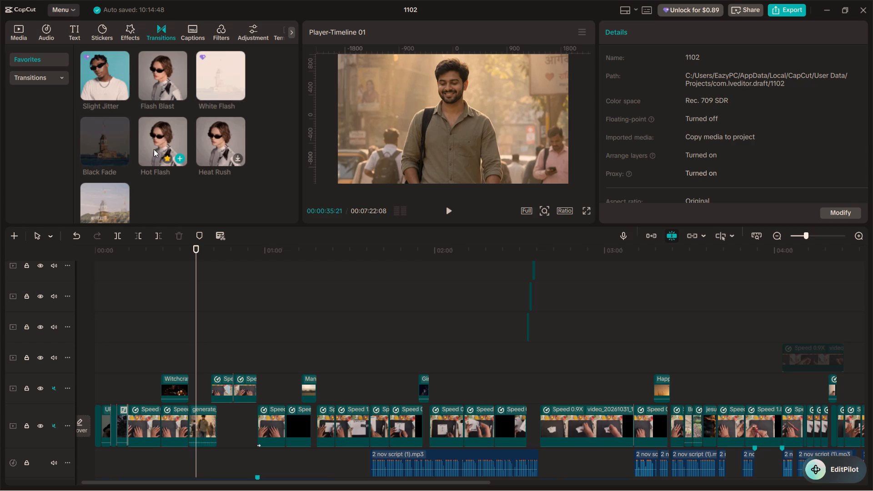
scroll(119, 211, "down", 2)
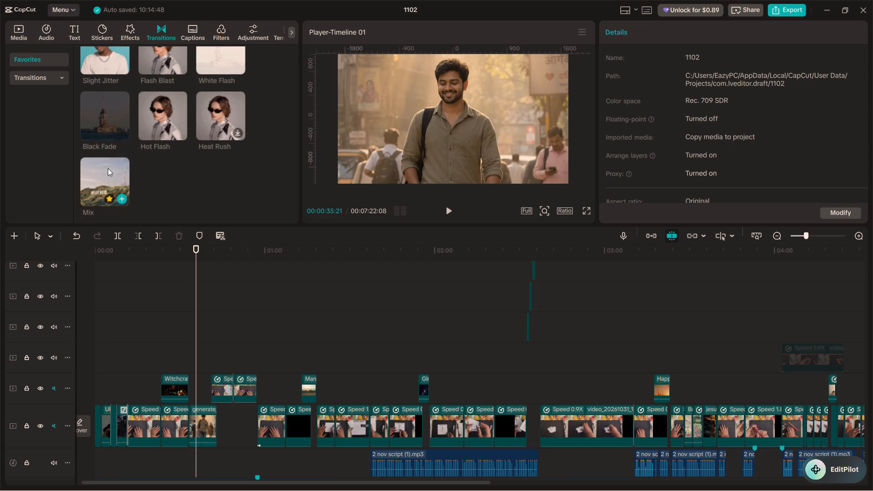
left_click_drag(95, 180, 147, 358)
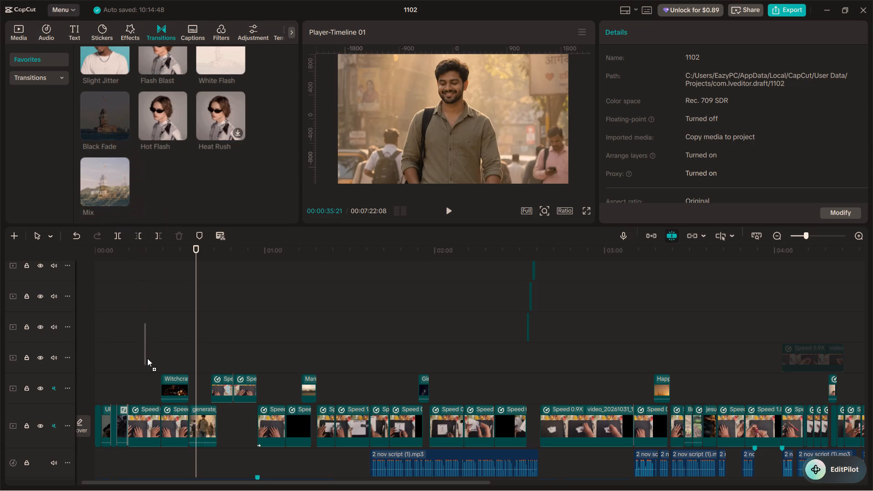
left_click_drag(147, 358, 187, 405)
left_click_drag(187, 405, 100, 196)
Delete the hands clip beneath the Witchcraft overlay and move the Witchcraft clip into its place on the main track.
left_click(171, 423)
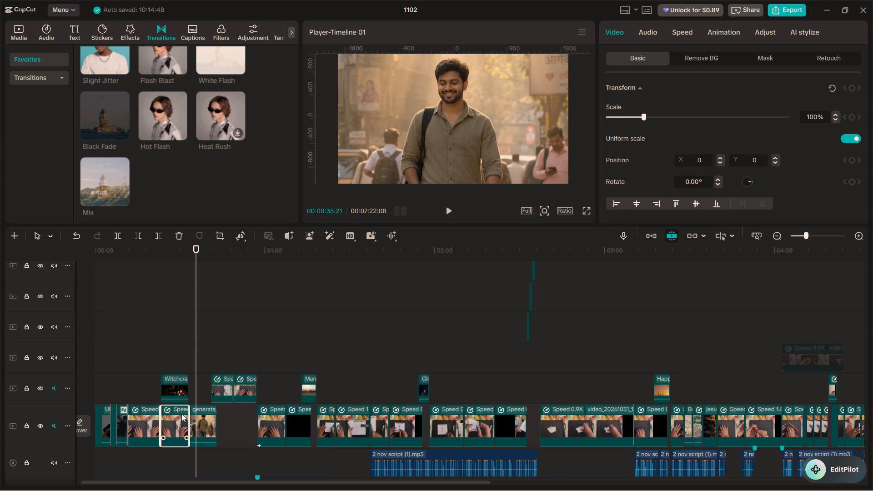
key("BackSpace")
left_click_drag(172, 389, 176, 424)
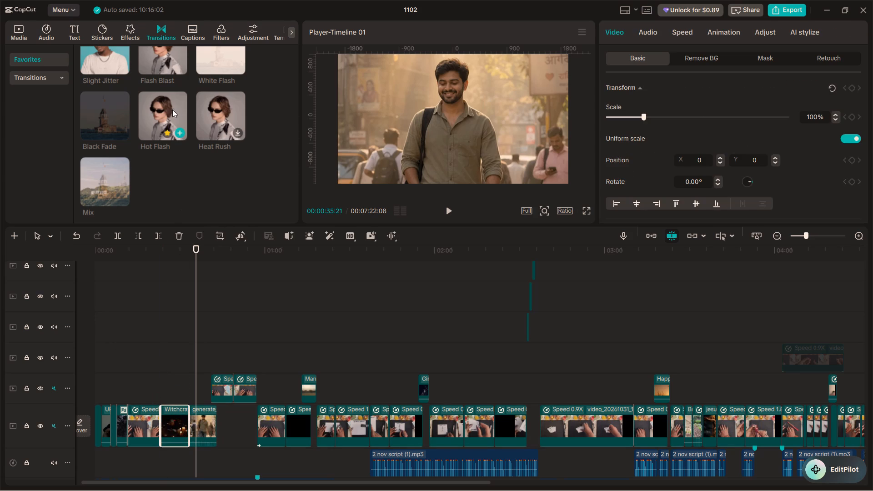
Add the Mix transition between the Witchcraft clip and the generated clip, and preview it from about 00:29.
left_click_drag(99, 176, 189, 421)
left_click(185, 378)
left_click(179, 387)
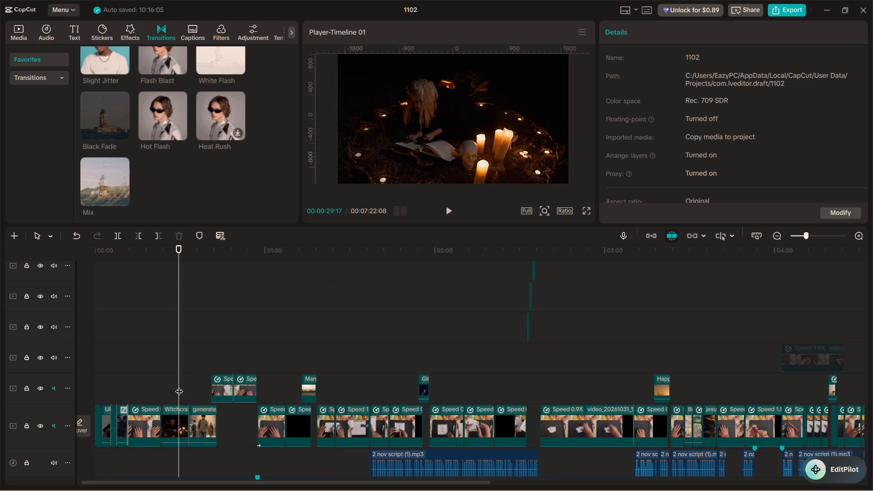
left_click(447, 205)
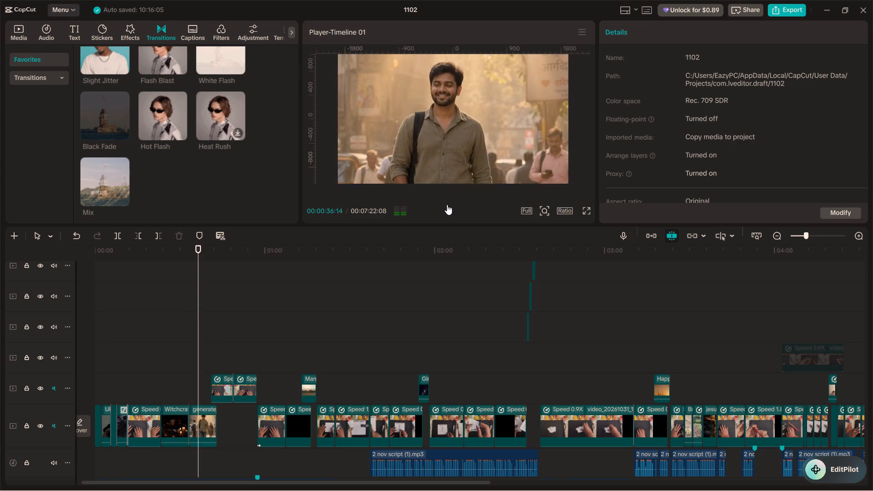
left_click(216, 350)
Apply the Zoom 1 entrance animation to the first overlay hands clip at about 00:41 and preview it.
left_click(226, 380)
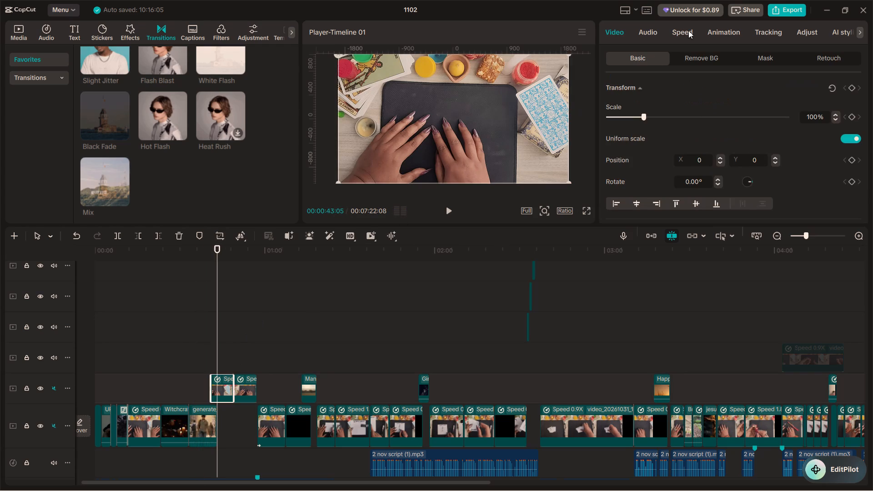
left_click(700, 30)
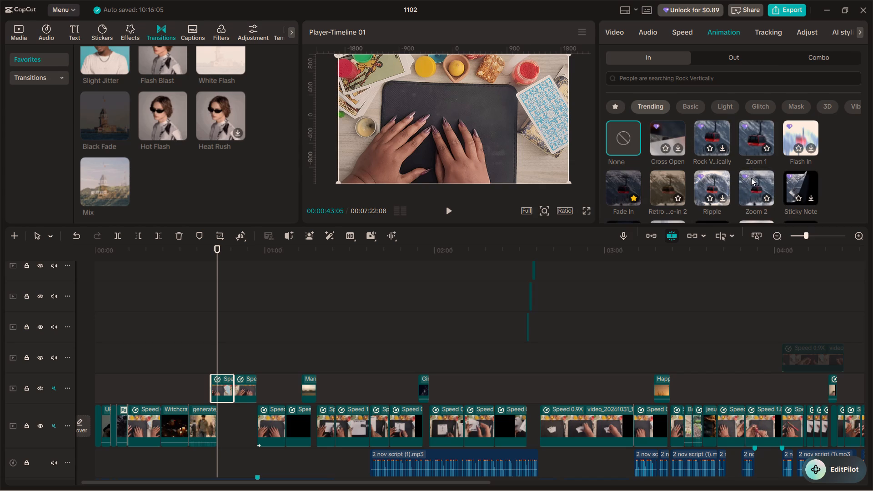
left_click_drag(753, 133, 308, 339)
left_click_drag(308, 339, 260, 336)
scroll(763, 187, "up", 4)
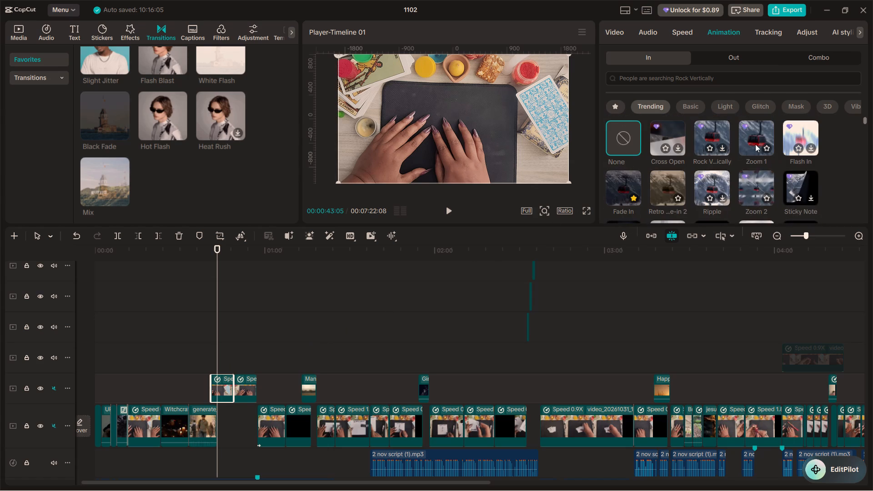
left_click(754, 132)
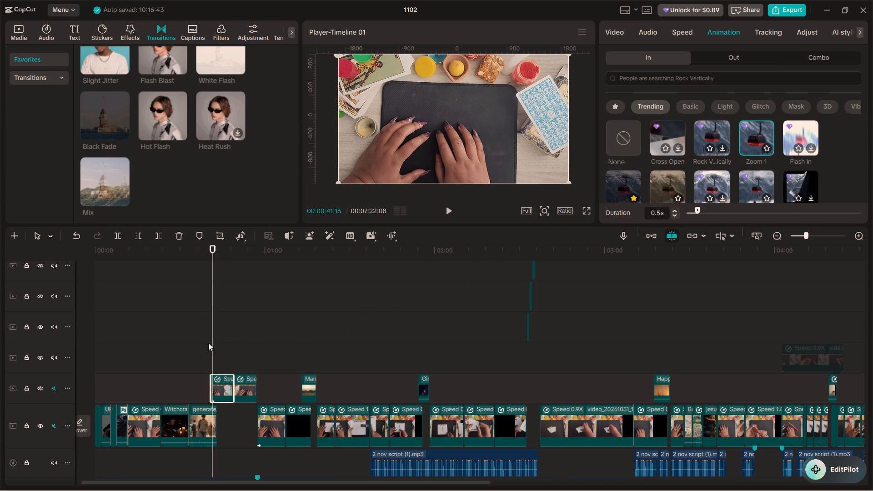
left_click(206, 343)
left_click(446, 205)
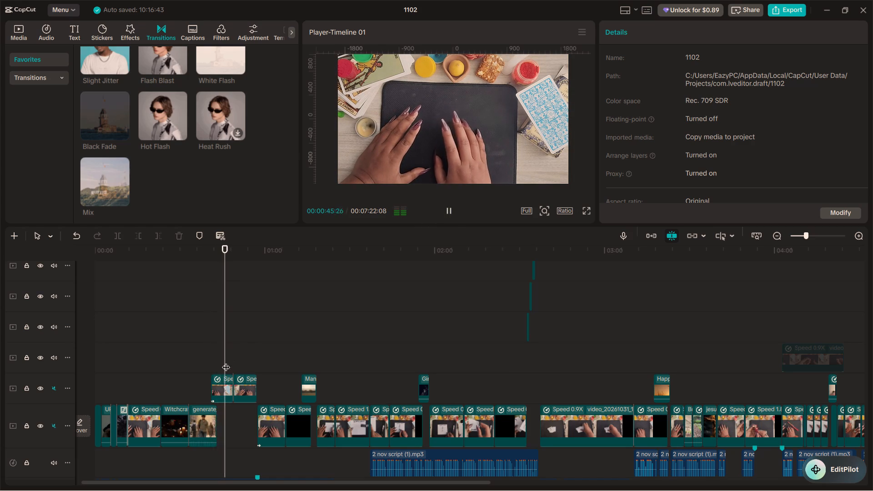
Replay the timeline from before the Zoom 1 entrance to about 00:59 to review both overlay hands clips.
scroll(214, 395, "down", 5)
scroll(213, 401, "up", 1)
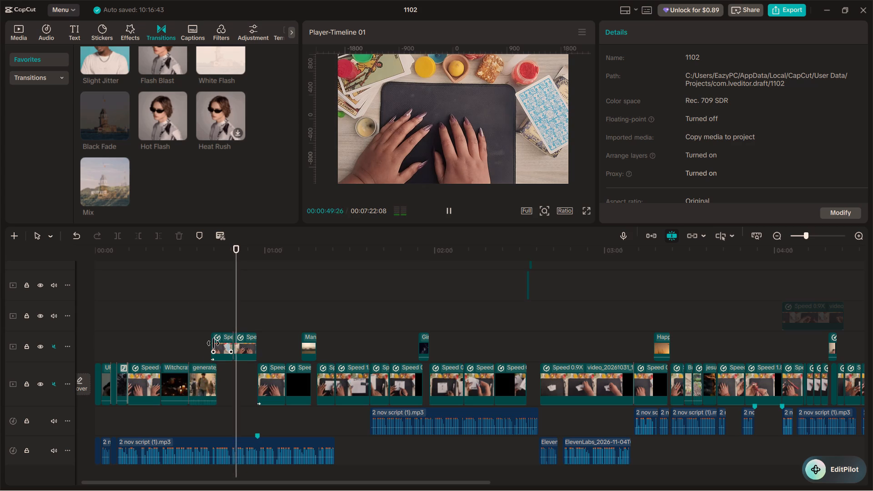
left_click(194, 342)
scroll(200, 348, "up", 19, "ctrl")
key("space")
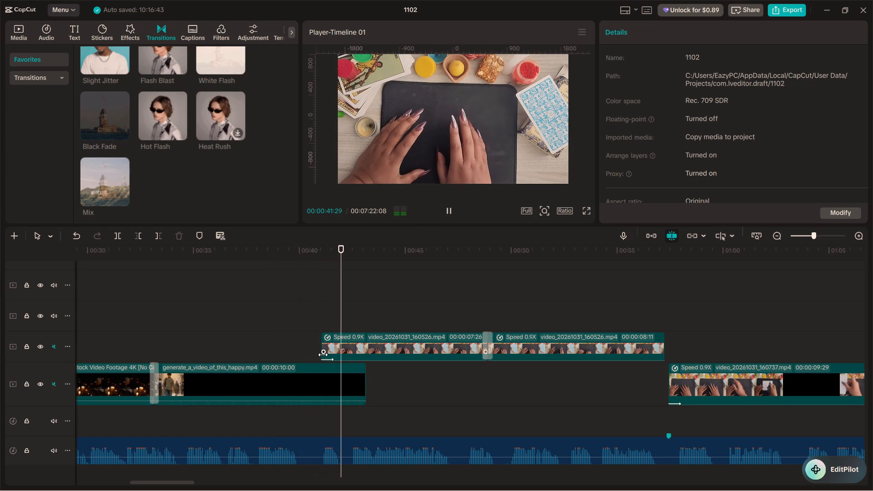
key("space")
key("space")
scroll(323, 355, "down", 6, "ctrl")
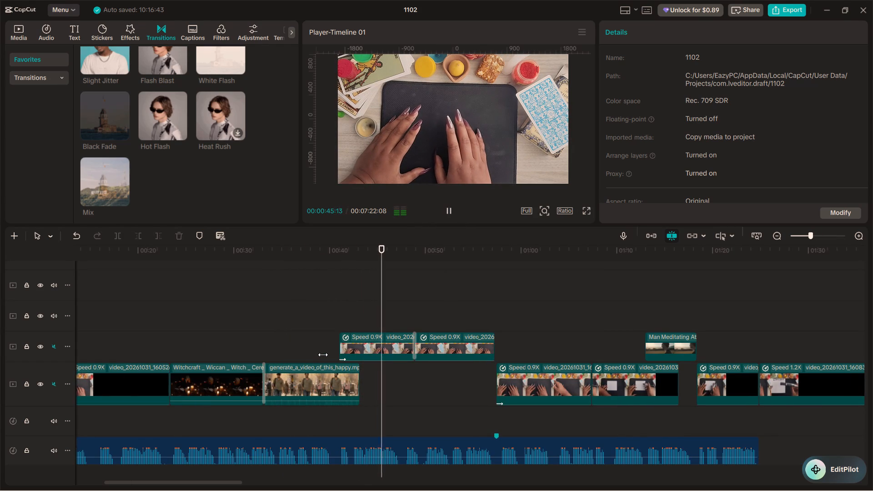
scroll(323, 355, "down", 1, "ctrl")
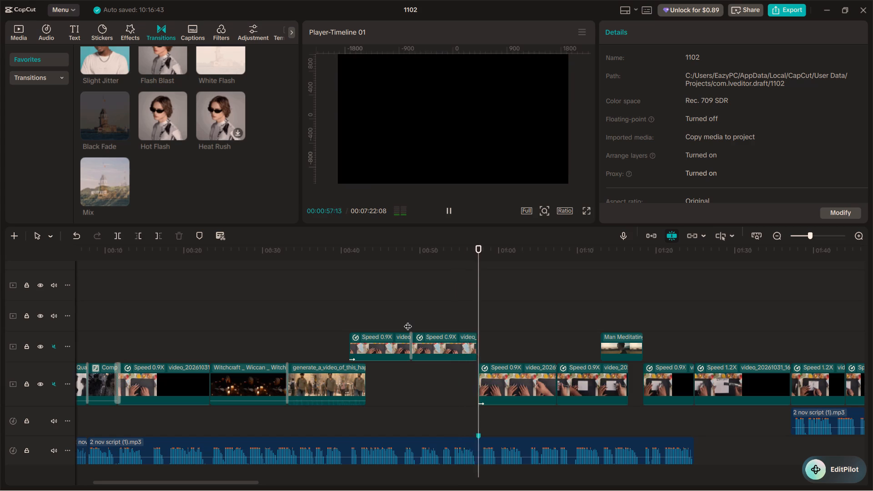
key("space")
Extend the end of the second overlay hands clip to meet the next main-track clip, and preview across the cut.
left_click(465, 342)
left_click(480, 342)
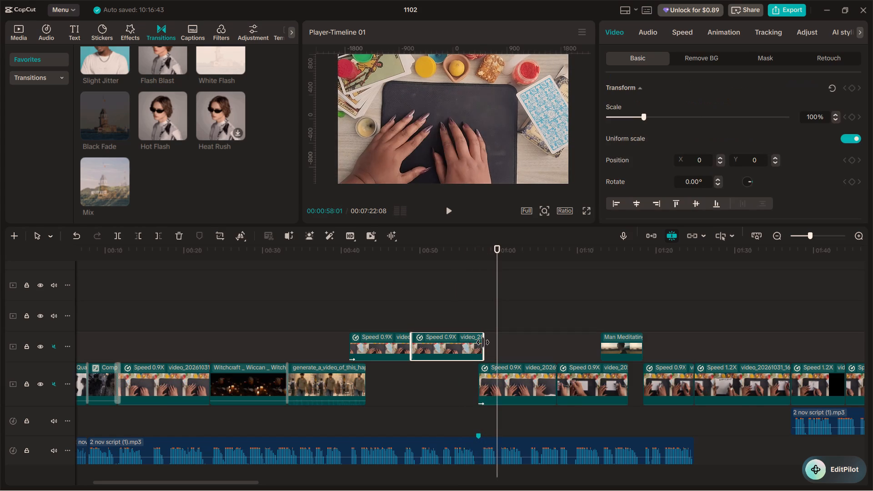
left_click(452, 305)
key("space")
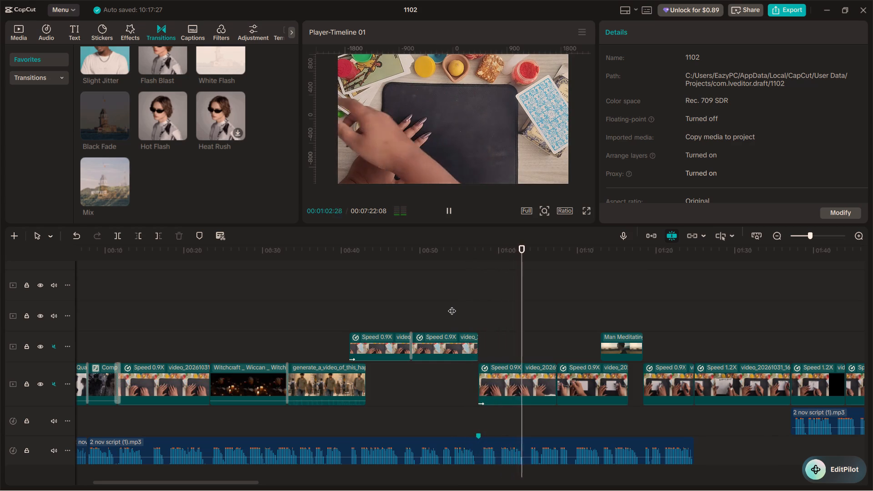
key("space")
Select the main-track hands clip starting at about 00:57 and replay it to about 01:05 to check its footage.
left_click(565, 394)
left_click(531, 362)
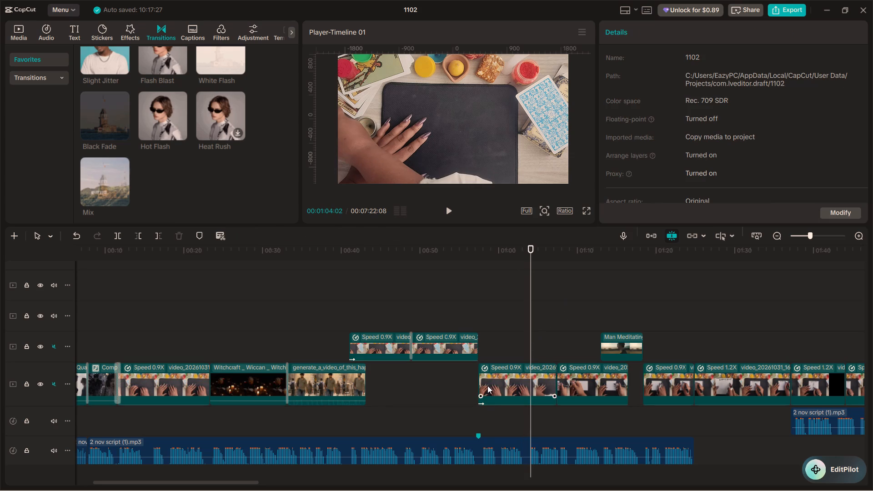
left_click(487, 386)
scroll(664, 186, "down", 6)
left_click(677, 22)
scroll(667, 161, "down", 7)
left_click(472, 323)
key("space")
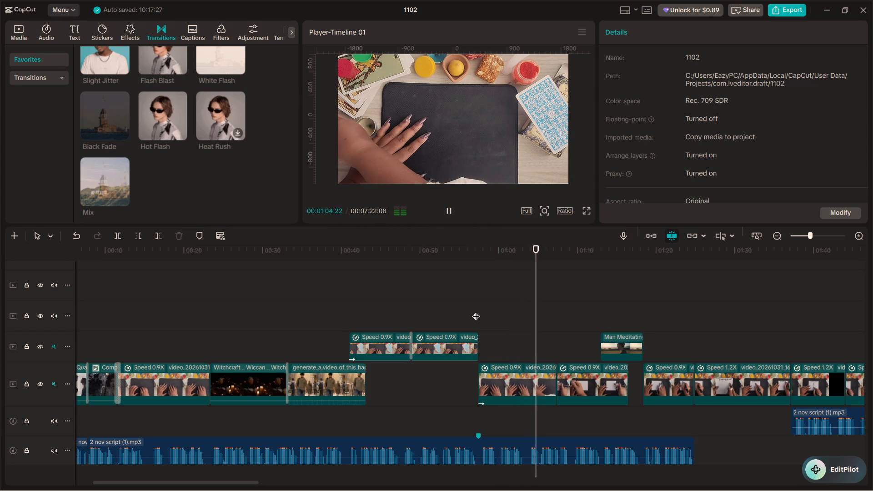
key("space")
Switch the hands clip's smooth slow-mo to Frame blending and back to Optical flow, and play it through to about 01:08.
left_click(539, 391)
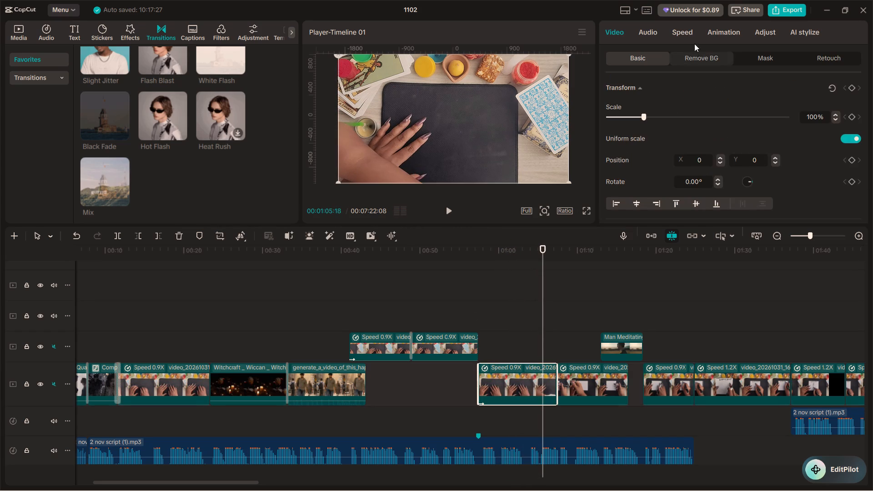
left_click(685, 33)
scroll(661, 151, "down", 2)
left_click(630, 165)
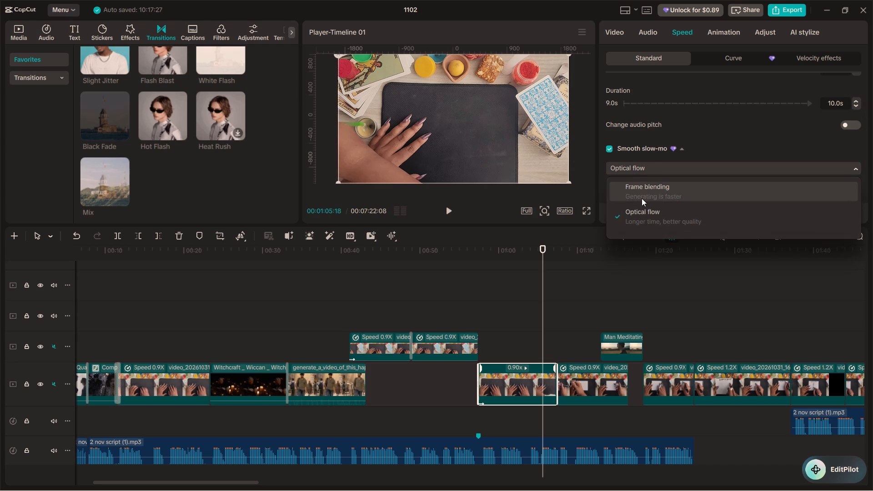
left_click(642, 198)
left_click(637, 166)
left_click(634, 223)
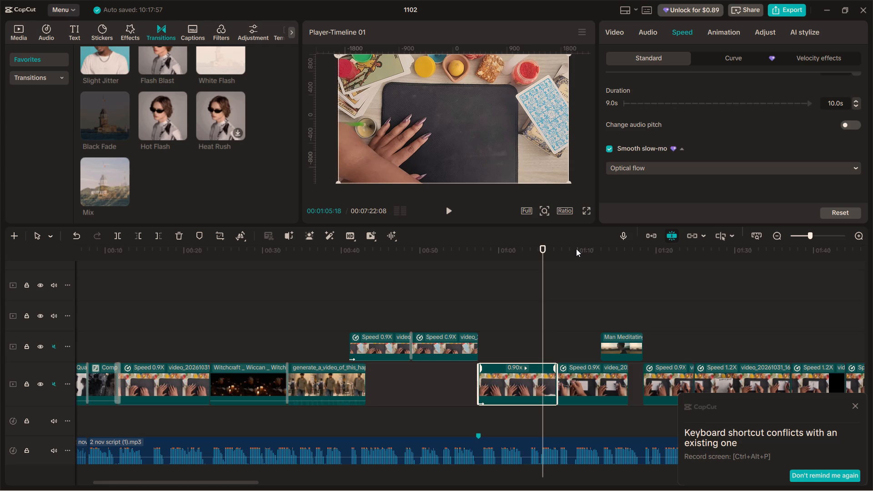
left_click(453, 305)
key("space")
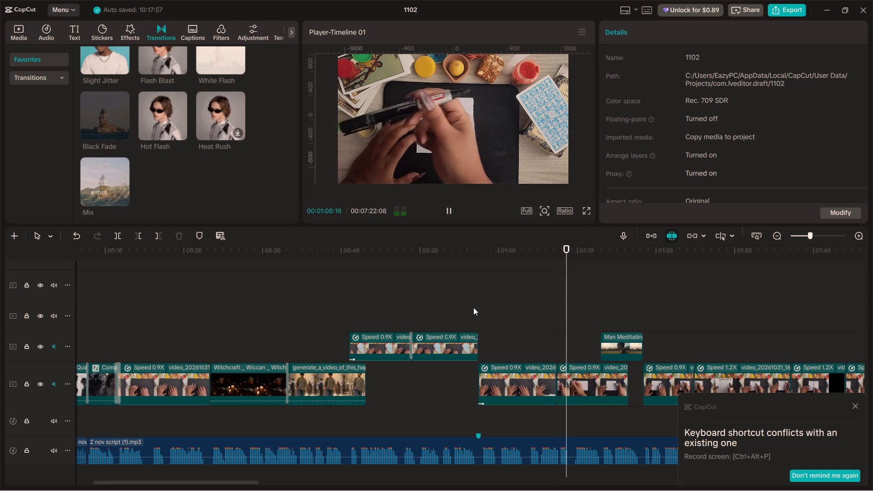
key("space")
Trim about 1 s off the hands clip's start, move it back to about 00:57, extend its end to the next clip, and preview it.
left_click(556, 351)
left_click(542, 346)
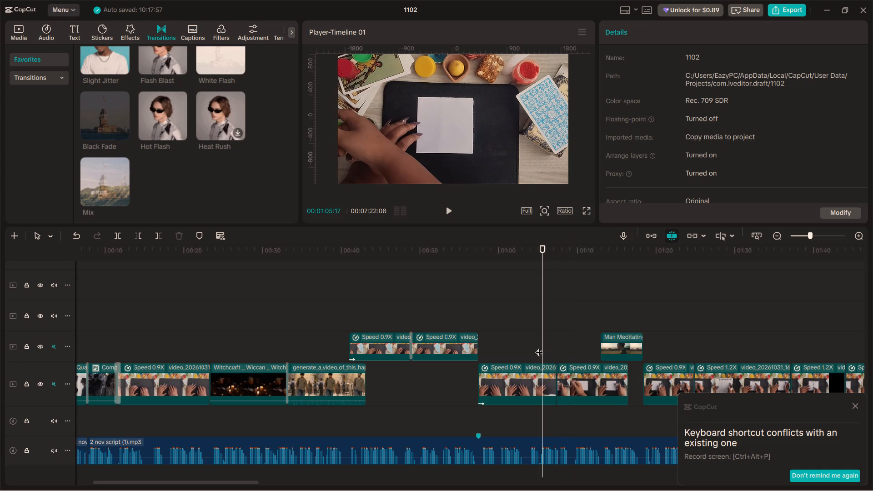
left_click(539, 346)
left_click(534, 373)
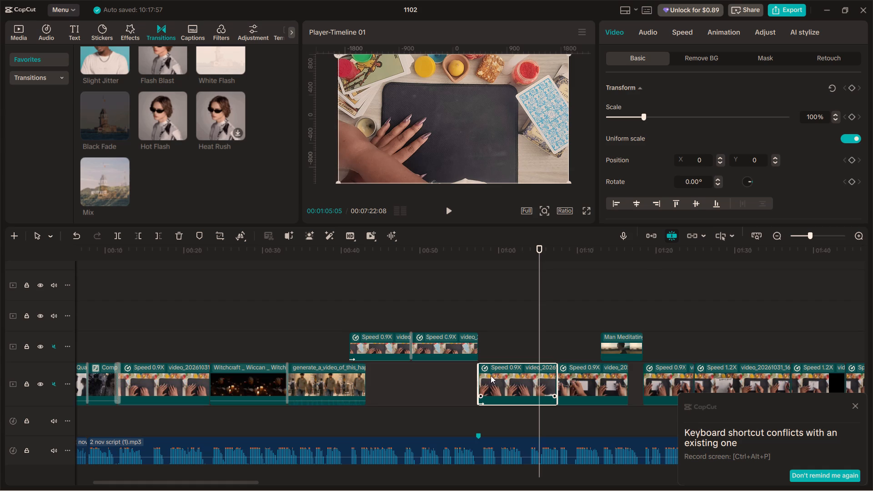
left_click_drag(481, 382, 491, 382)
left_click_drag(520, 381, 513, 381)
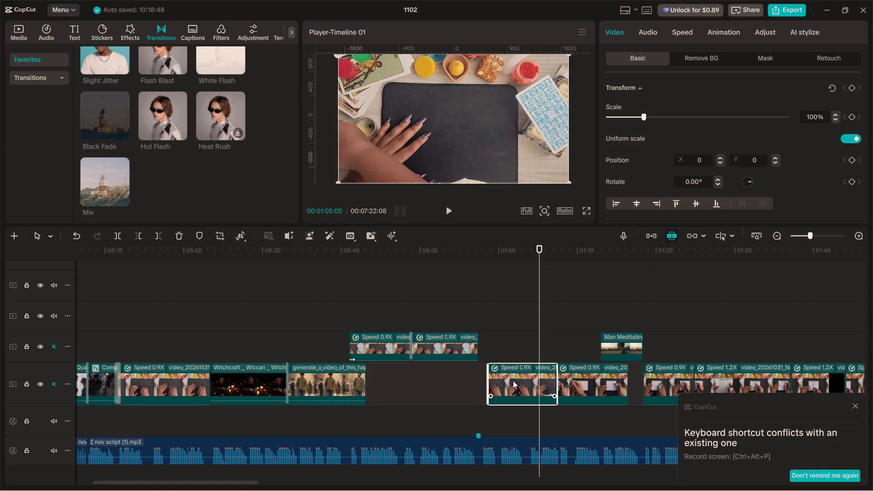
left_click_drag(513, 381, 512, 381)
left_click_drag(547, 377, 557, 377)
key("space")
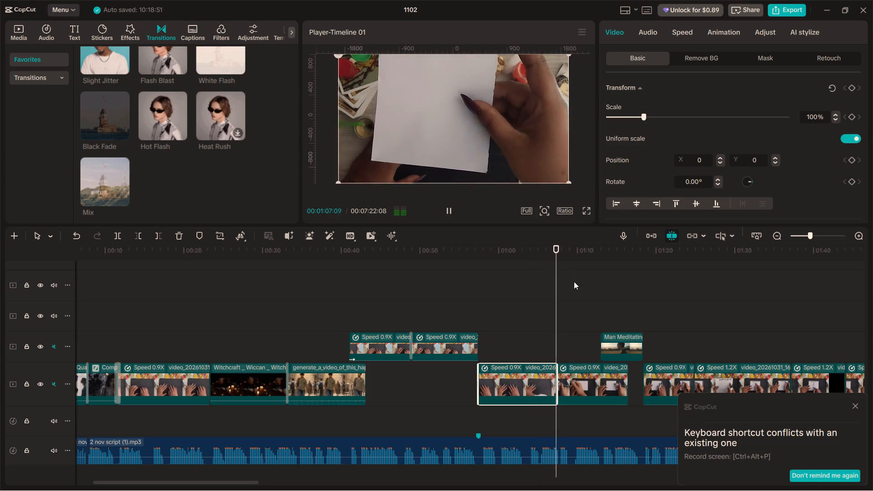
key("space")
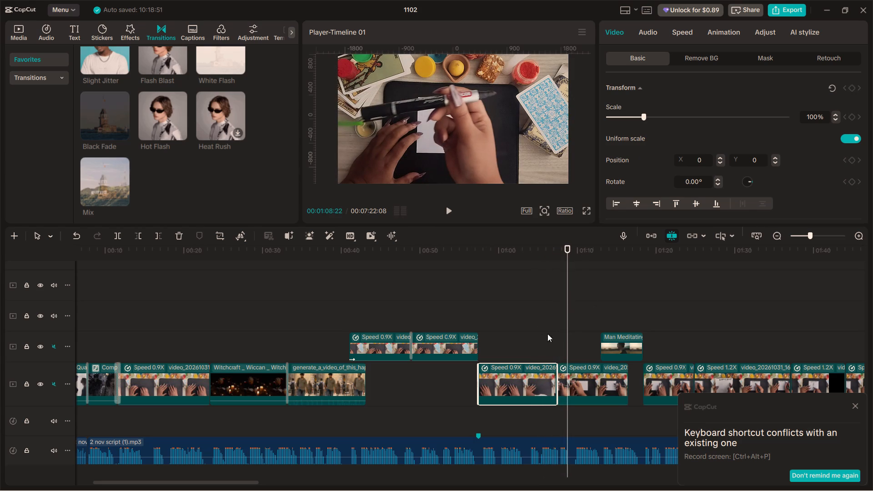
Add the Mix transition at the cut between the two hands clips at about 01:07 and preview it.
left_click(557, 341)
left_click(540, 339)
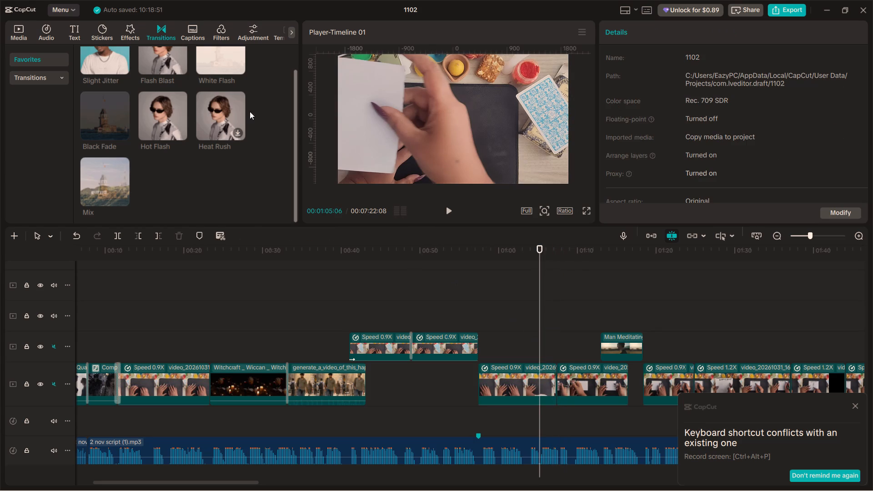
left_click_drag(115, 175, 562, 378)
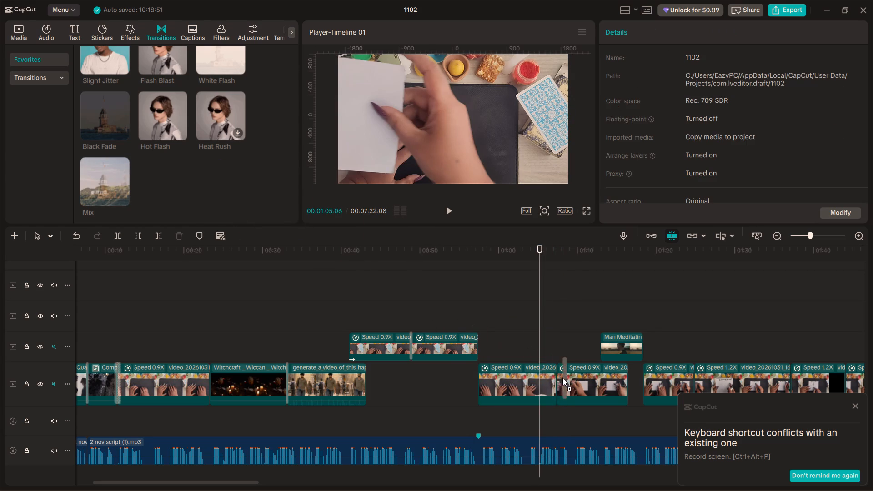
left_click_drag(562, 378, 556, 380)
key("space")
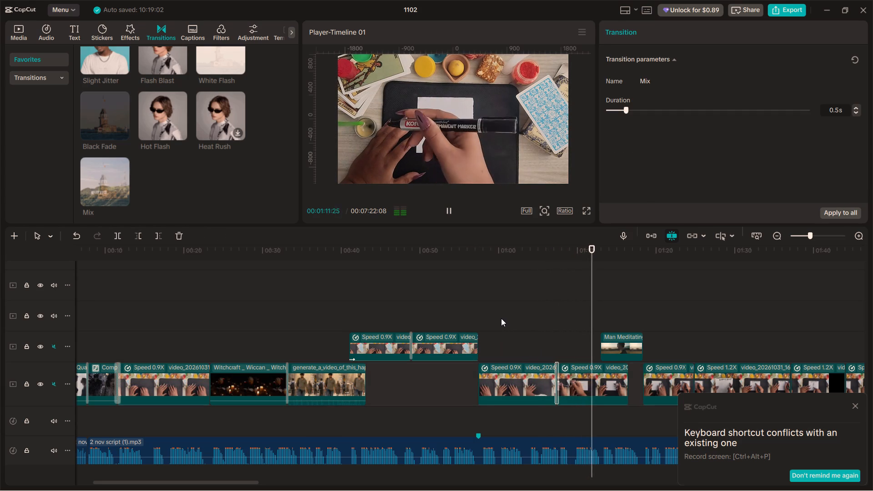
key("space")
Open the entrance animations for the Man Meditating overlay clip, and play the timeline from about 01:12 to about 01:20.
left_click(625, 349)
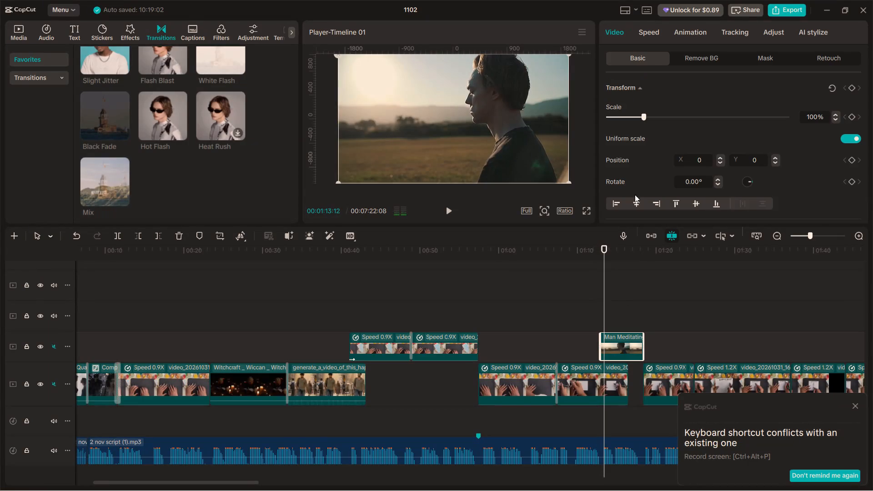
left_click(695, 35)
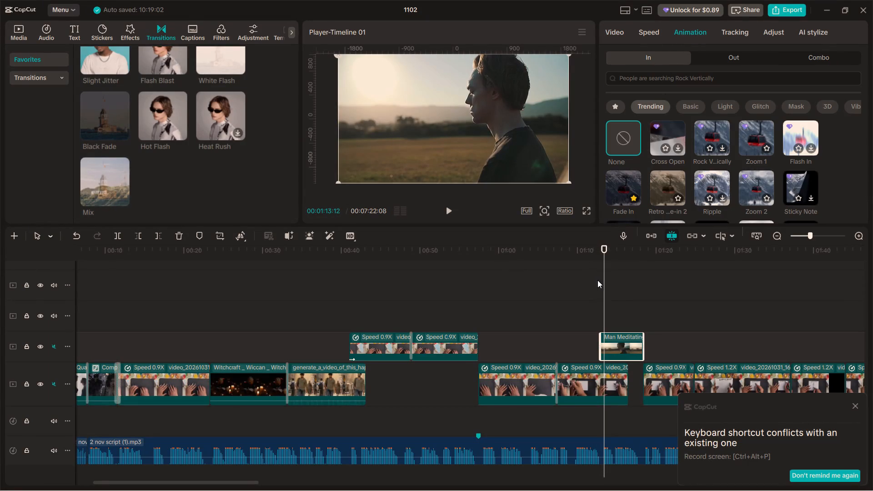
left_click(592, 308)
key("space")
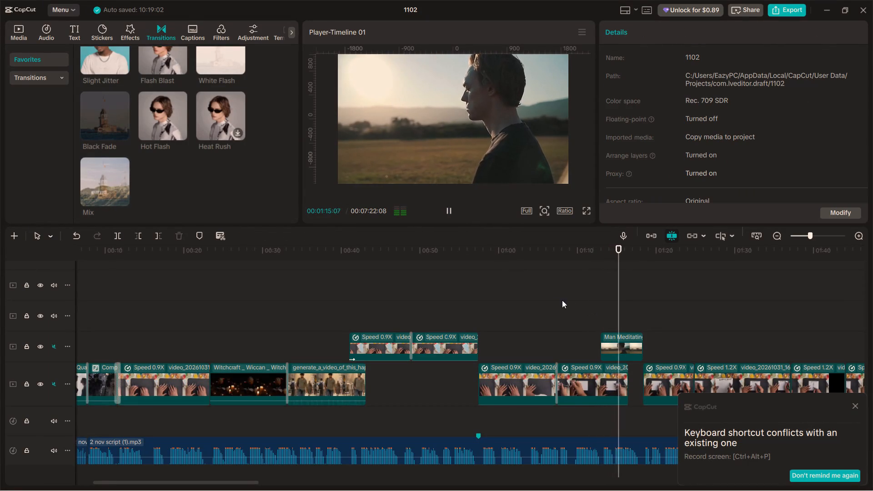
scroll(545, 301, "down", 3, "alt")
scroll(399, 308, "down", 1, "alt")
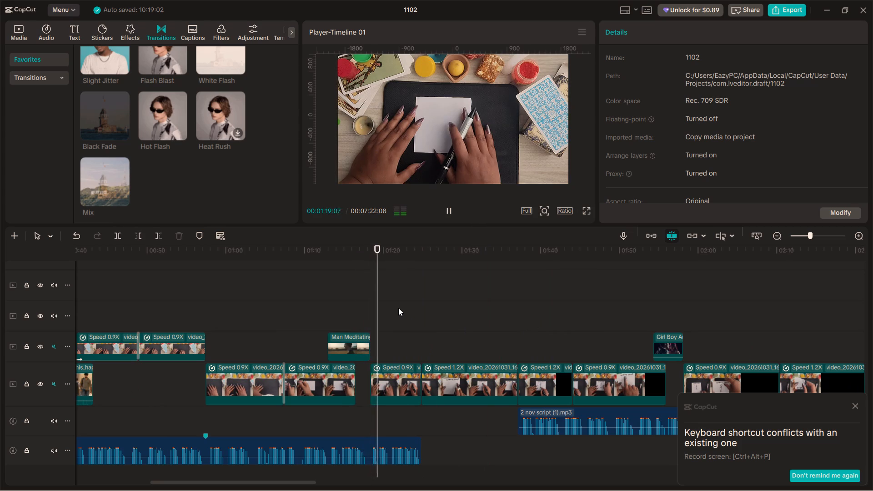
key("space")
Apply the Zoom Out entrance animation to the hands clip starting at about 01:18, and preview it from about 01:16.
left_click(389, 379)
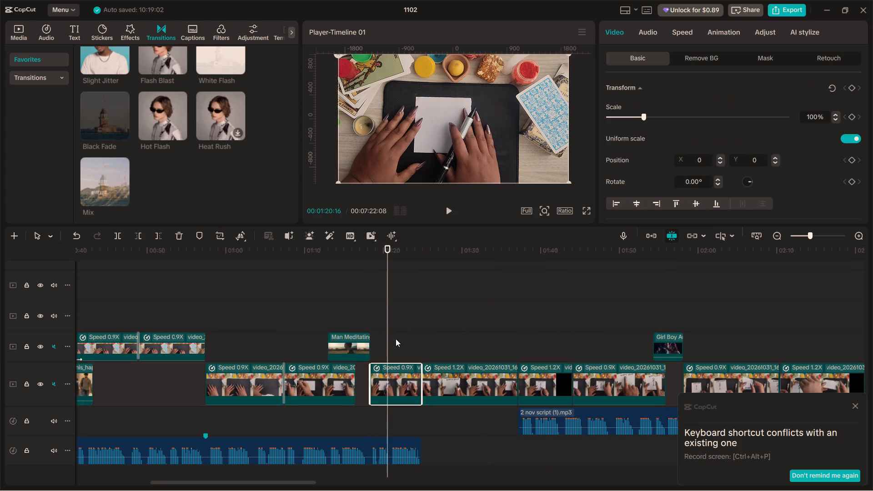
left_click(374, 319)
left_click_drag(374, 319, 370, 318)
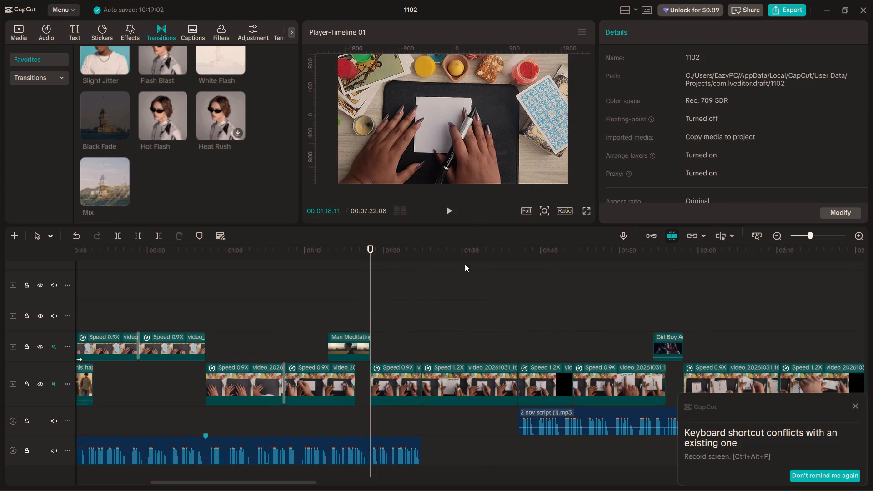
left_click(372, 373)
left_click(396, 381)
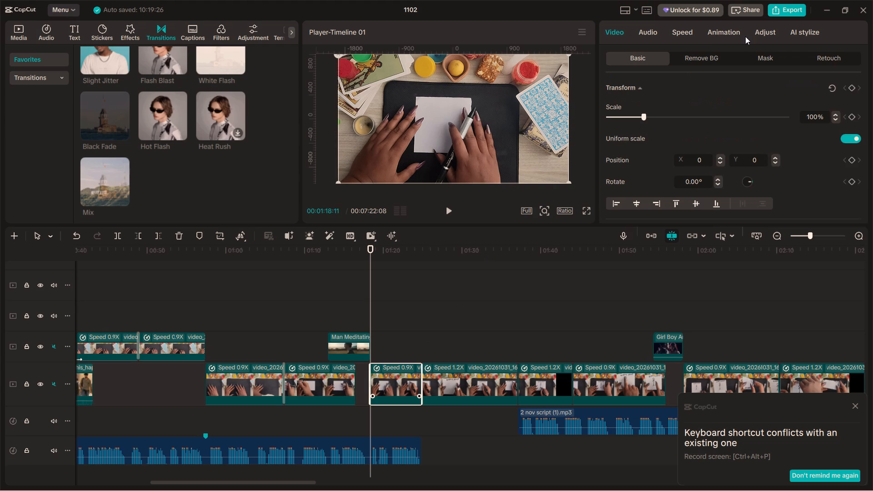
left_click(709, 41)
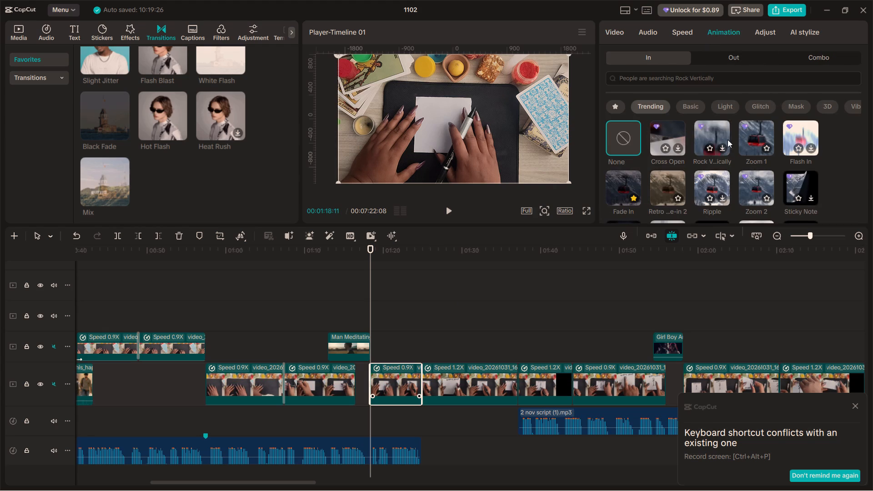
scroll(774, 160, "down", 1)
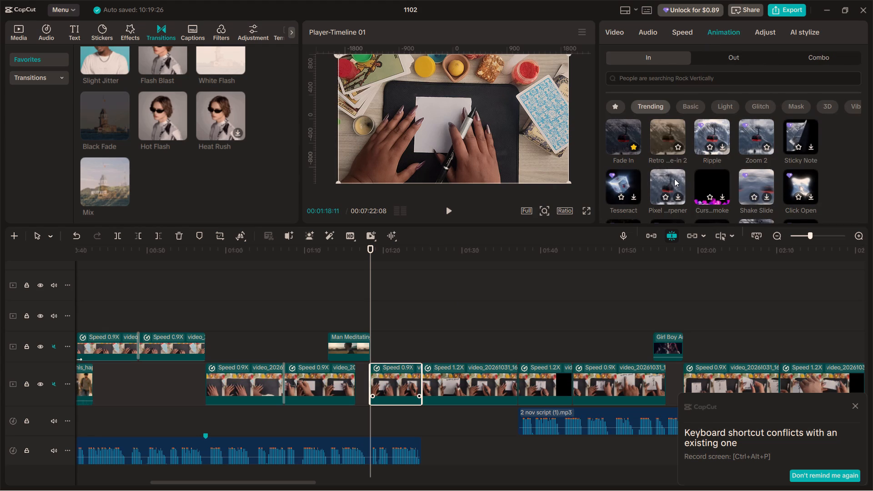
scroll(710, 181, "down", 1)
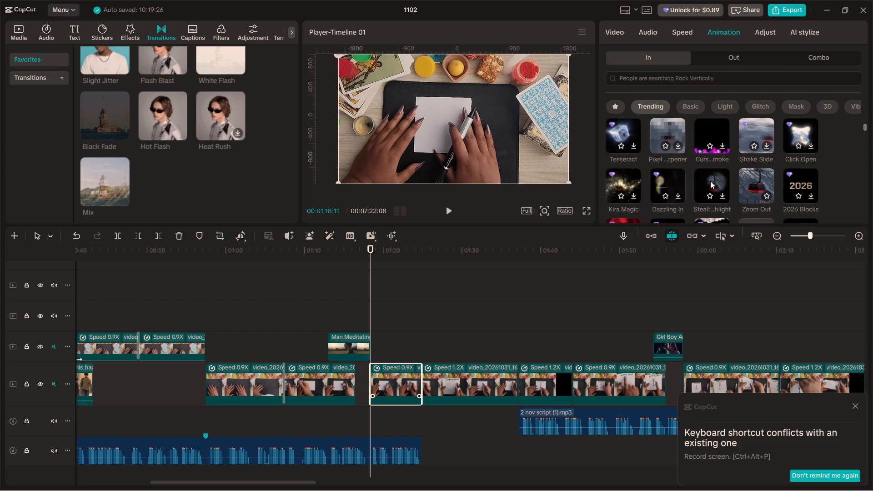
left_click(756, 181)
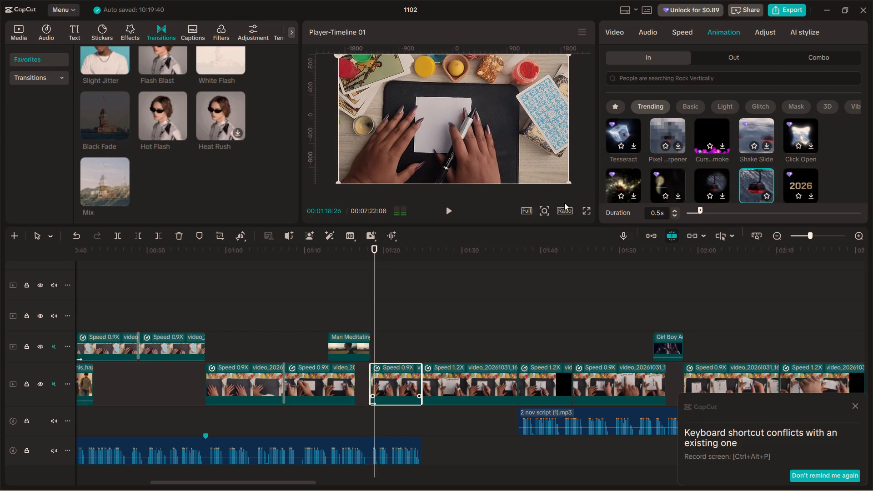
left_click(359, 300)
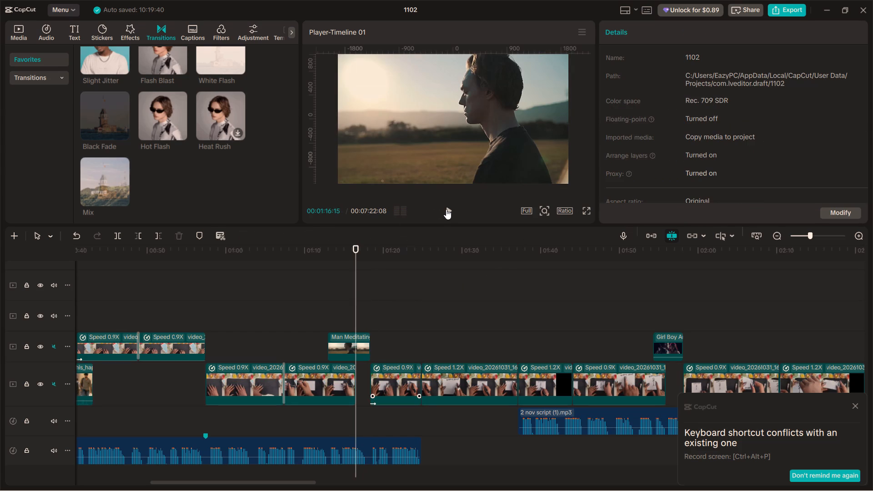
left_click(446, 209)
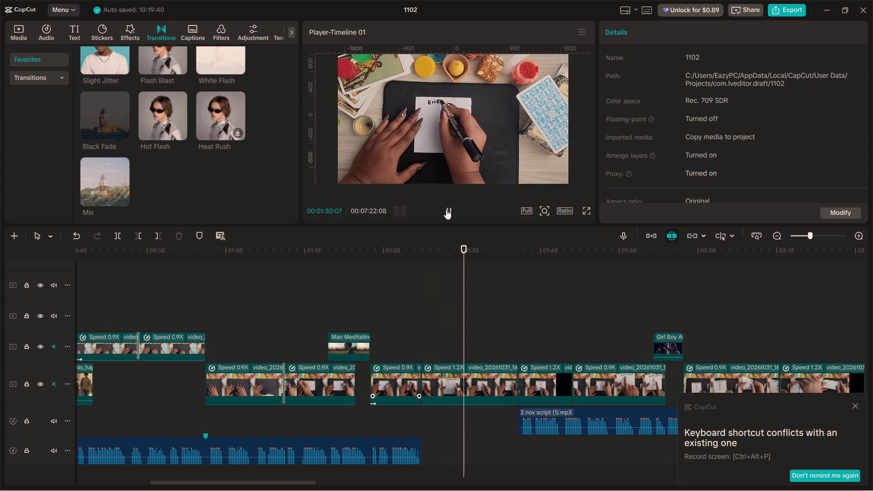
Add the Mix transition at the cut between the two 1.2X hands clips at about 01:37, and preview it.
scroll(442, 314, "down", 2, "alt")
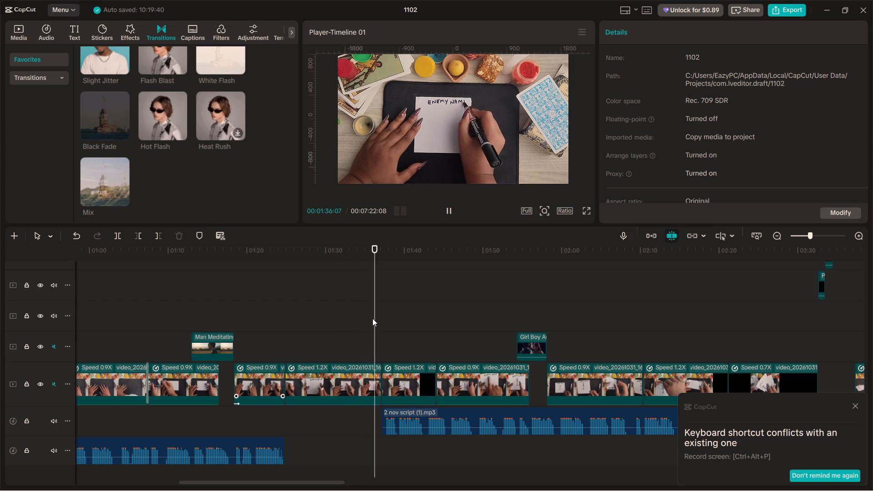
key("space")
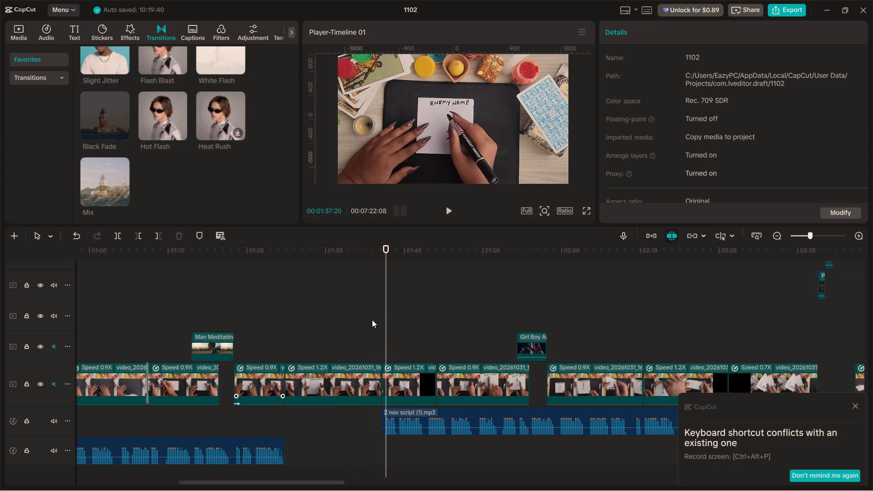
left_click_drag(389, 341, 378, 335)
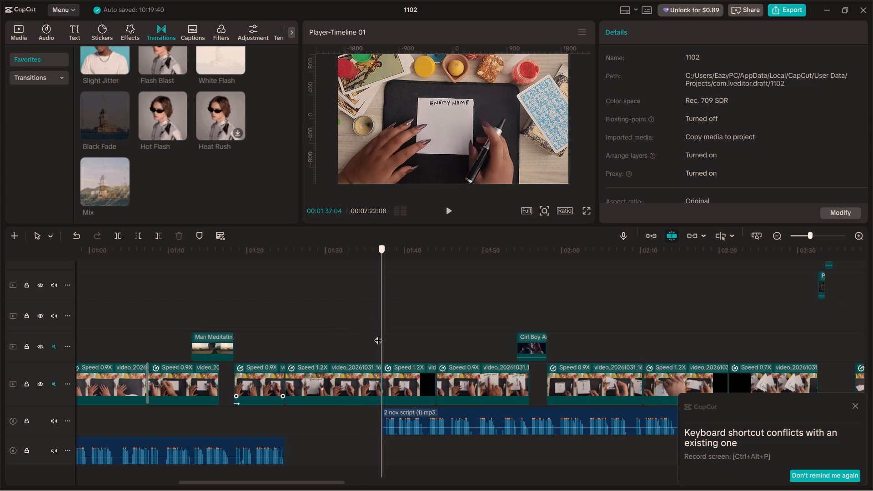
left_click_drag(378, 335, 377, 333)
key("space")
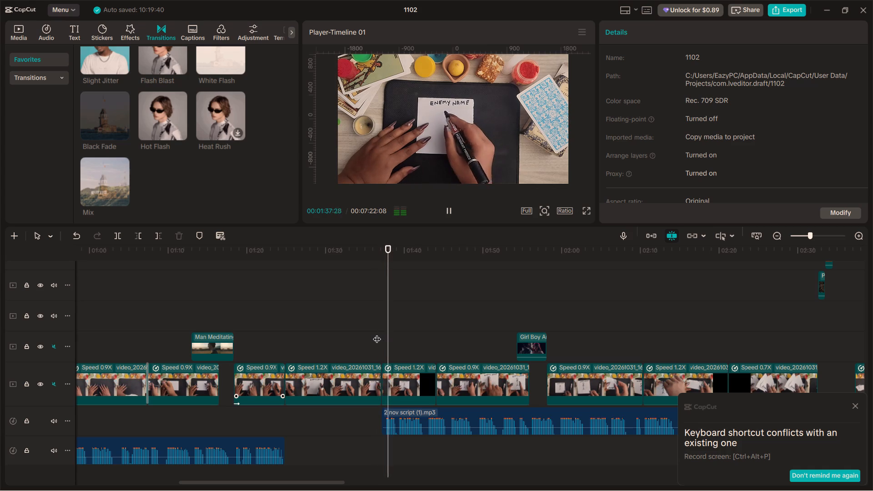
key("space")
left_click_drag(110, 180, 346, 367)
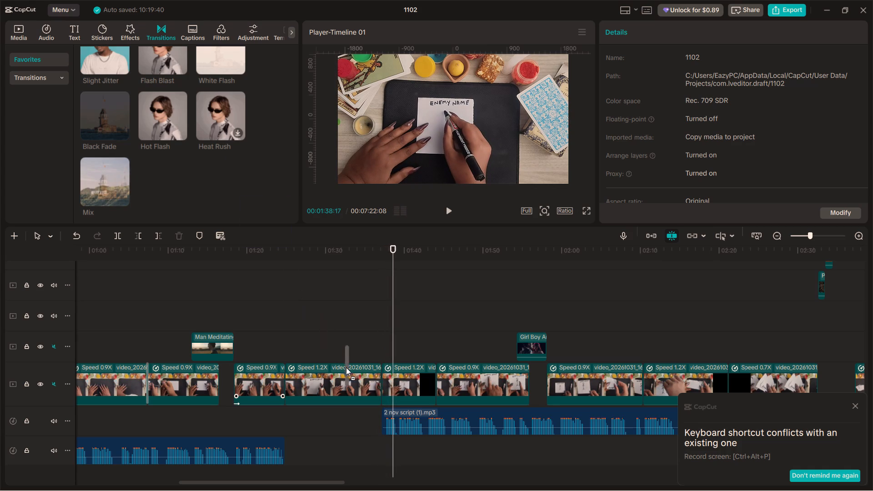
left_click_drag(346, 367, 379, 389)
left_click(363, 348)
key("space")
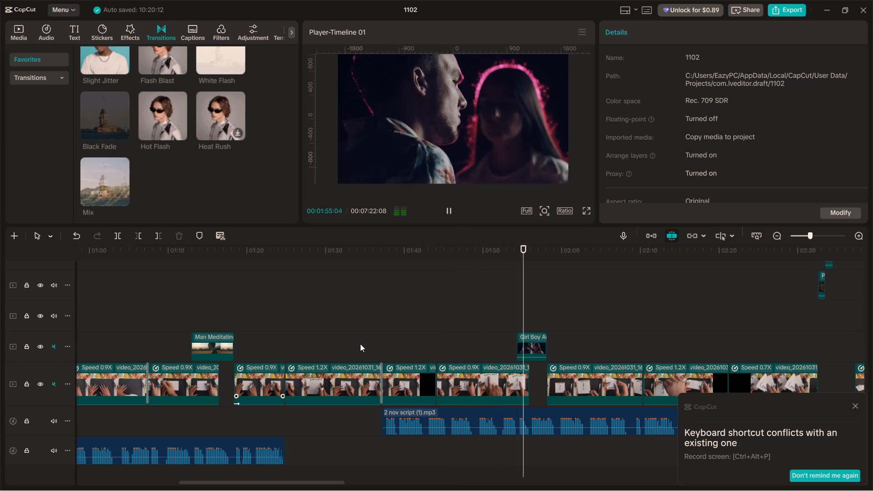
Replay the section from about 01:51 to 01:54 to examine where the Girl Boy Angry Argument overlay comes in.
left_click(487, 342)
key("space")
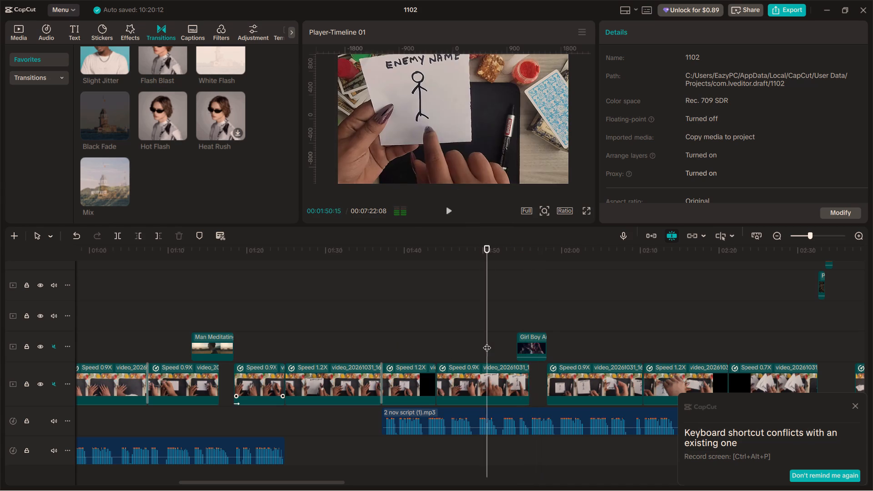
left_click(512, 326)
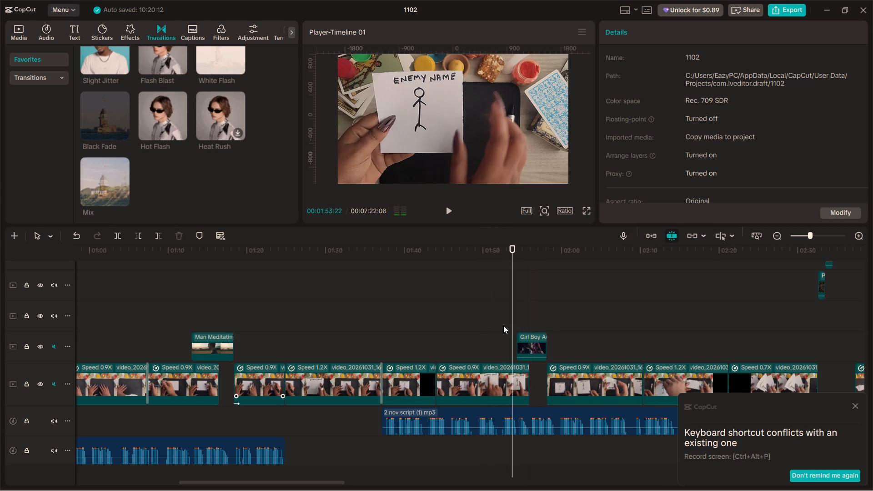
left_click(503, 326)
left_click(499, 326)
key("space")
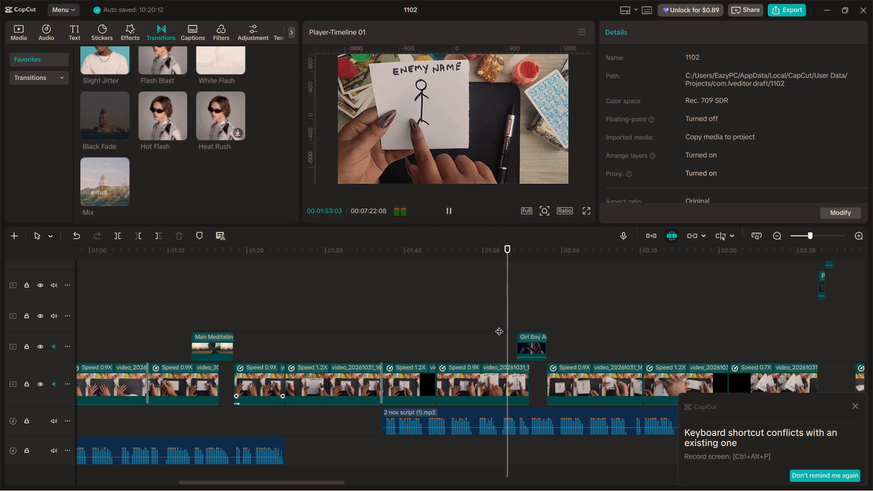
key("space")
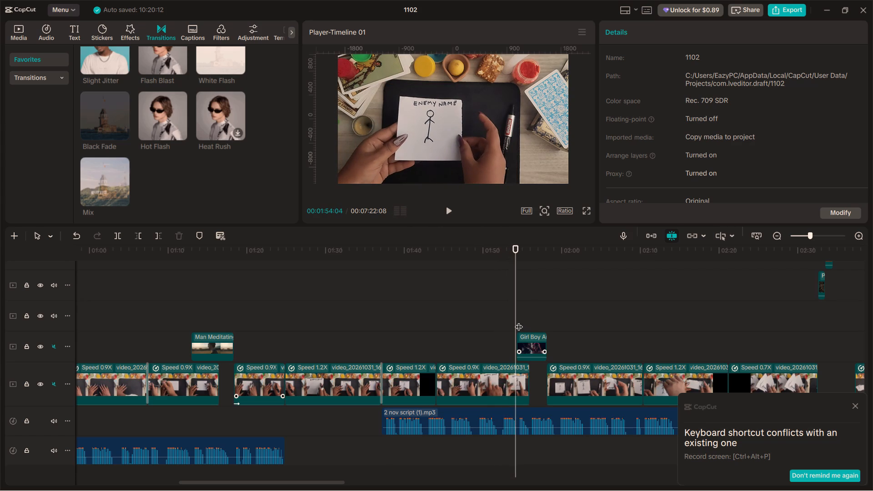
left_click_drag(519, 321, 496, 319)
key("space")
key("space")
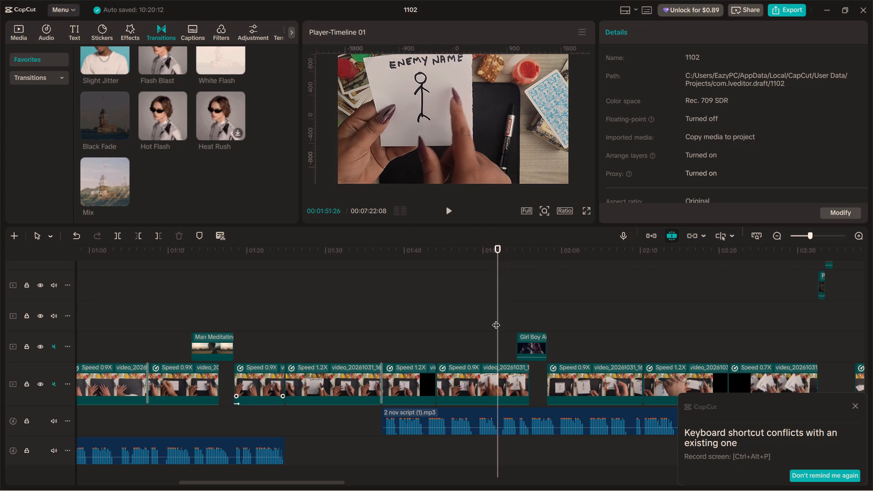
key("space")
key("space")
key("space")
key("space")
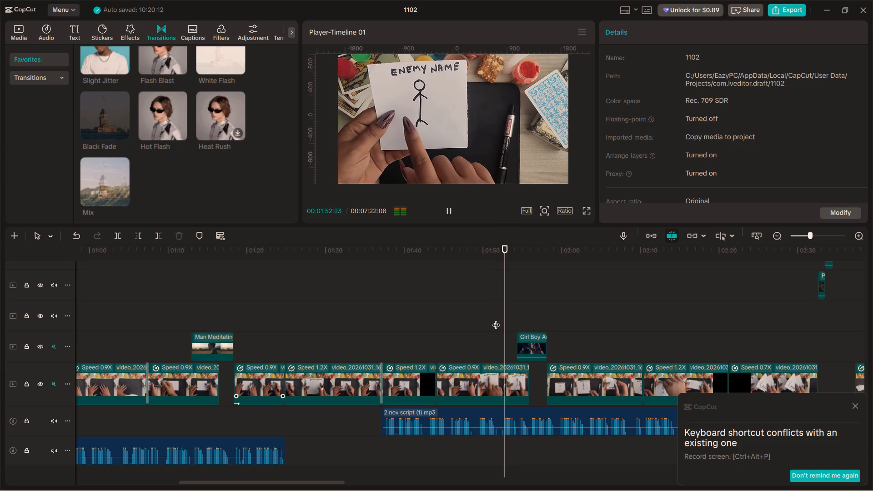
key("space")
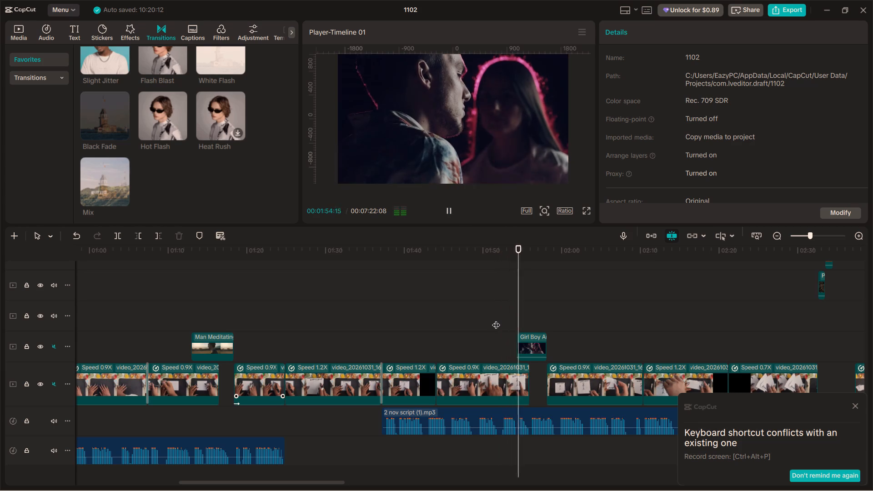
key("space")
left_click(496, 319)
left_click_drag(497, 316, 519, 322)
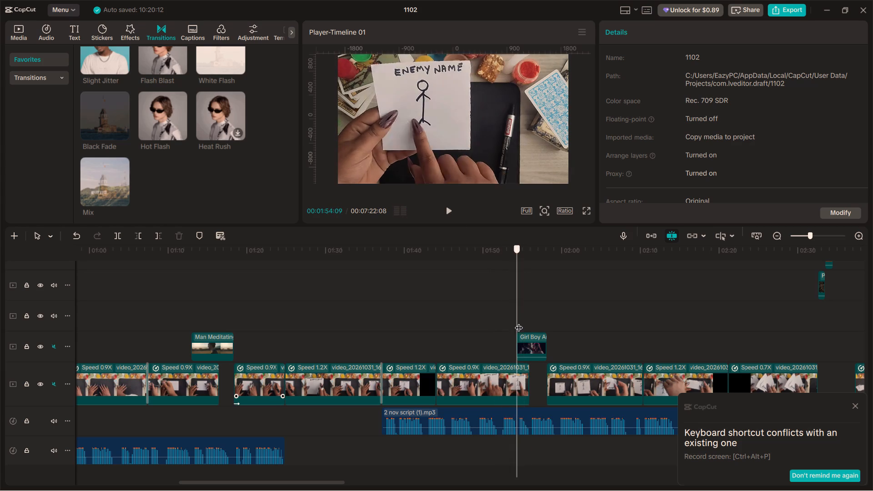
left_click_drag(519, 322, 520, 322)
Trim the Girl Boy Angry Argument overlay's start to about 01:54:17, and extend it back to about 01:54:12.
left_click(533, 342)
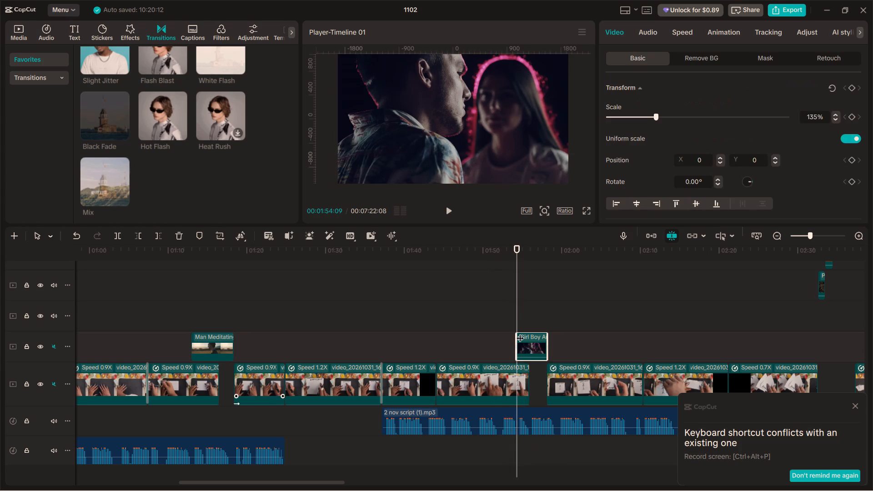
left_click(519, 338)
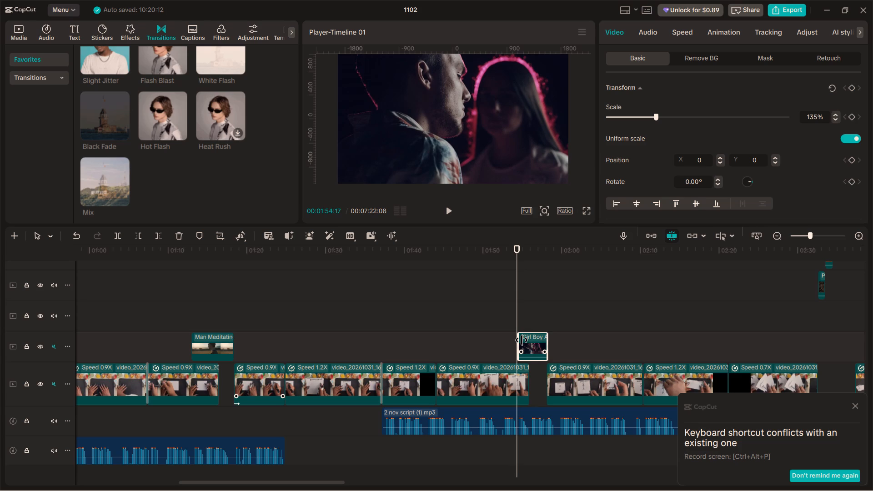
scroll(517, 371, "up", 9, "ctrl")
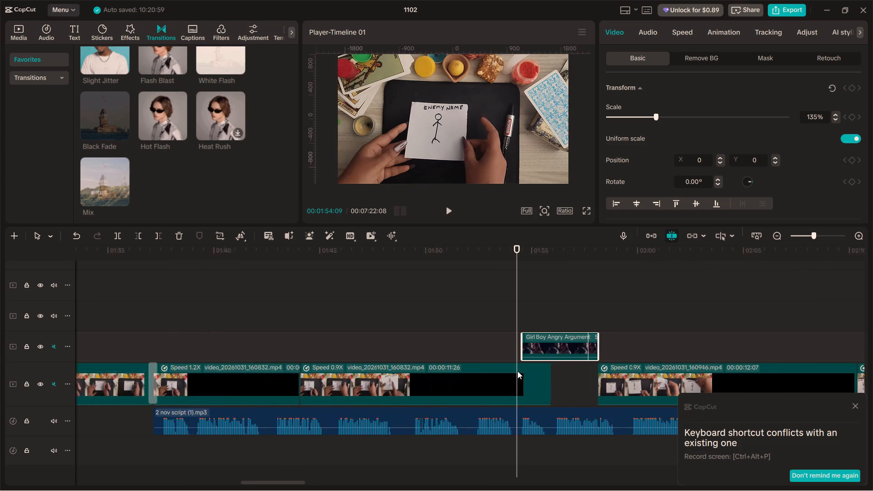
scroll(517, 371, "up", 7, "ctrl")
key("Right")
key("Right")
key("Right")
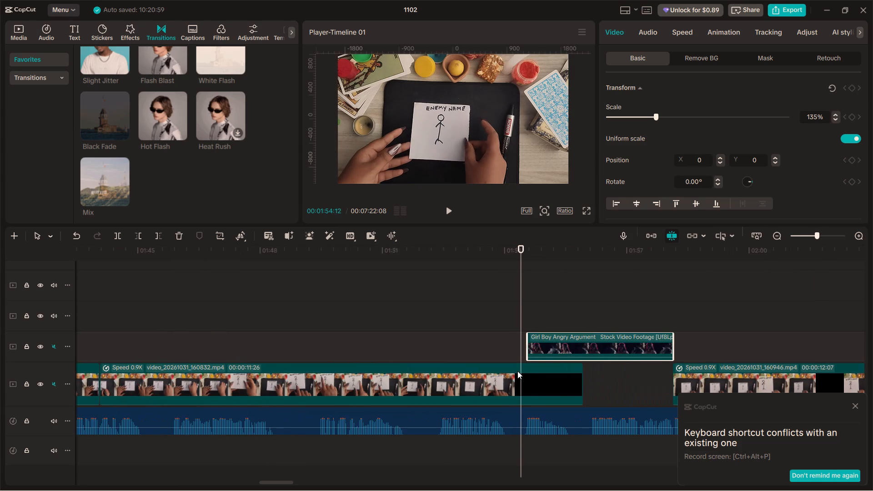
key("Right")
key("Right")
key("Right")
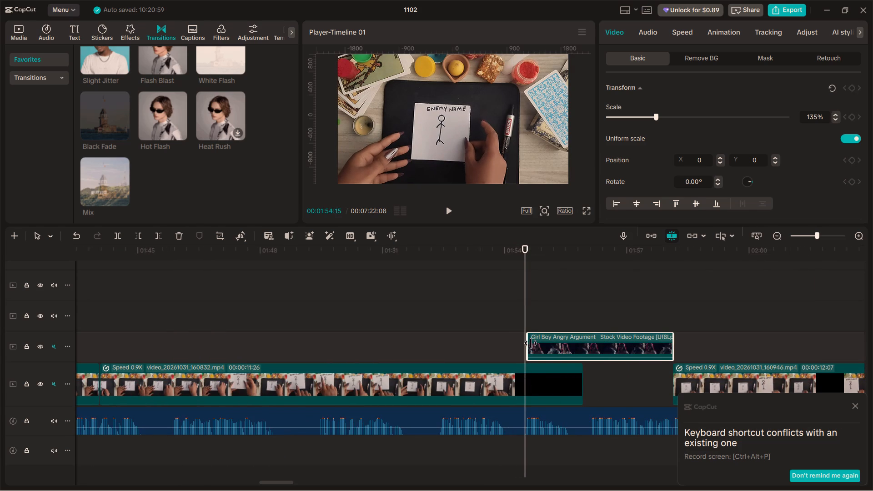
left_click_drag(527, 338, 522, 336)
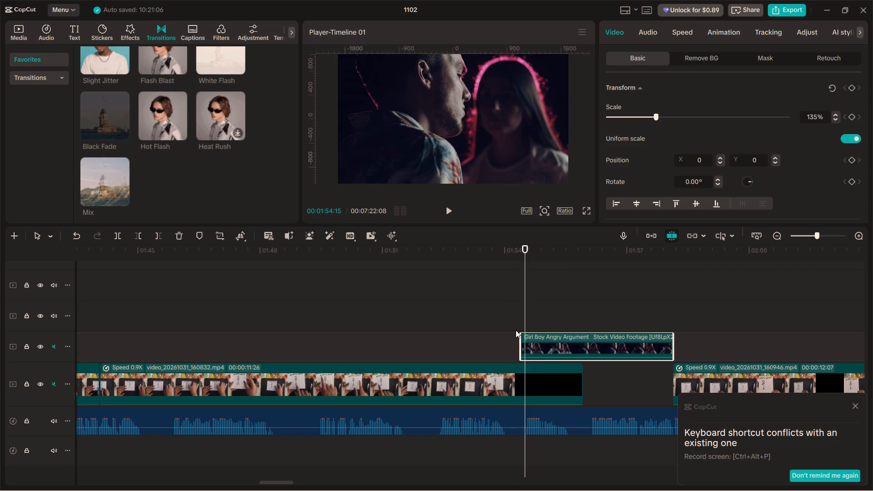
Trim the start of the Girl Boy Angry Argument overlay clip to about 01:54:15.
left_click(516, 330)
left_click(519, 338)
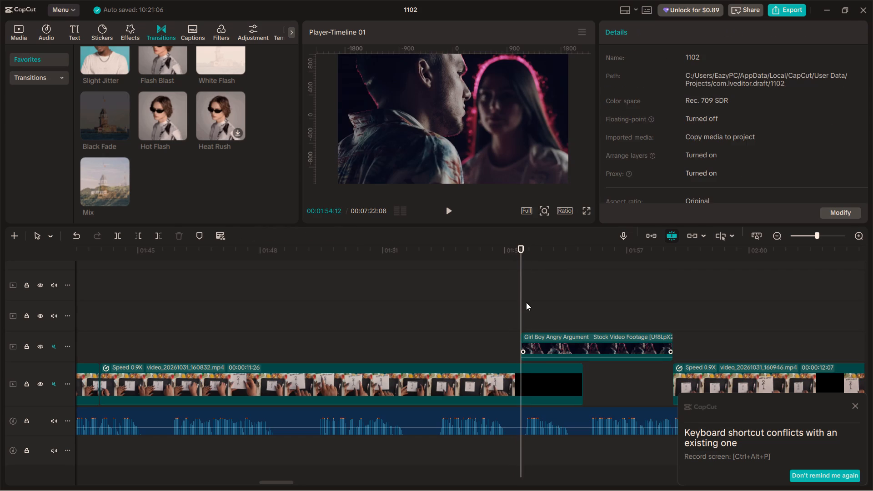
left_click(522, 296)
key("Right")
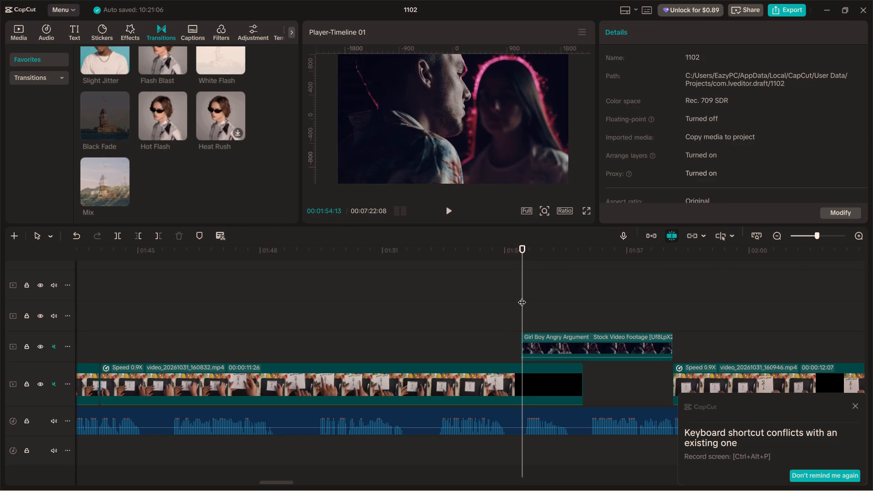
key("Right")
left_click(544, 341)
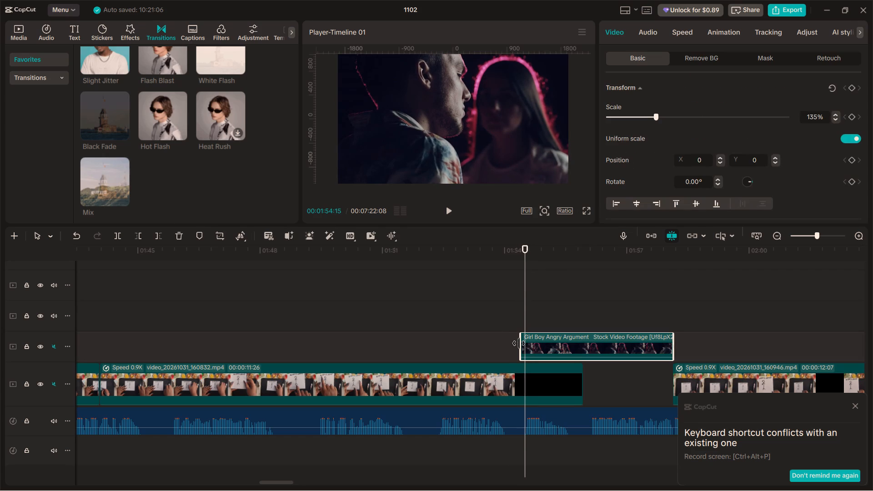
left_click_drag(519, 343, 528, 345)
Preview the Girl Boy Angry Argument overlay's entrance, replaying from a few seconds before it starts.
left_click(512, 332)
key("space")
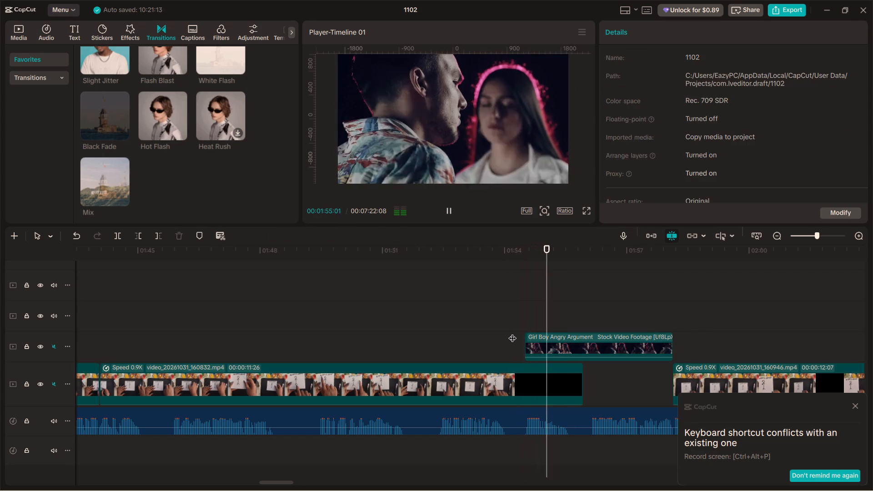
scroll(512, 332, "down", 13, "ctrl")
left_click(528, 316)
key("space")
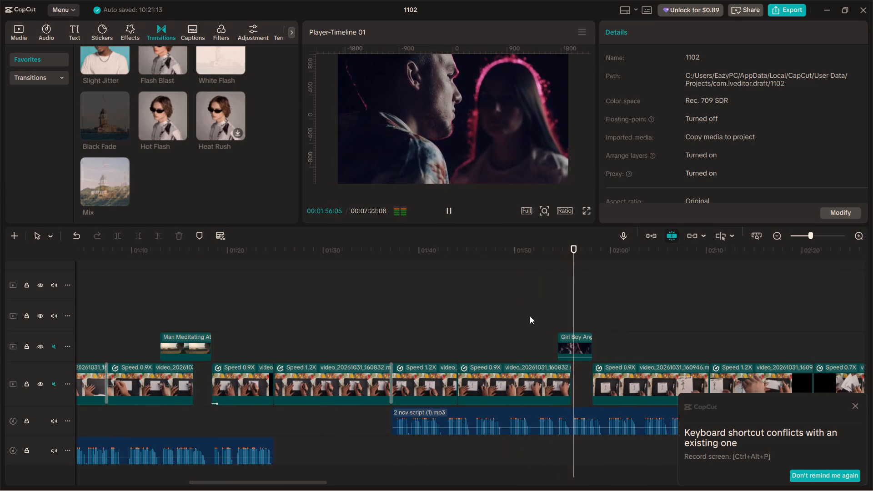
left_click(522, 336)
key("space")
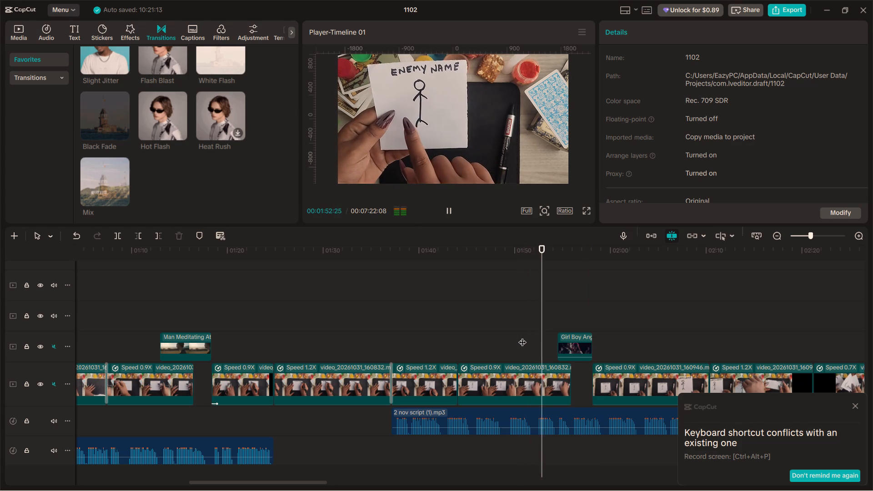
Apply the Fade In entrance animation to the Girl Boy Angry Argument overlay clip.
key("space")
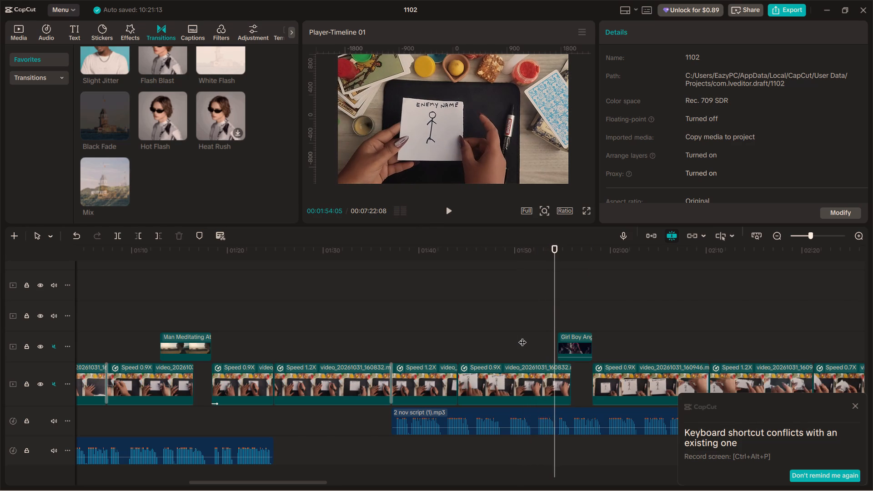
key("space")
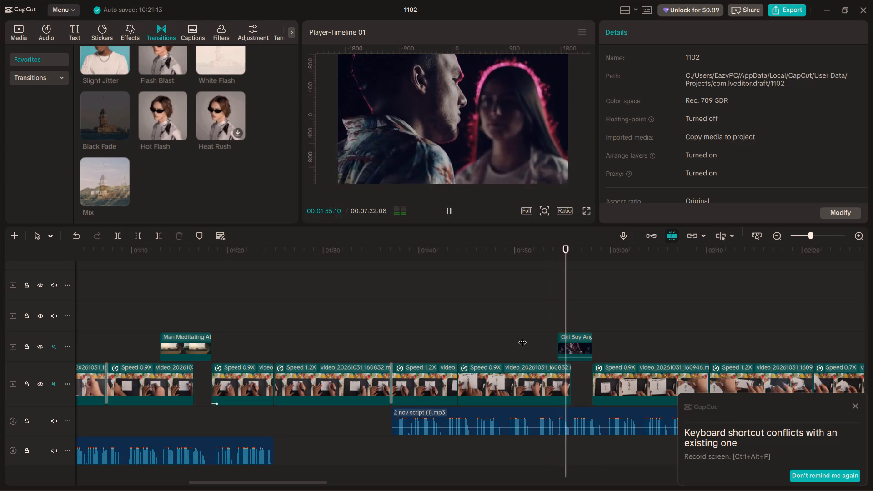
key("space")
left_click(565, 346)
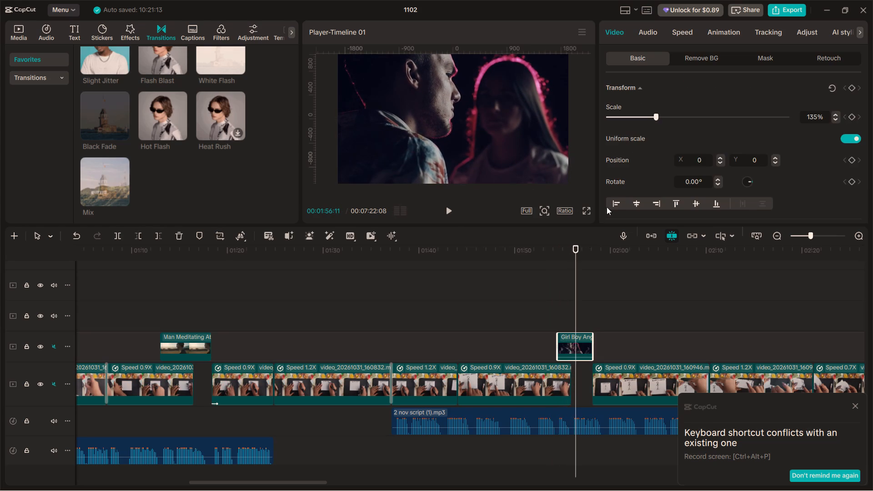
left_click(716, 34)
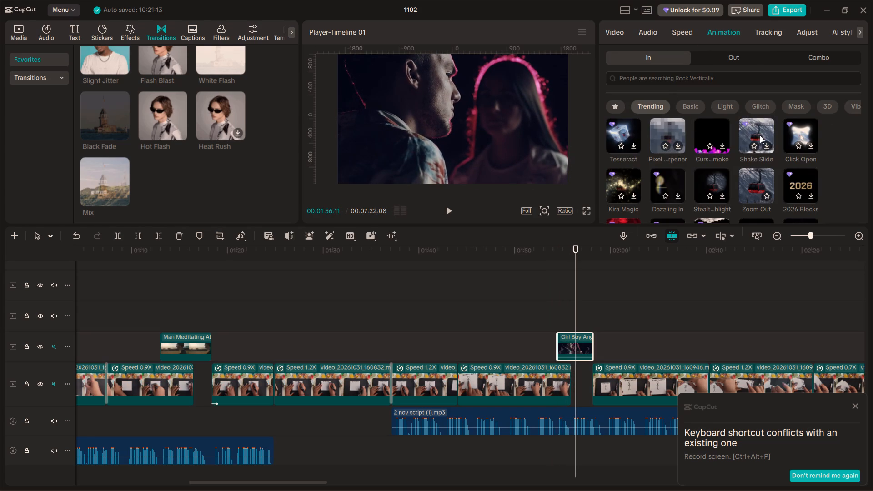
scroll(711, 180, "up", 7)
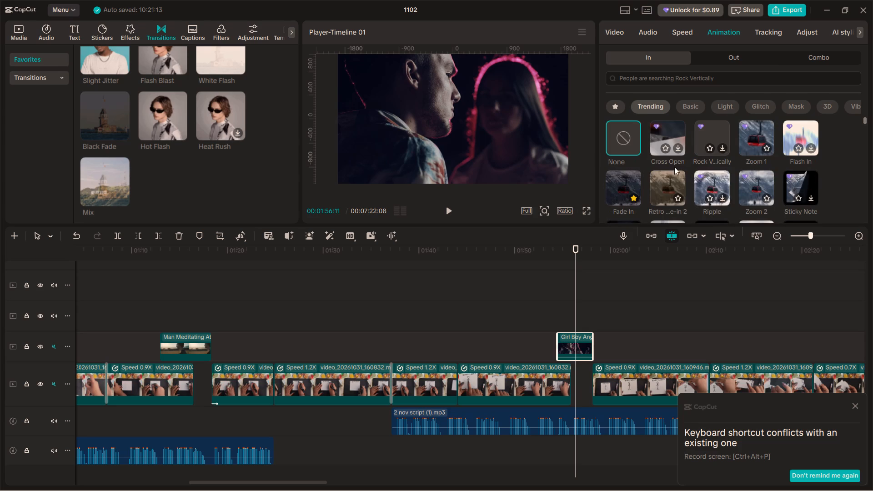
left_click(628, 180)
Lengthen and reposition the Girl Boy Angry Argument overlay to start at about 01:54:00 and end where the next hands clip begins.
left_click_drag(556, 348, 549, 345)
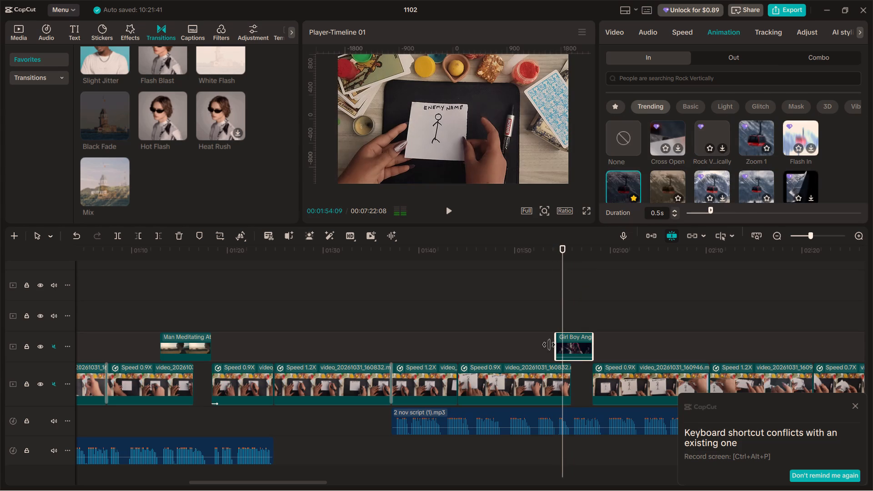
left_click_drag(549, 345, 543, 345)
left_click_drag(571, 341, 567, 341)
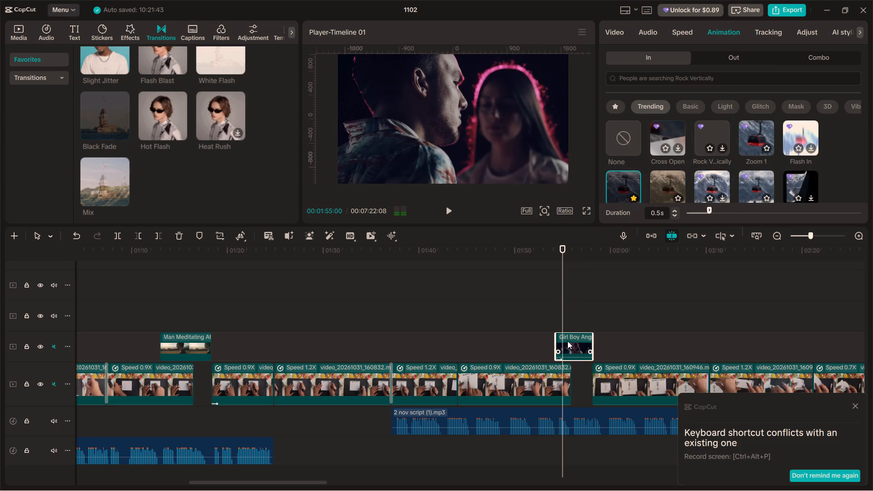
left_click_drag(567, 341, 558, 341)
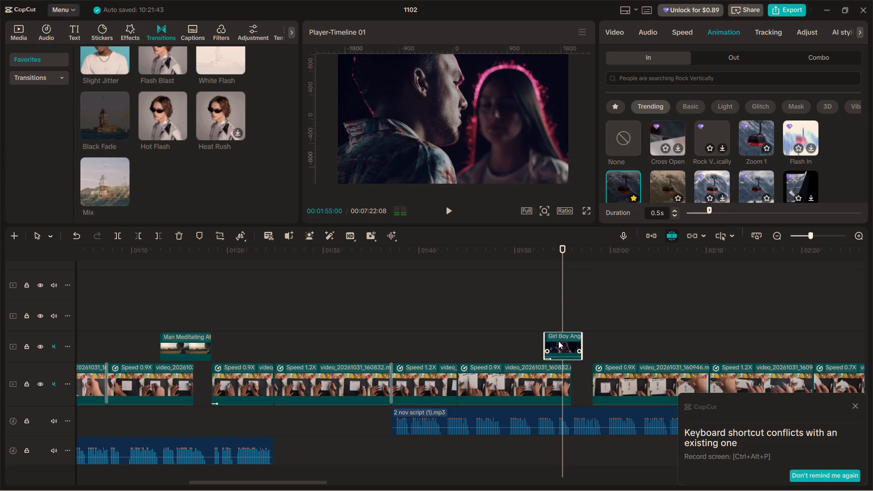
left_click_drag(558, 341, 562, 341)
left_click_drag(585, 338, 595, 338)
left_click_drag(573, 338, 578, 338)
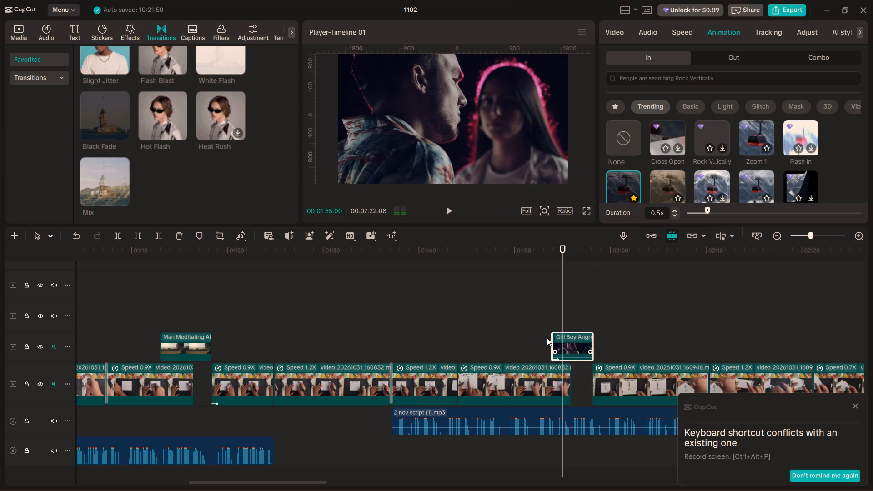
Preview the Girl Boy Angry Argument overlay from just before its entrance, and replay its cut to the following hands clip.
left_click(542, 333)
key("space")
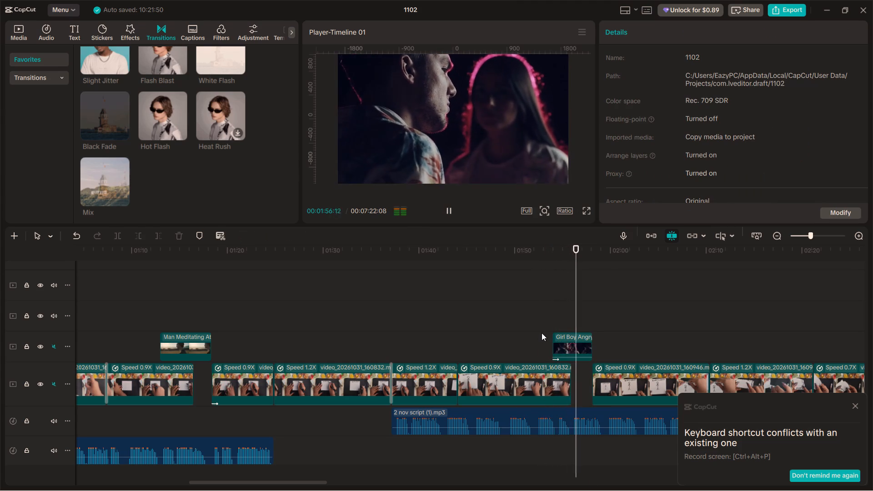
scroll(543, 320, "down", 3, "alt")
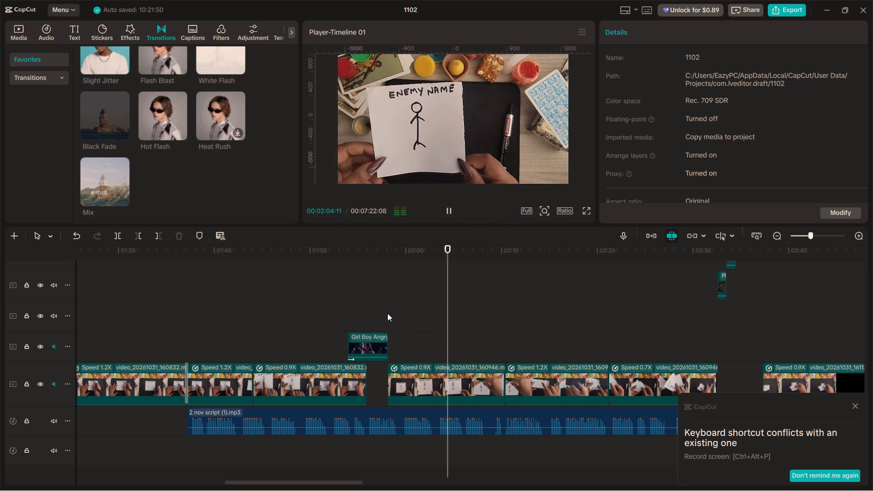
left_click(382, 309)
key("space")
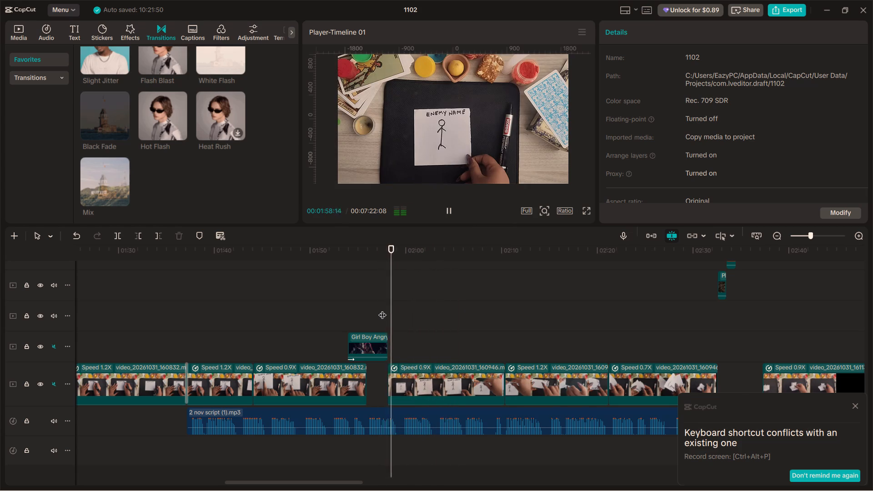
key("space")
Select the Girl Boy Angry Argument overlay and examine the following hands footage frame by frame from 01:59:09 to 01:59:19.
left_click(372, 351)
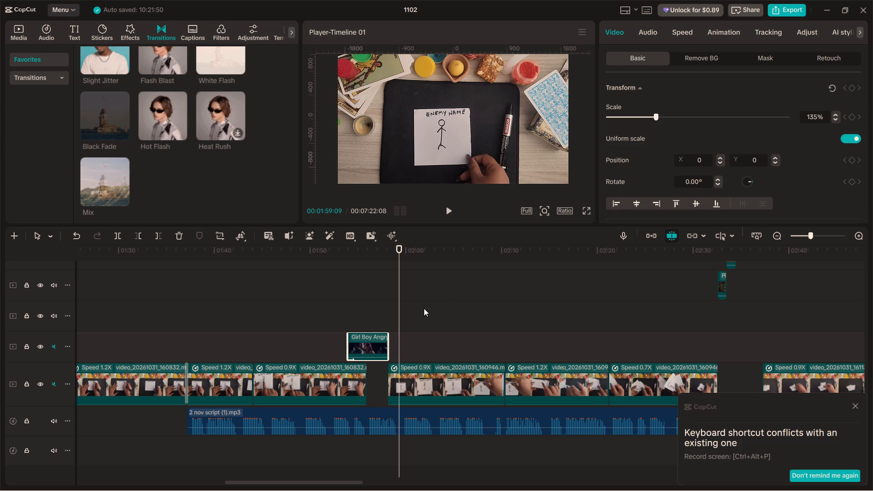
key("Right")
key("Right")
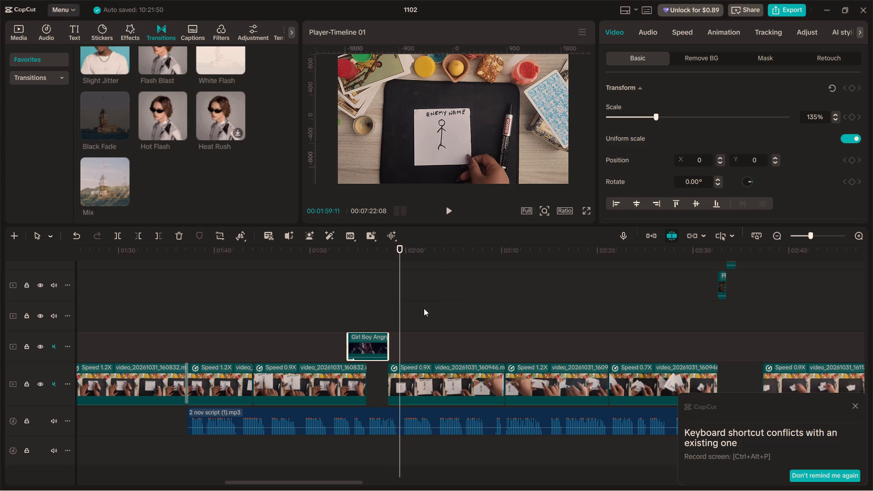
key("Right")
key("Right")
key("Right")
key("Right")
key("Right")
key("Right")
key("Right")
key("Right")
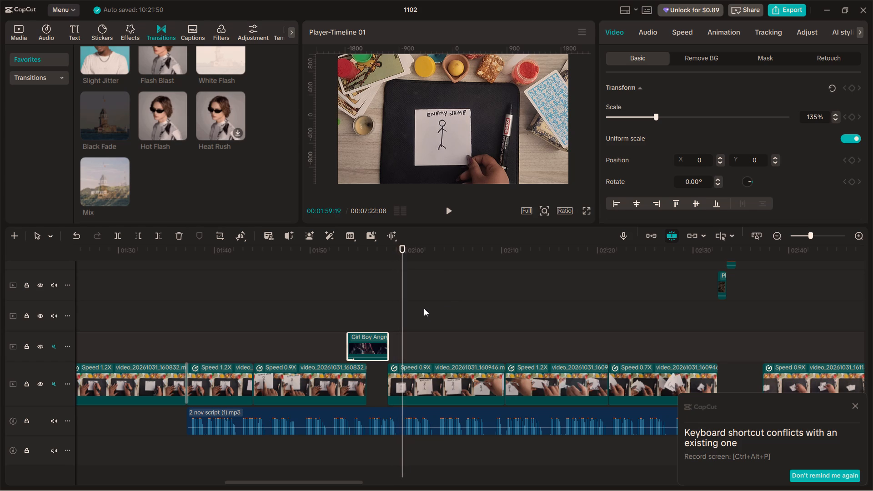
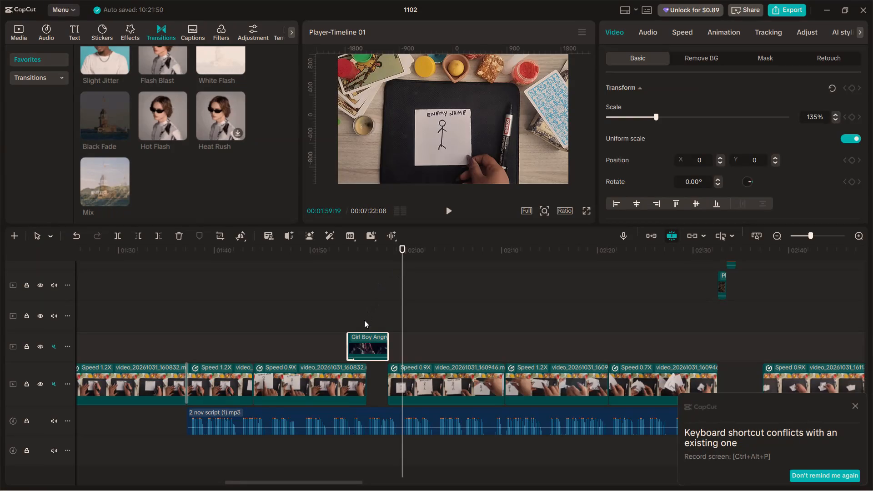
Replay the hands footage around 01:59, and slow the Girl Boy Angry Argument overlay to 0.73x so it ends at about 01:59:21.
left_click(346, 317)
key("space")
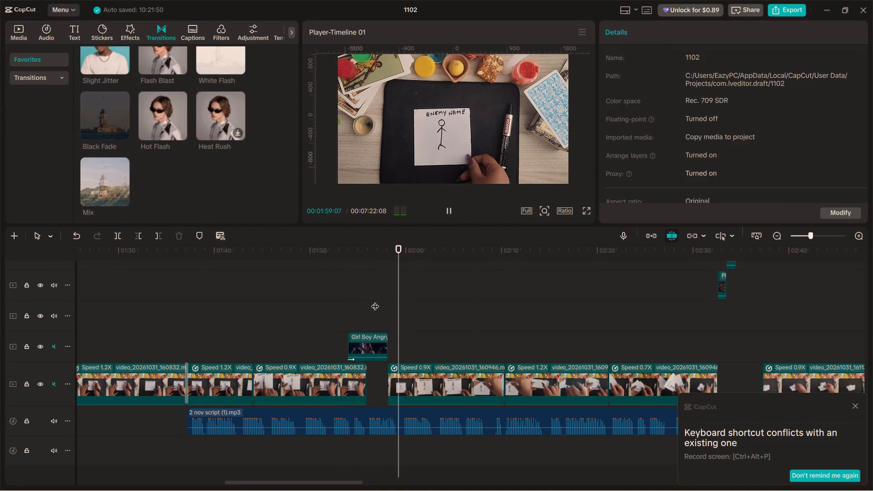
key("space")
left_click(402, 322)
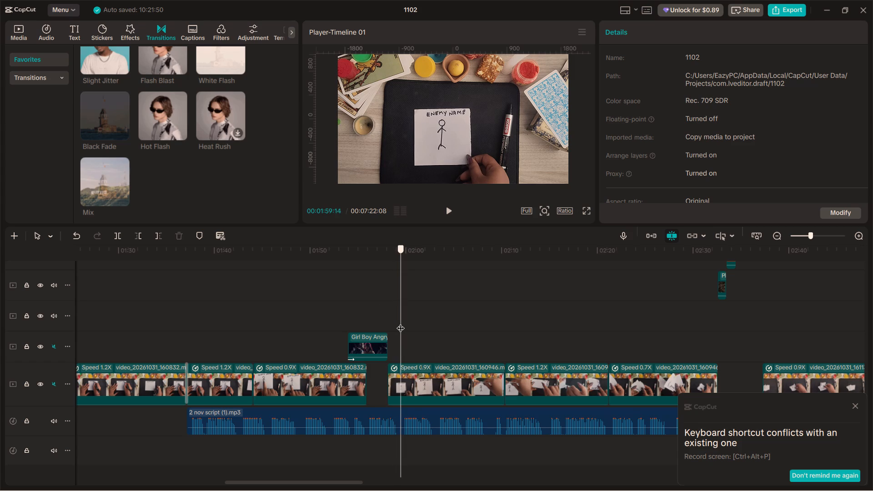
left_click(402, 322)
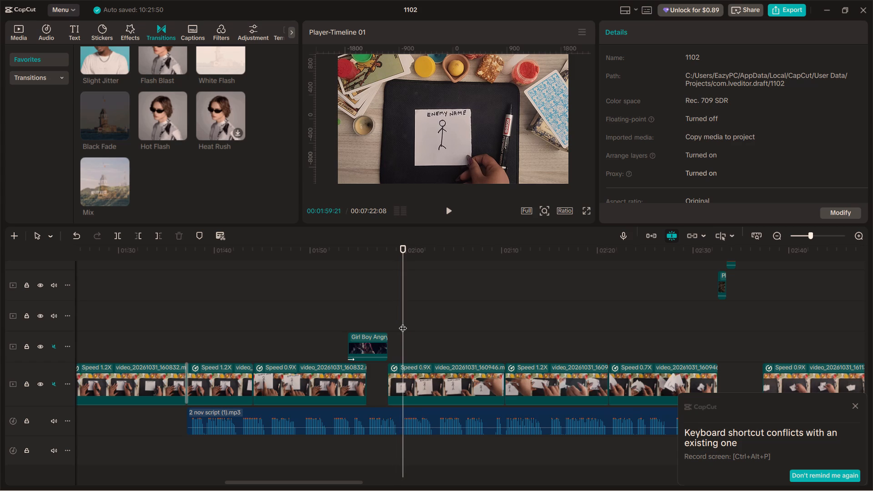
left_click(379, 346)
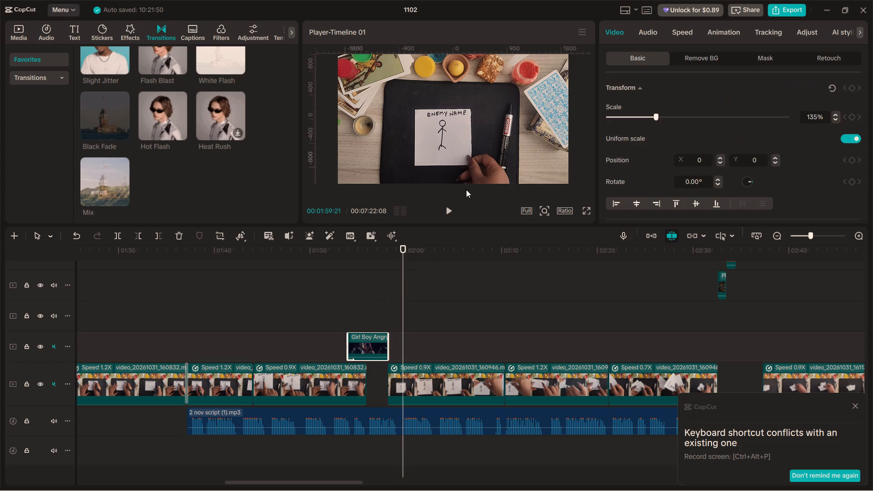
left_click(687, 32)
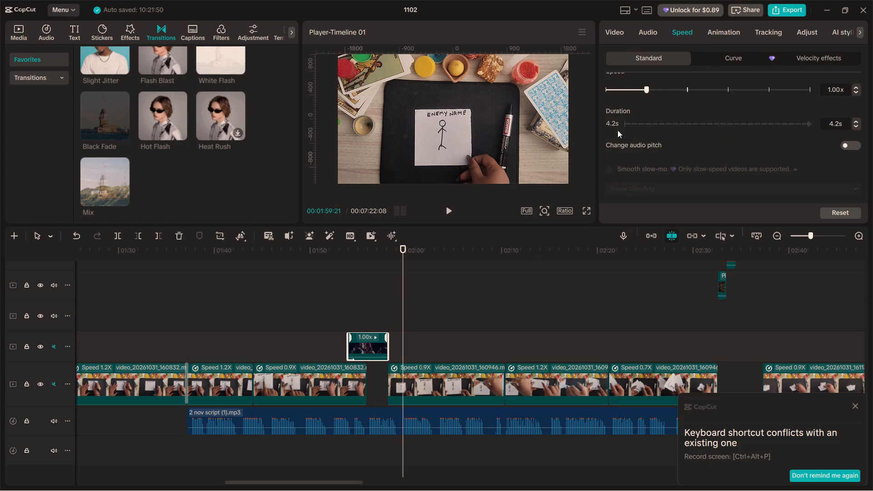
left_click_drag(386, 340, 406, 341)
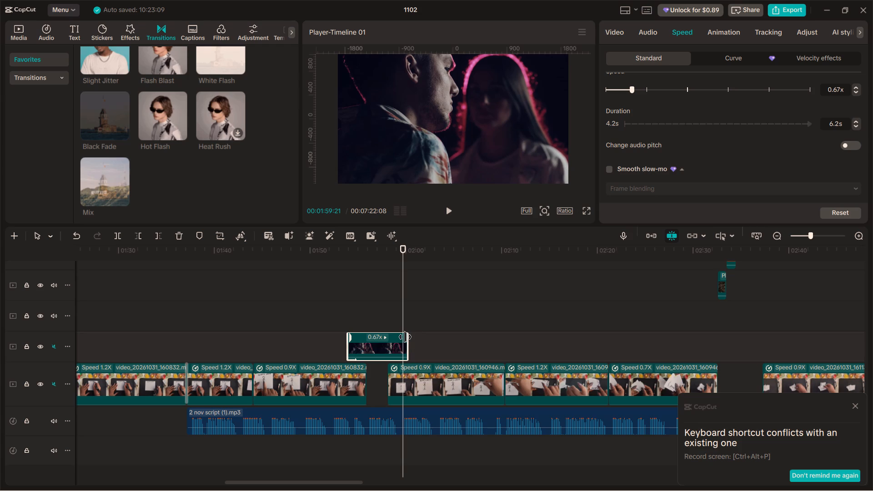
double_click(857, 92)
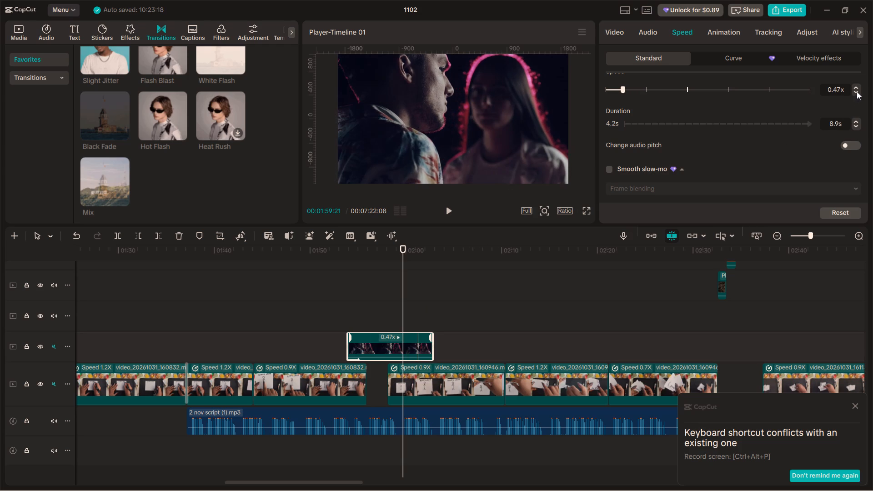
double_click(853, 84)
left_click(853, 85)
double_click(857, 88)
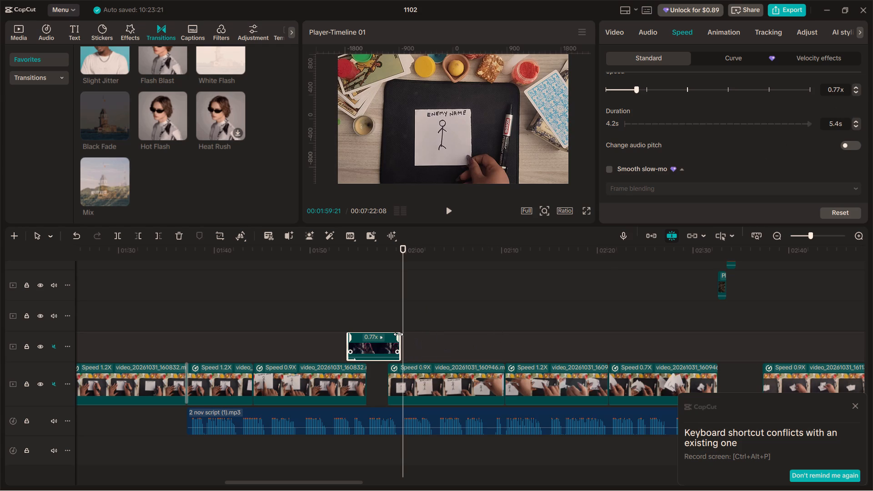
left_click(398, 334)
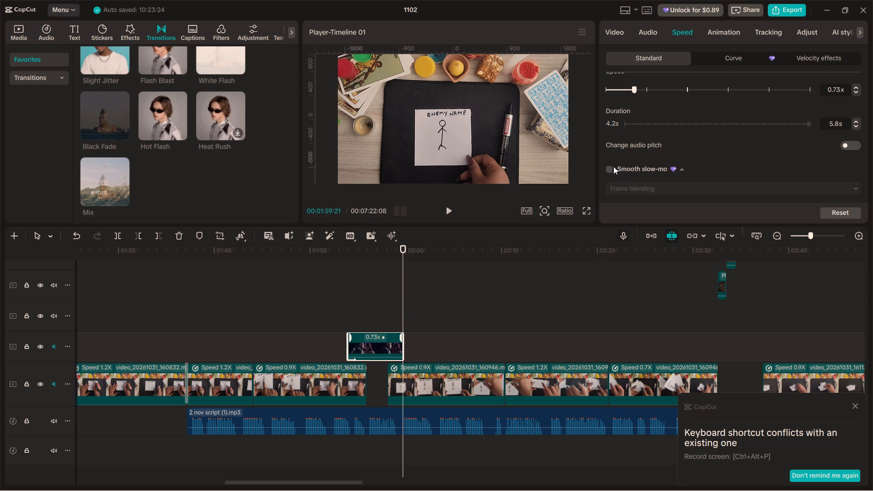
Enable Smooth slow-mo with the Optical flow method on the slowed Girl Boy Angry Argument overlay.
left_click(613, 166)
left_click(609, 170)
left_click(628, 190)
left_click(625, 241)
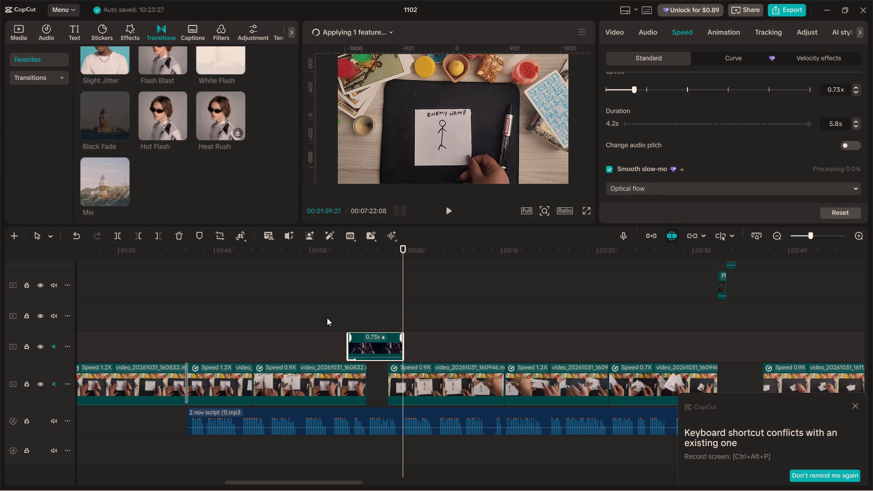
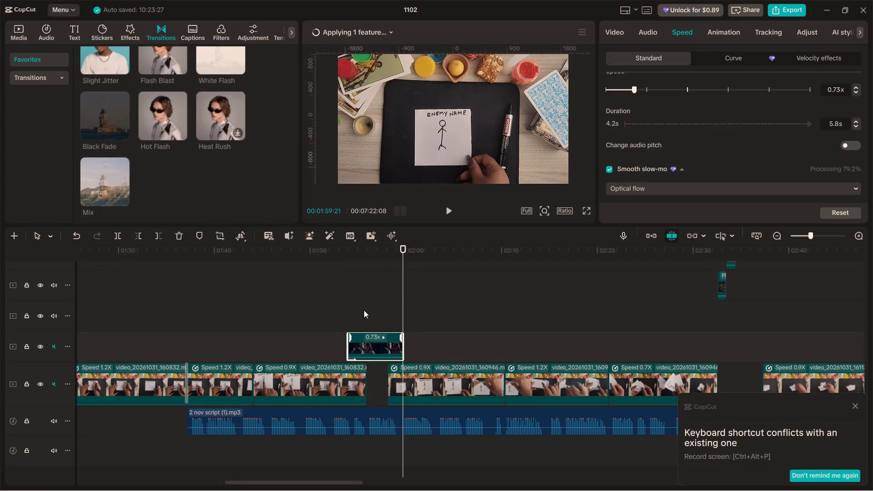
Replay the slowed Girl Boy Angry Argument overlay from about 01:55 and the cut into the hands footage that follows it.
left_click(364, 310)
key("space")
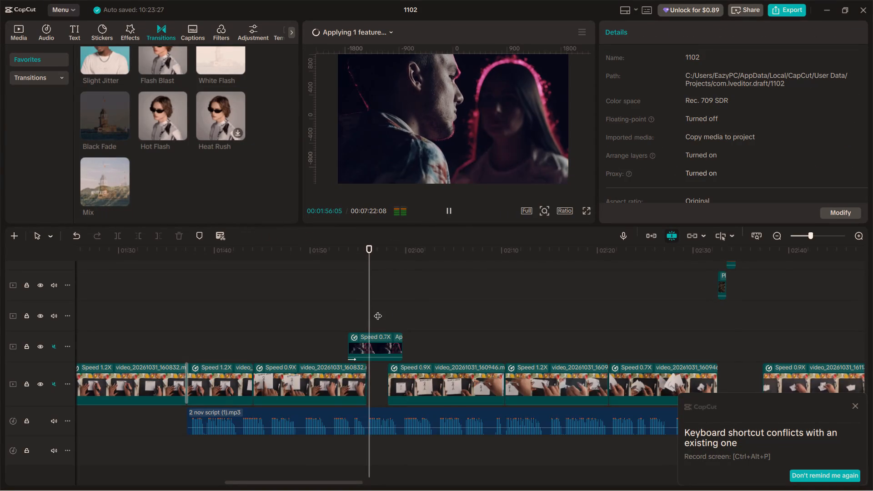
scroll(422, 490, "down", 1)
scroll(403, 484, "up", 1)
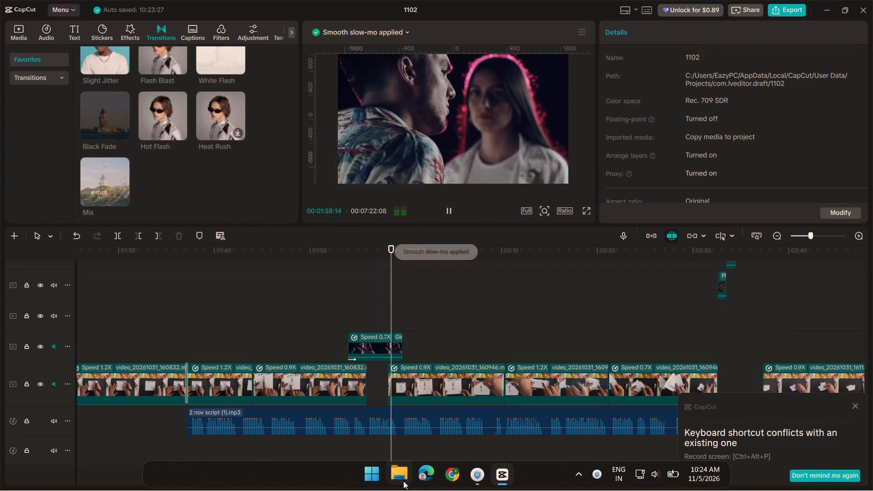
left_click(392, 313)
key("space")
key("space")
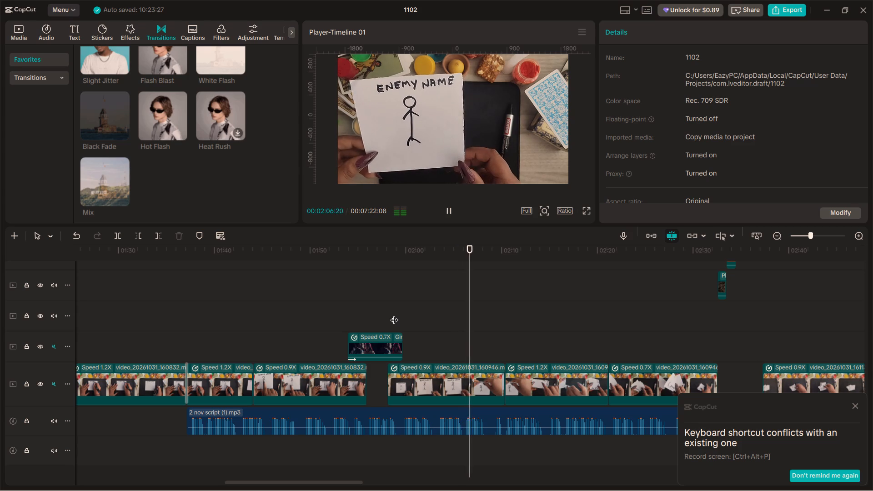
Review the paper-tearing footage from about 02:06 to 03:17 and dismiss the shortcut-conflict notice.
scroll(394, 314, "down", 3, "ctrl")
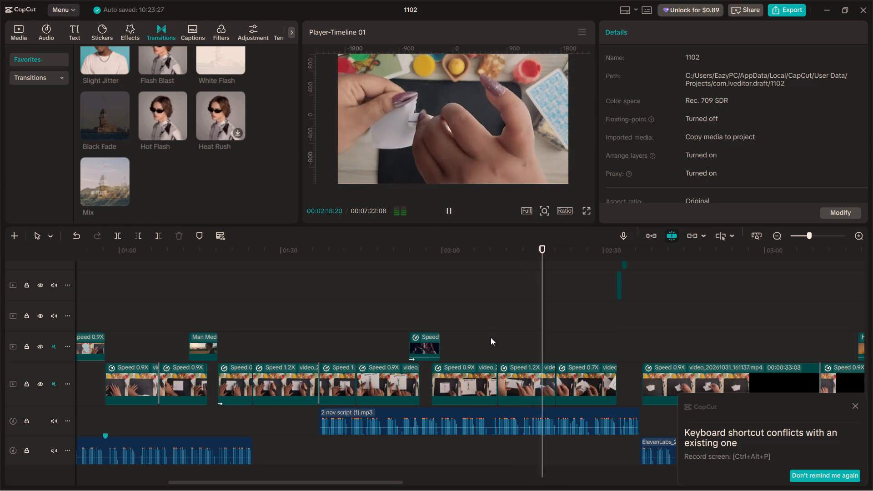
left_click(477, 335)
key("space")
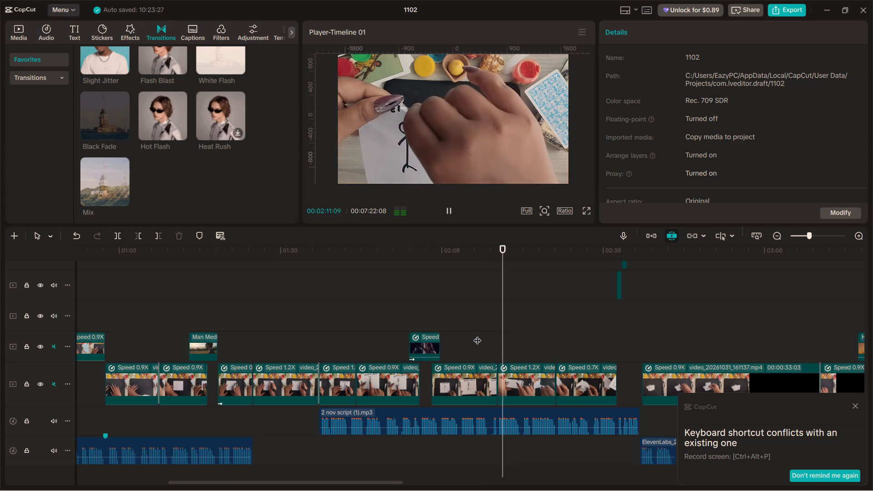
scroll(477, 335, "down", 3, "alt")
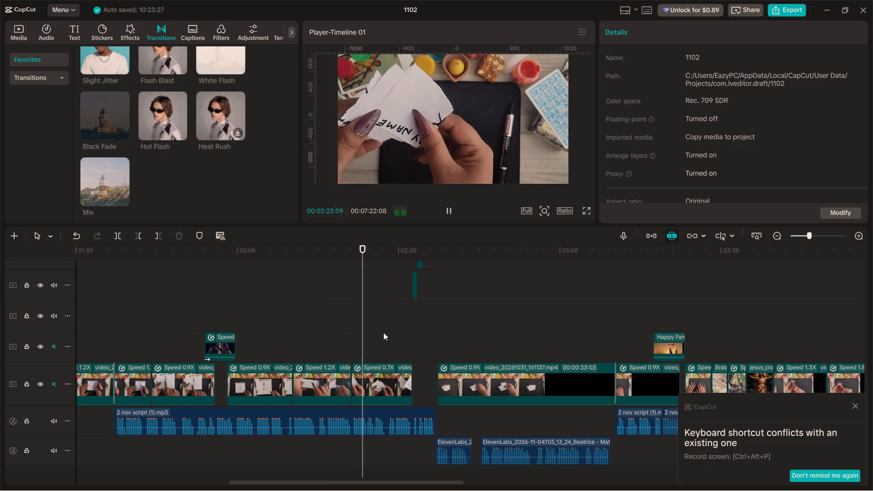
scroll(383, 332, "up", 1)
scroll(383, 333, "down", 2)
scroll(383, 333, "up", 10)
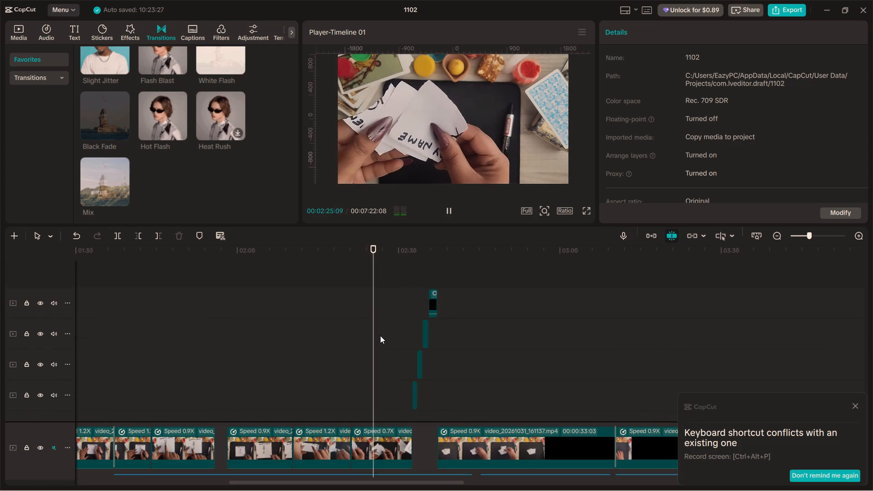
scroll(380, 336, "down", 4)
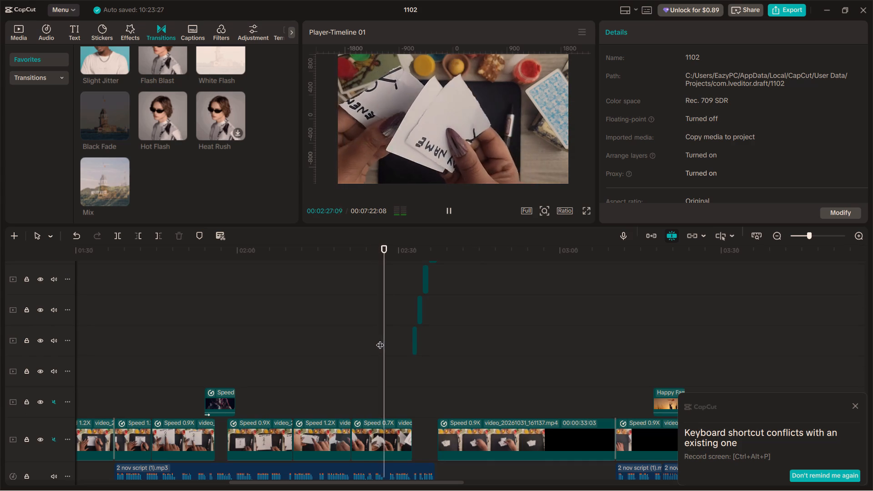
scroll(380, 339, "down", 5)
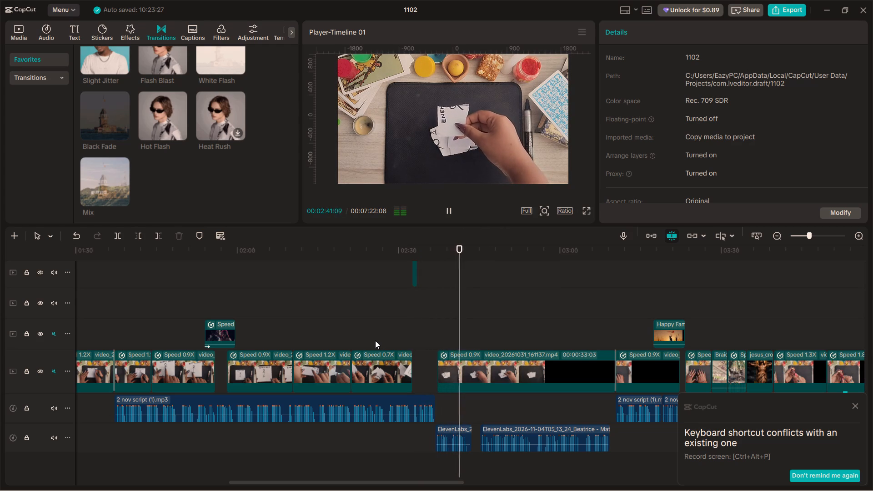
left_click(856, 404)
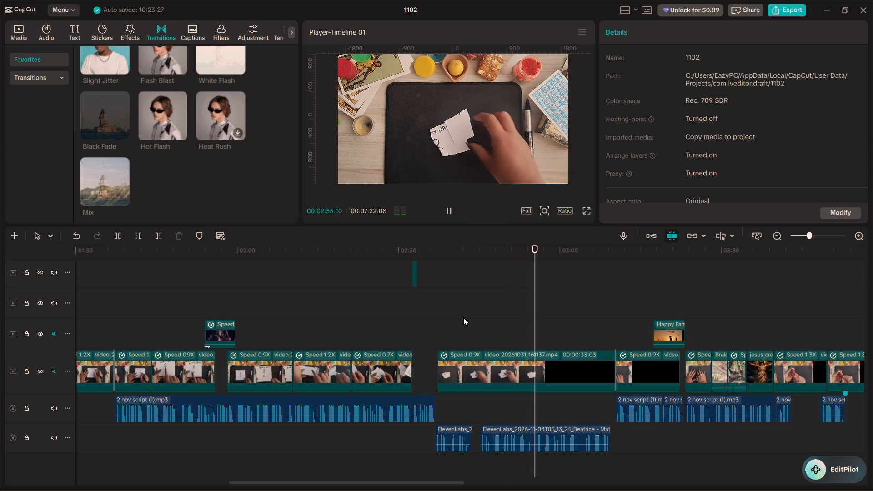
scroll(463, 317, "down", 3, "alt")
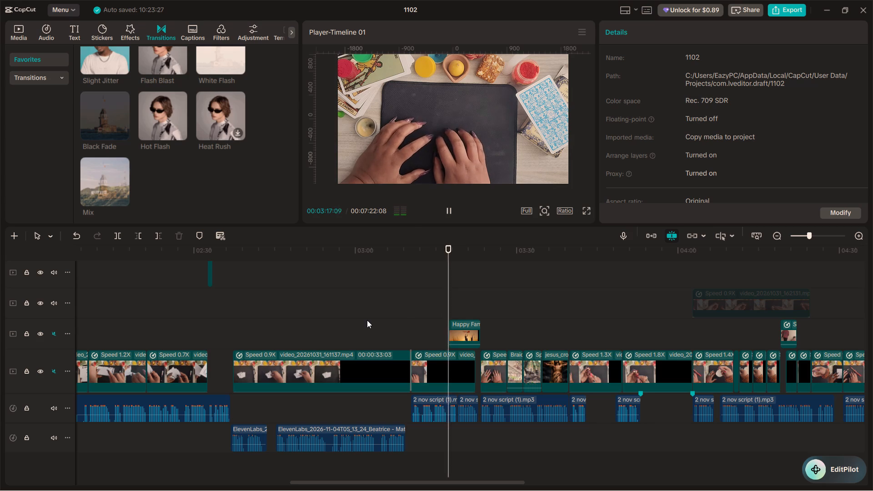
Replay the stretch from about 03:02 to 03:25, checking the kite-flying family overlay and the return to the hands clip.
left_click(367, 320)
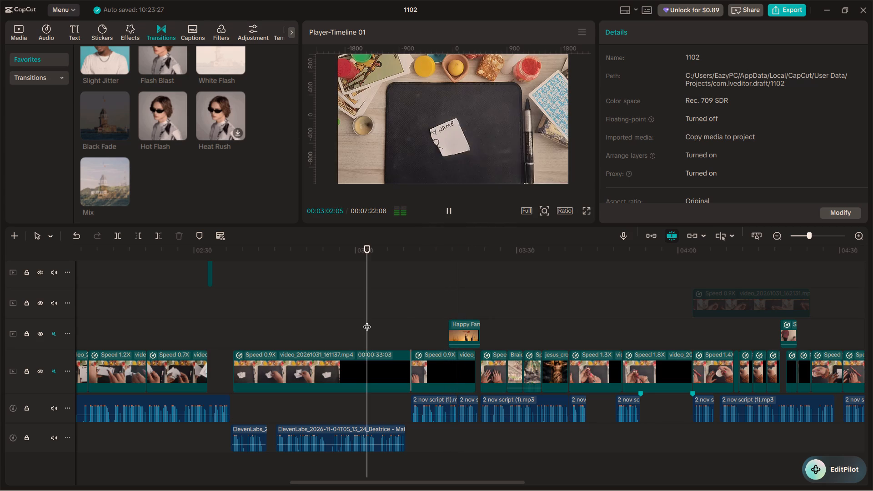
key("space")
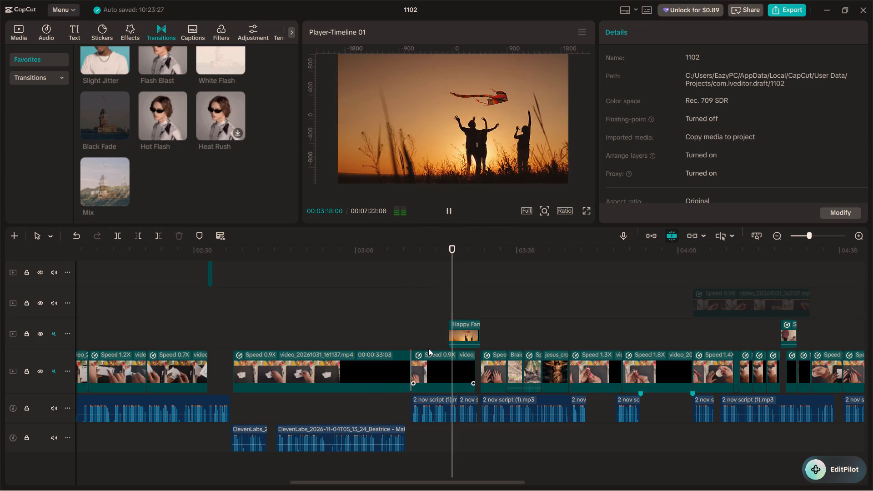
left_click(401, 319)
key("space")
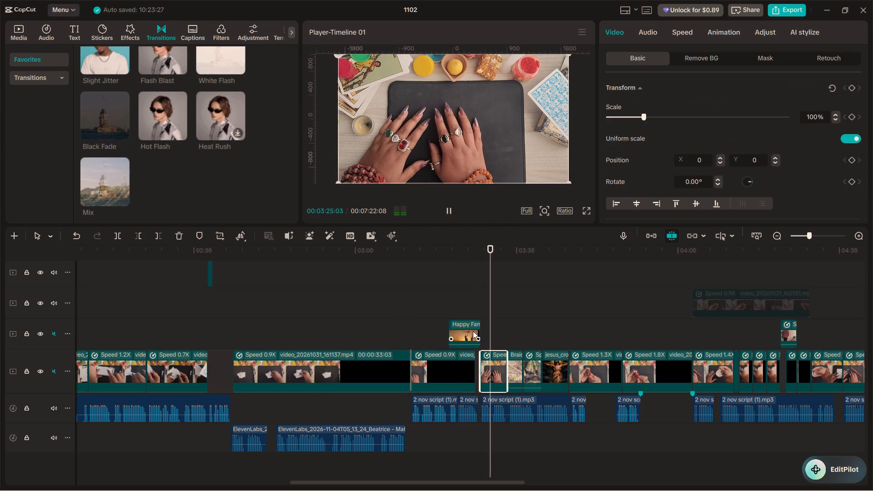
key("space")
Mark the Zoom Out entrance animation as a favorite and try it on the hands clip starting at about 03:23.
left_click(722, 38)
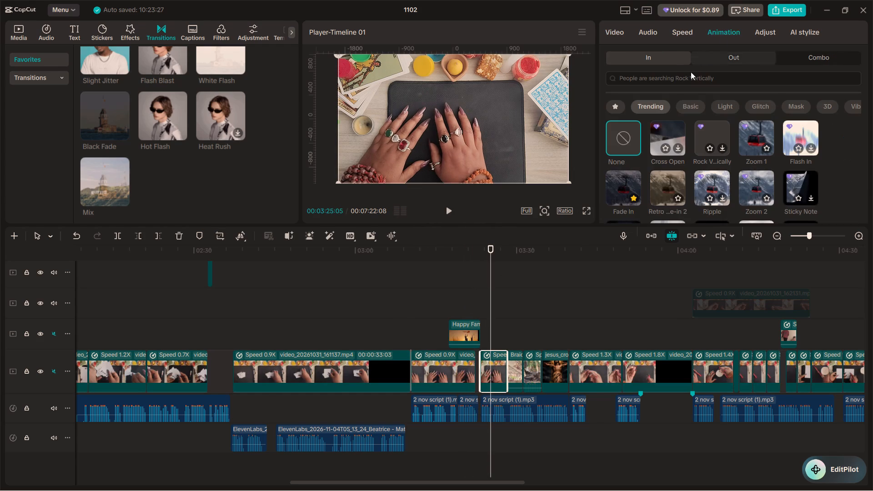
scroll(720, 151, "down", 1)
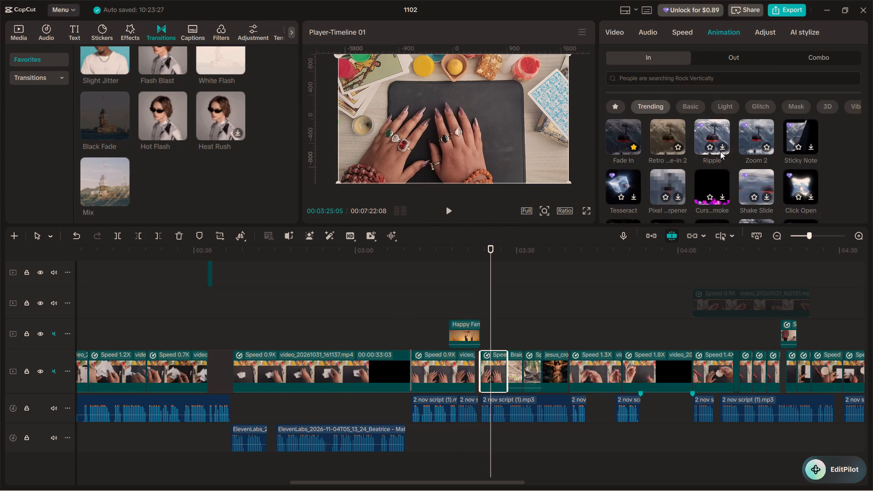
scroll(720, 151, "down", 1)
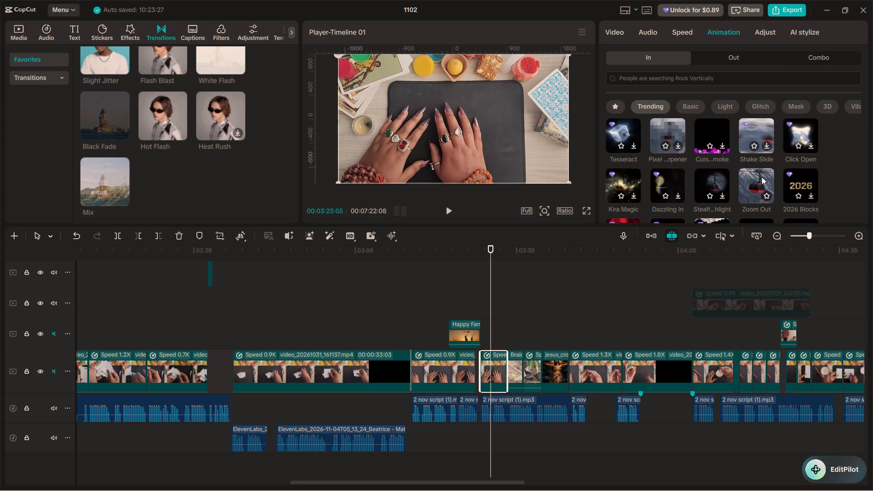
left_click(766, 193)
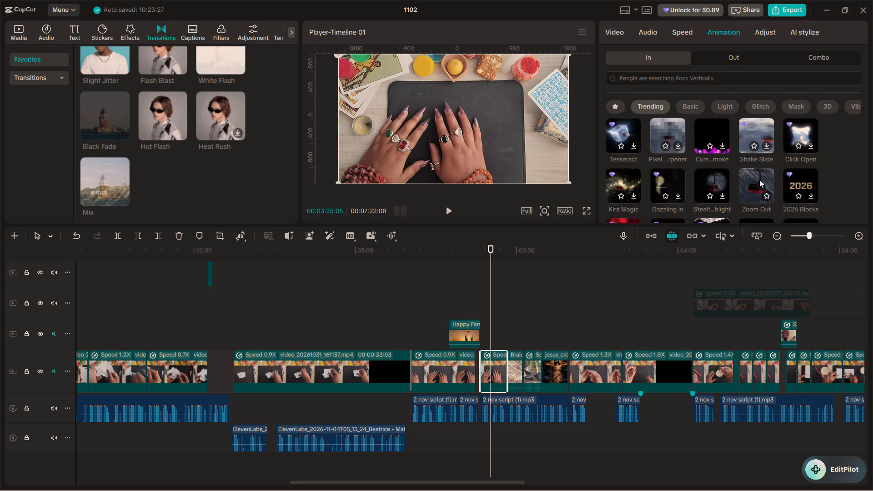
left_click(756, 175)
Replace the entrance animation on the hands clip at about 03:23 with Inky Smoke and set its duration to 0.5 s.
scroll(756, 180, "down", 1)
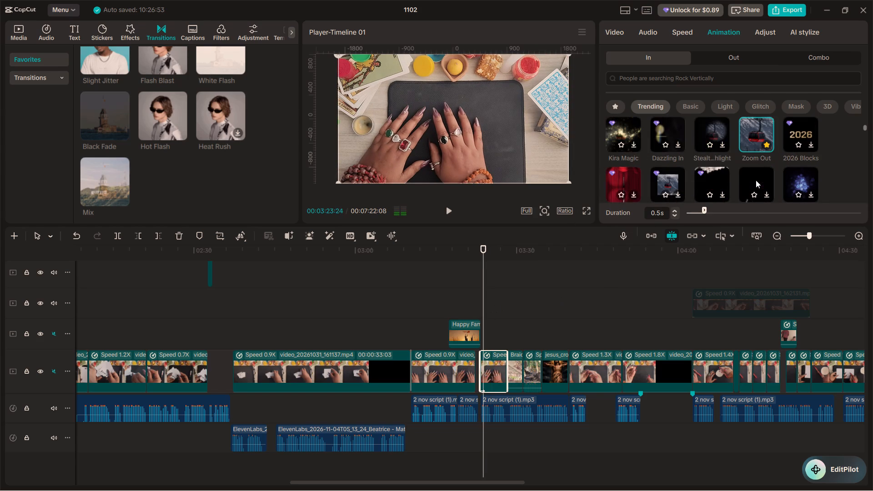
scroll(718, 135, "down", 2)
scroll(718, 137, "up", 1)
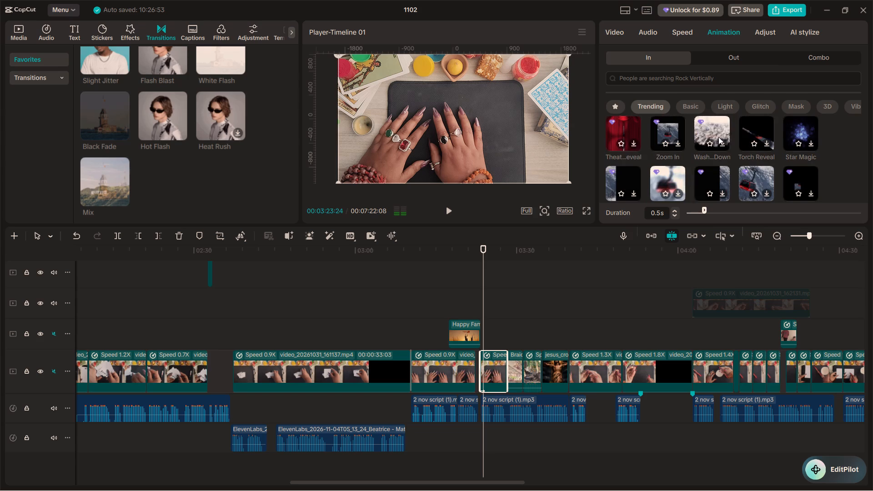
scroll(718, 137, "down", 2)
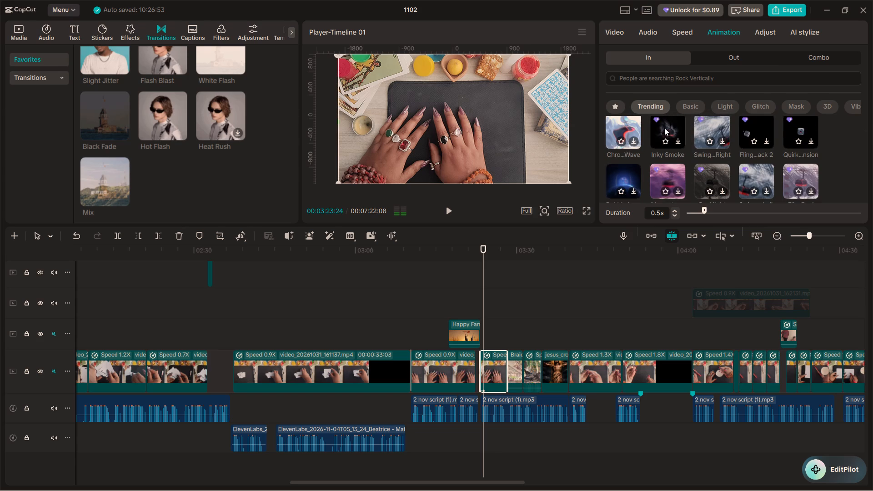
scroll(664, 128, "up", 1)
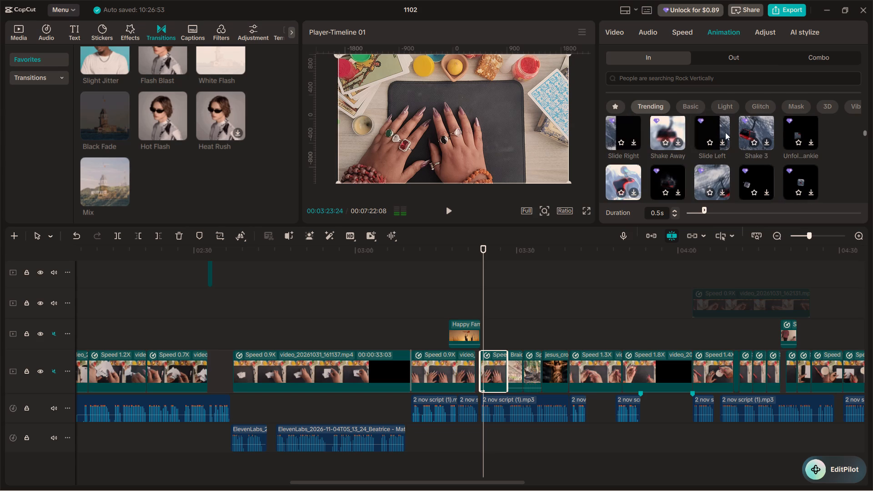
left_click(667, 175)
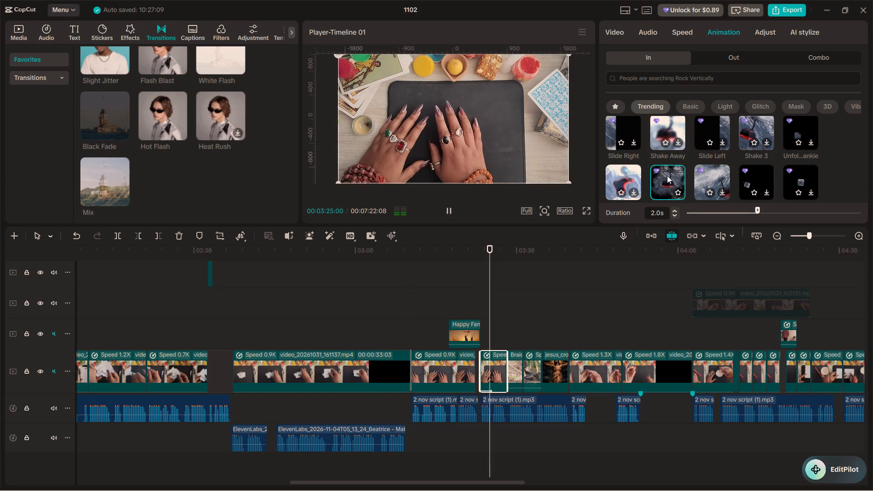
scroll(711, 176, "down", 1)
left_click(667, 131)
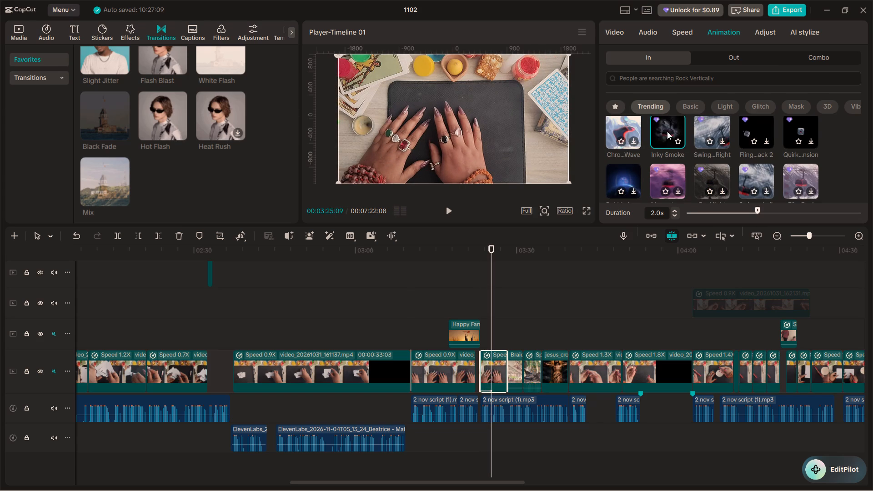
left_click_drag(758, 210, 753, 210)
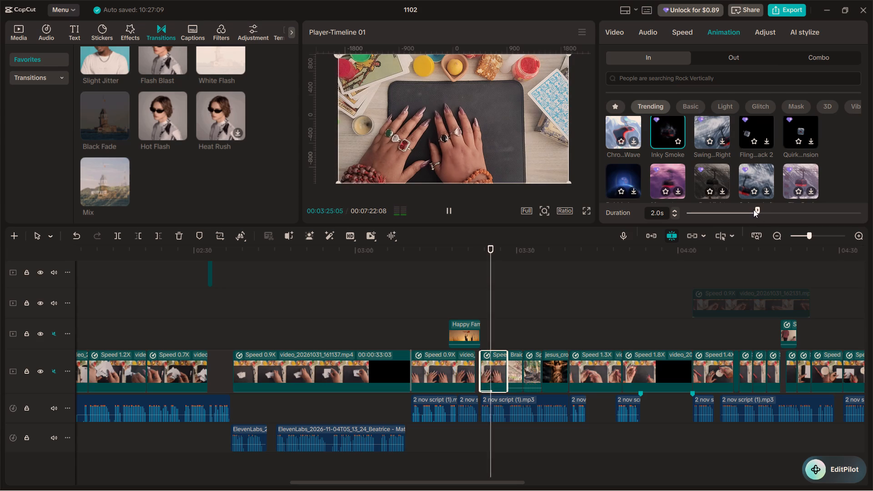
left_click_drag(753, 210, 707, 223)
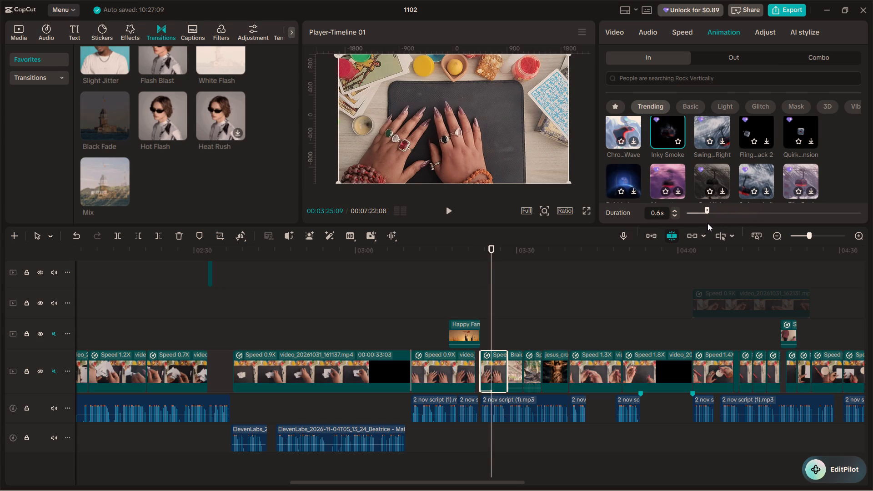
left_click_drag(707, 223, 707, 224)
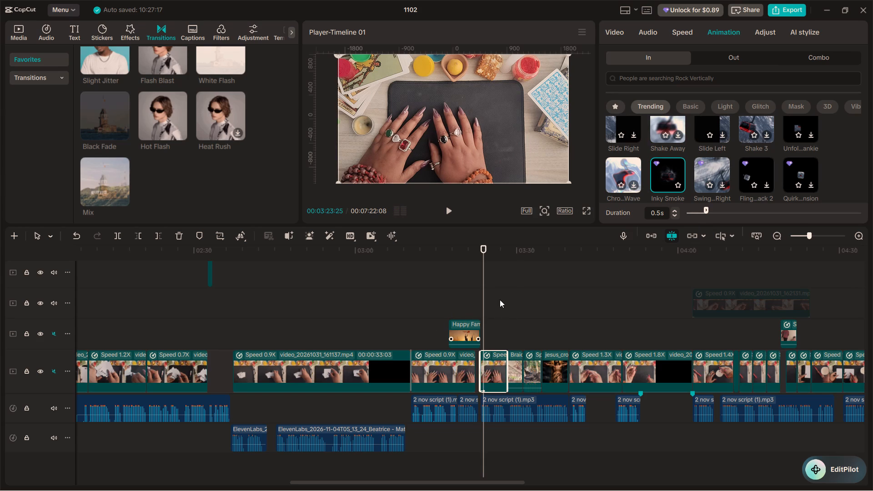
Mark the Inky Smoke entrance animation as a favorite.
left_click(677, 184)
Preview the Inky Smoke entrance on the hands clip, playing from about 03:21.
left_click(469, 289)
key("space")
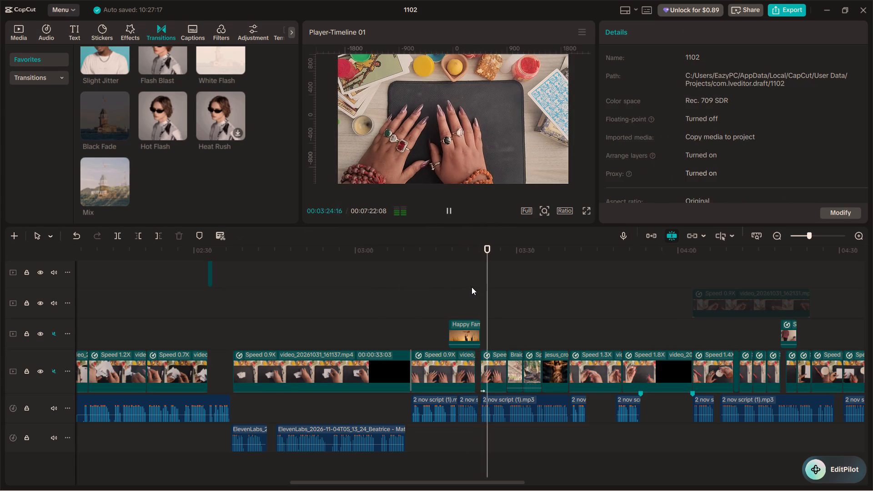
key("space")
Apply the favorite Inky Smoke entrance animation to the main-track hands clip that starts at about 00:57.
left_click(274, 297)
scroll(211, 312, "down", 4, "ctrl")
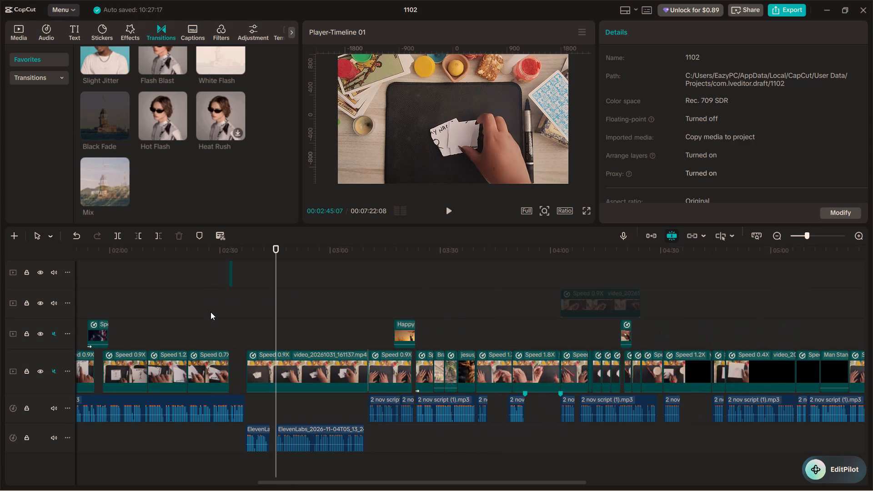
scroll(211, 312, "up", 5, "alt")
scroll(346, 307, "up", 4, "alt")
left_click(246, 290)
key("space")
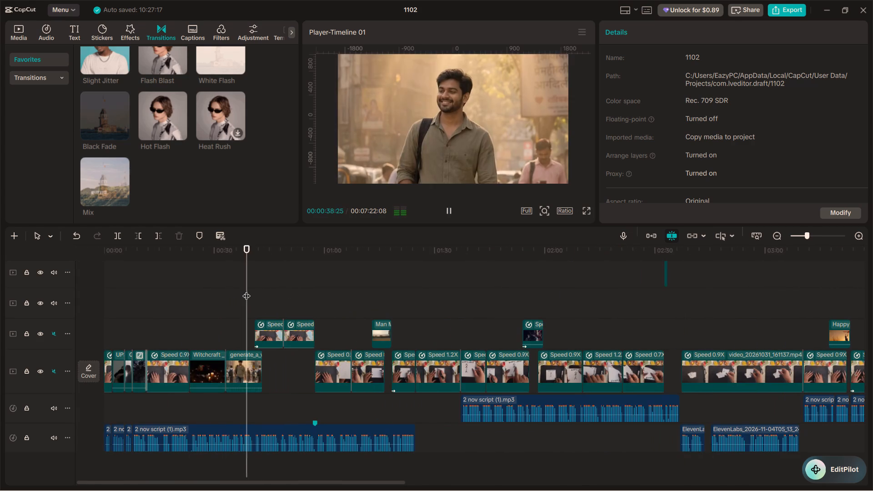
left_click(315, 304)
key("space")
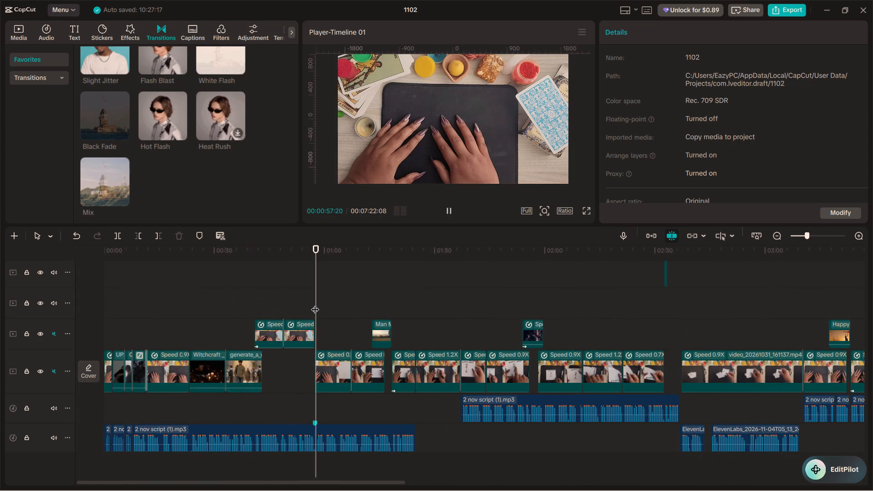
key("space")
left_click(344, 365)
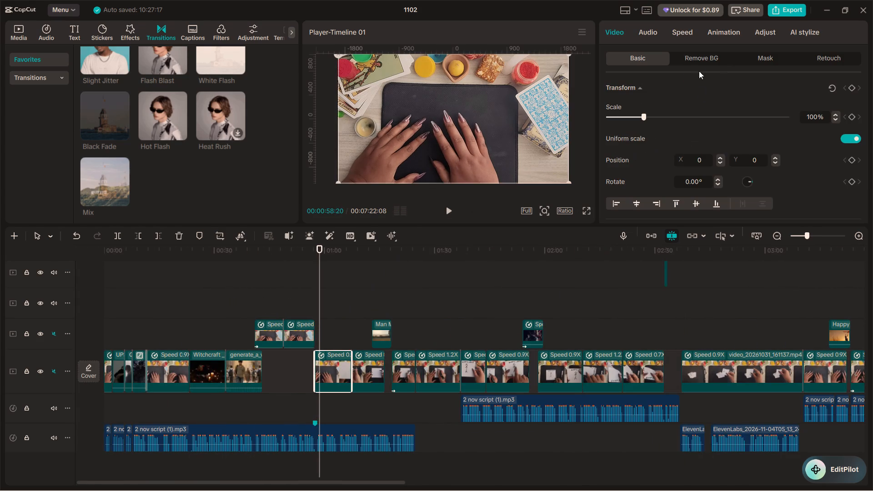
left_click(717, 39)
left_click(611, 109)
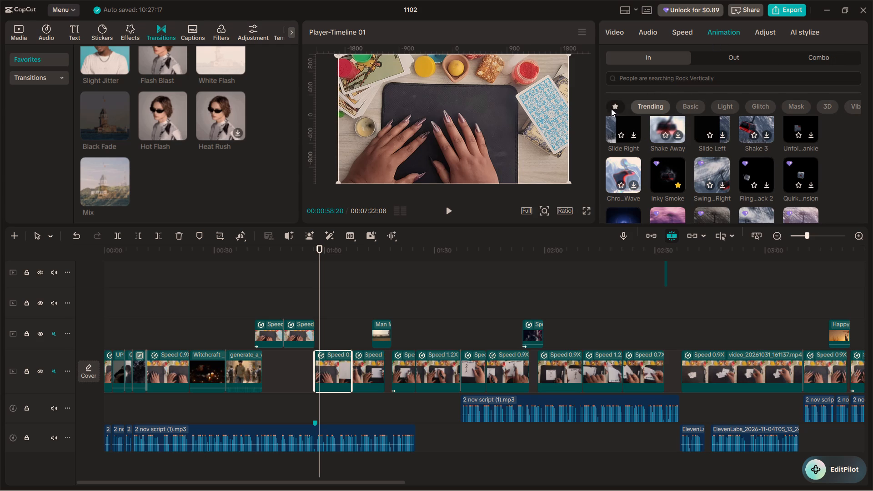
left_click(660, 136)
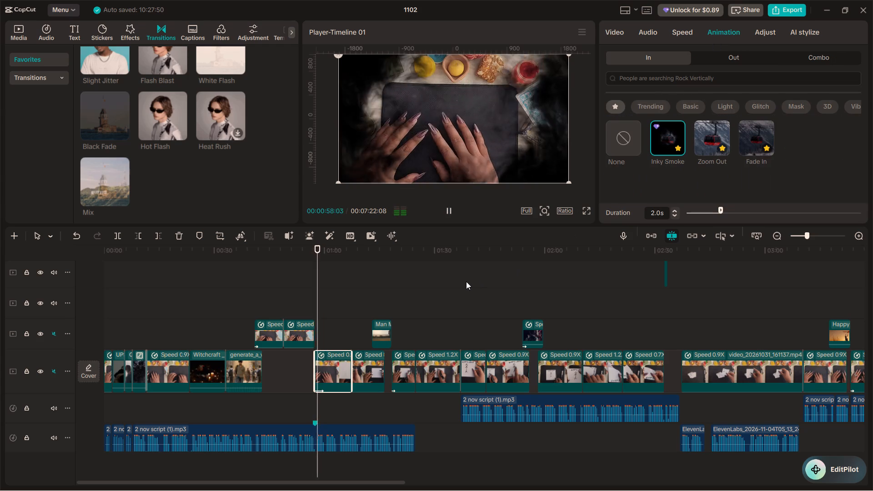
Set the Inky Smoke entrance duration to 0.5 s on the main-track hands clip that starts at about 00:57.
left_click_drag(721, 210, 694, 214)
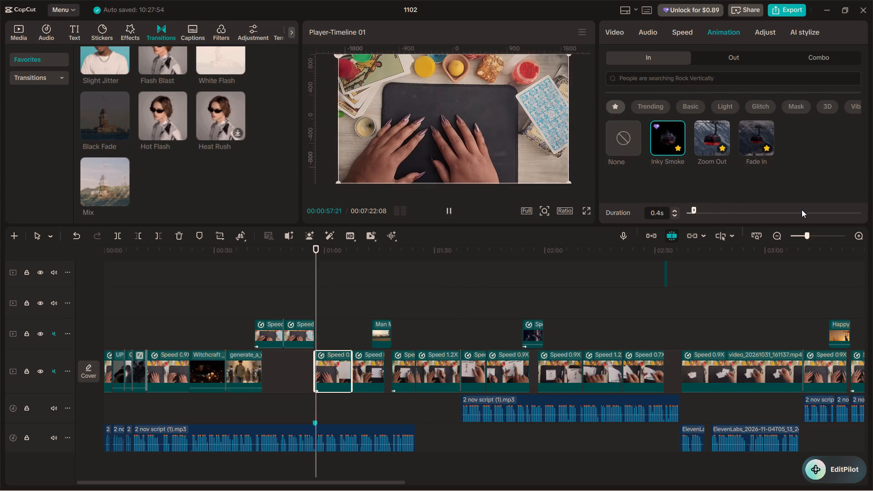
left_click(672, 209)
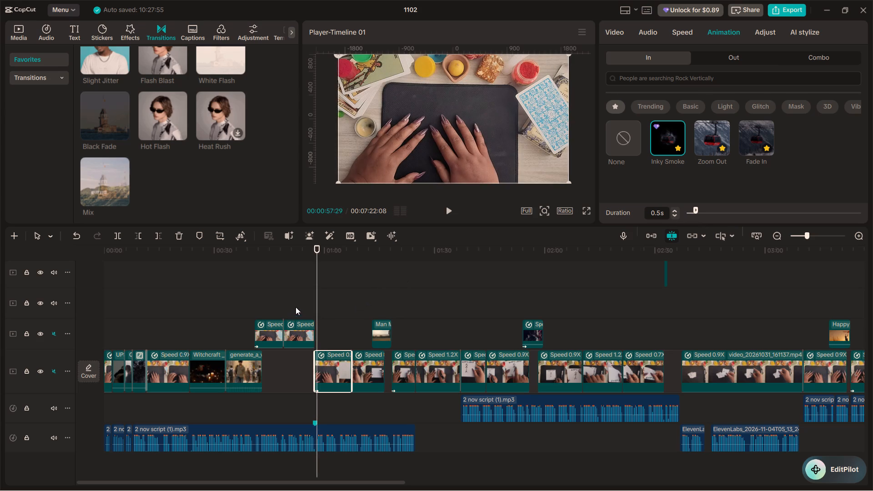
Preview the shortened Inky Smoke entrance on the hands clip, playing from about 00:52.
left_click(296, 307)
key("space")
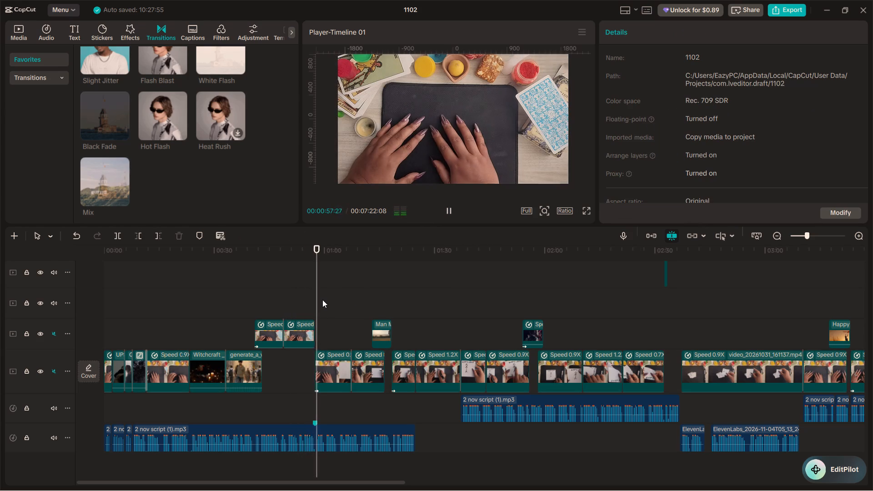
scroll(322, 300, "down", 5, "alt")
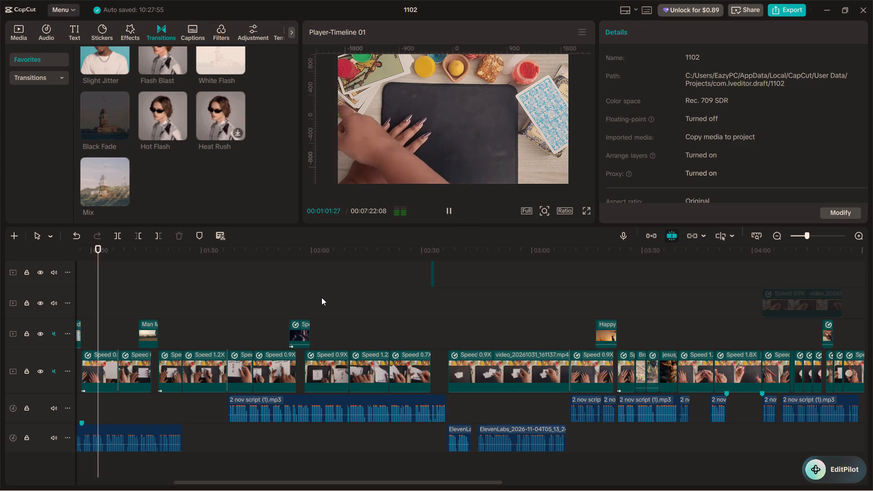
key("space")
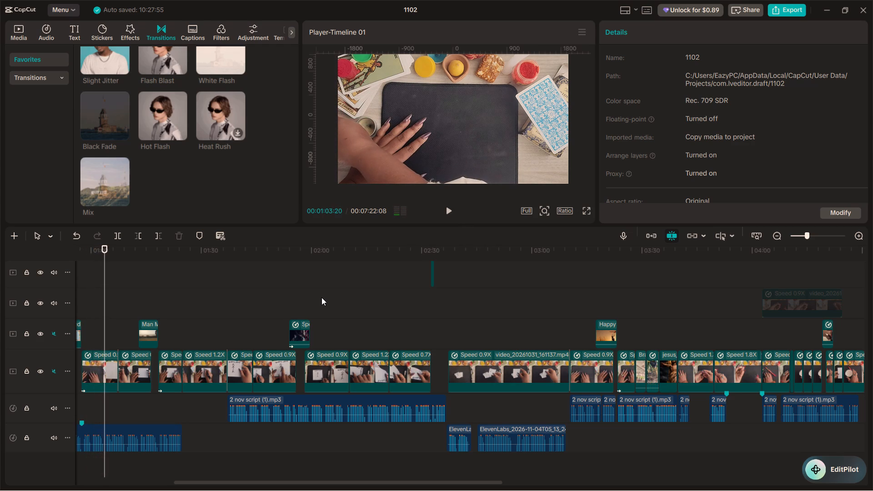
Play the timeline from about 03:21 through the hands clip and into the garlic footage.
scroll(321, 297, "up", 2, "alt")
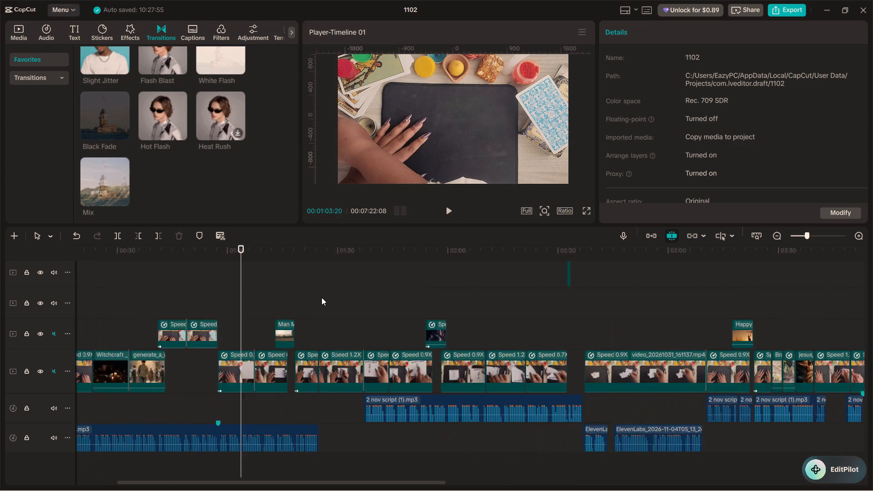
scroll(321, 297, "up", 1, "alt")
scroll(321, 297, "down", 7, "alt")
scroll(321, 297, "down", 5, "ctrl")
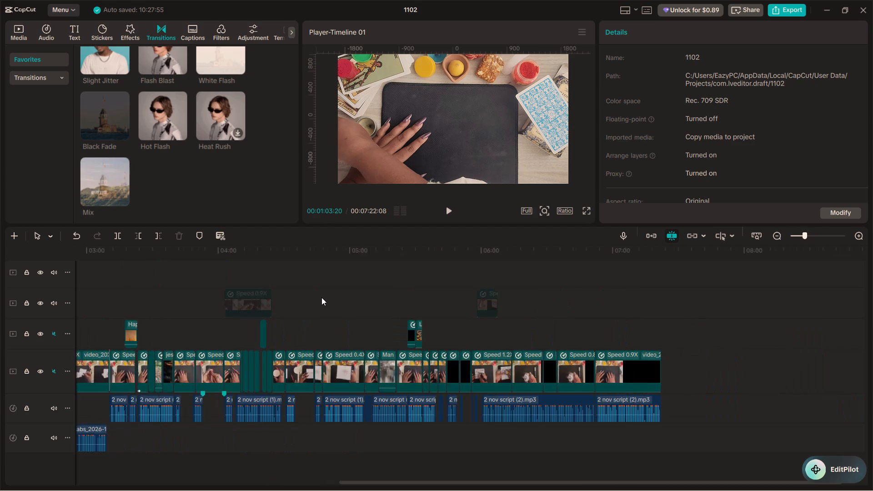
scroll(321, 297, "down", 4, "ctrl")
left_click(321, 300)
key("space")
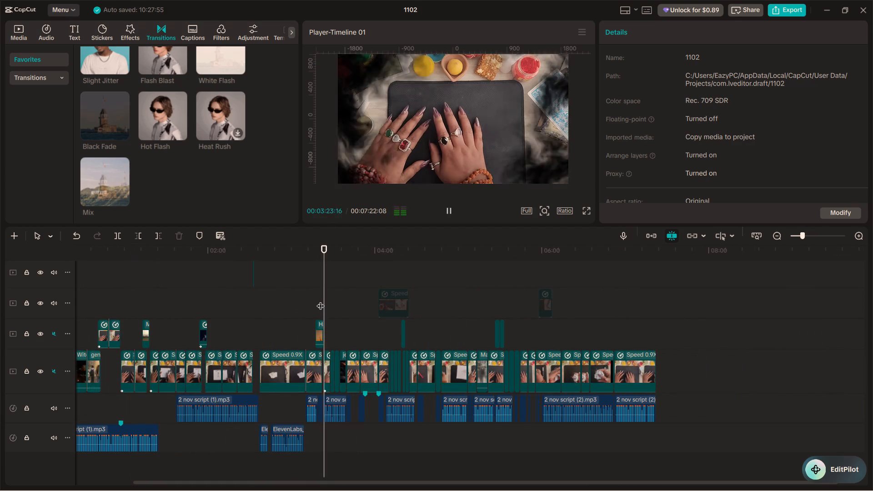
scroll(321, 300, "up", 20)
scroll(321, 300, "down", 4)
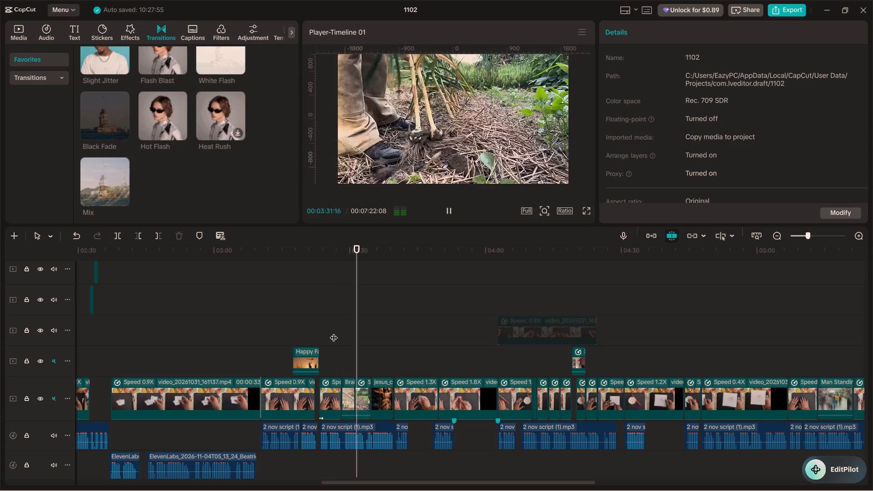
key("space")
Examine the cut from the hands clip to the Braiding Garlic clip up close, playing from about 03:27.
scroll(360, 337, "up", 5)
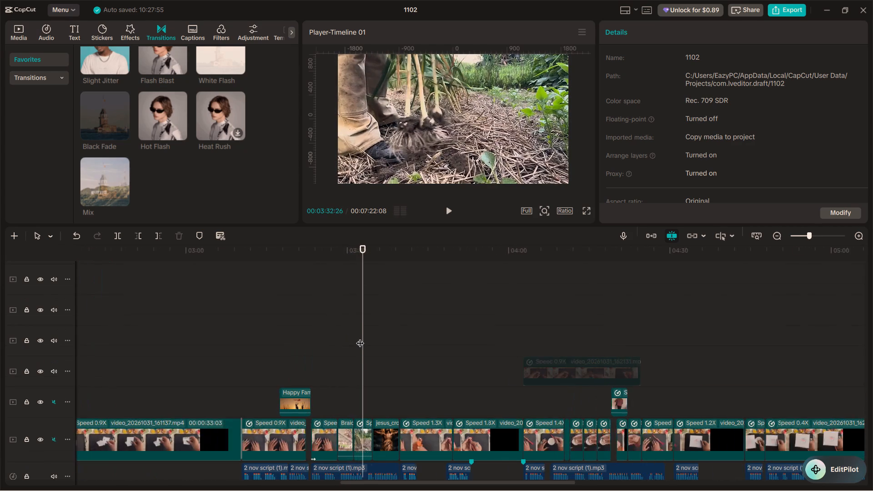
scroll(360, 337, "up", 14)
scroll(314, 378, "down", 2)
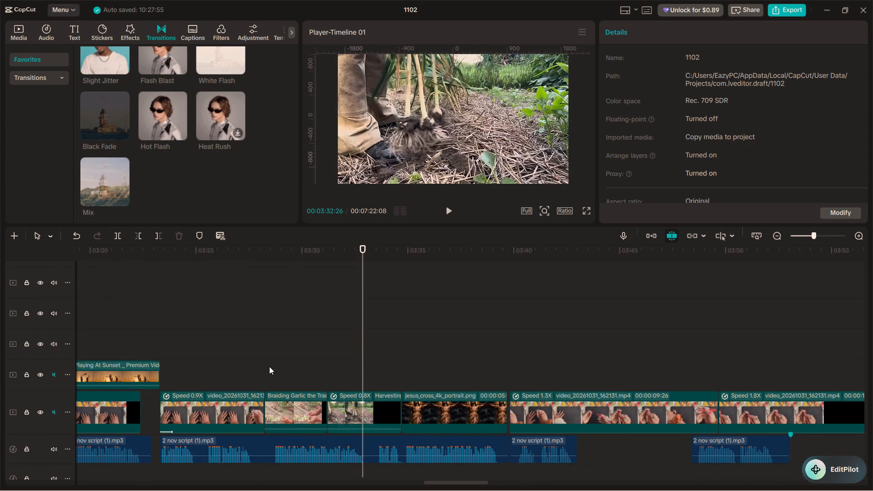
left_click(243, 363)
key("space")
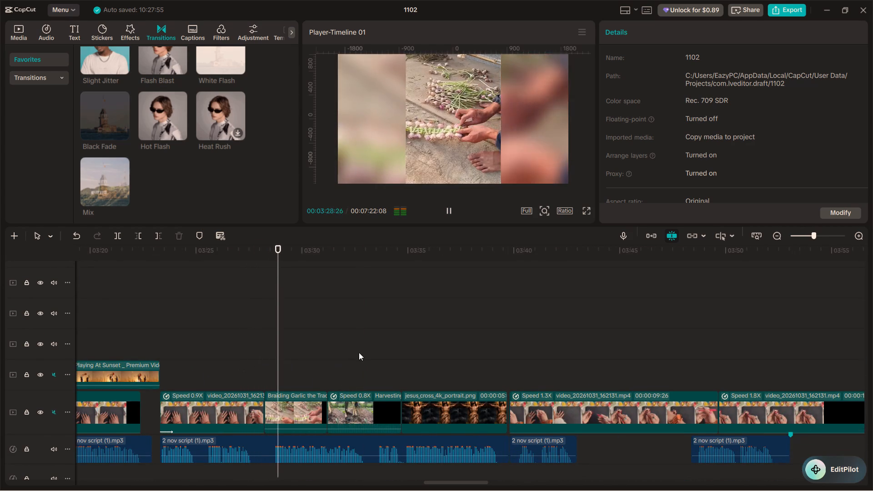
key("space")
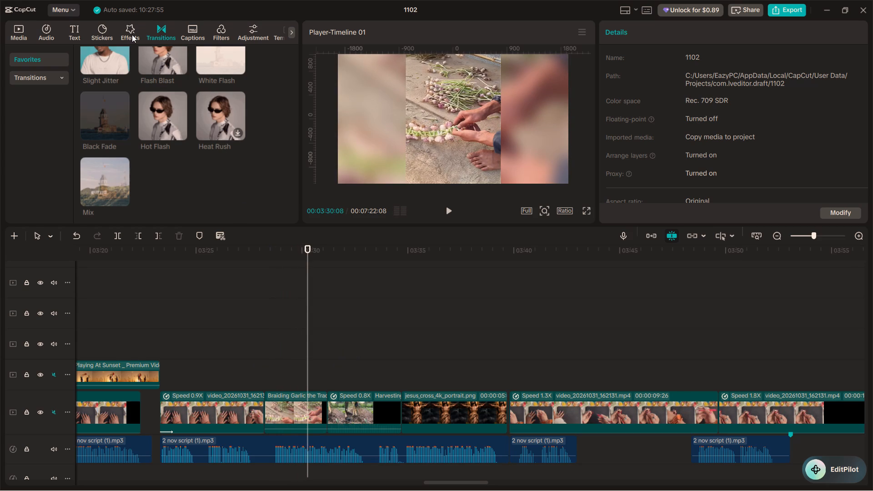
Add the favorite Black Fade transition between the hands clip and the Braiding Garlic clip at about 03:28.
scroll(150, 129, "up", 5)
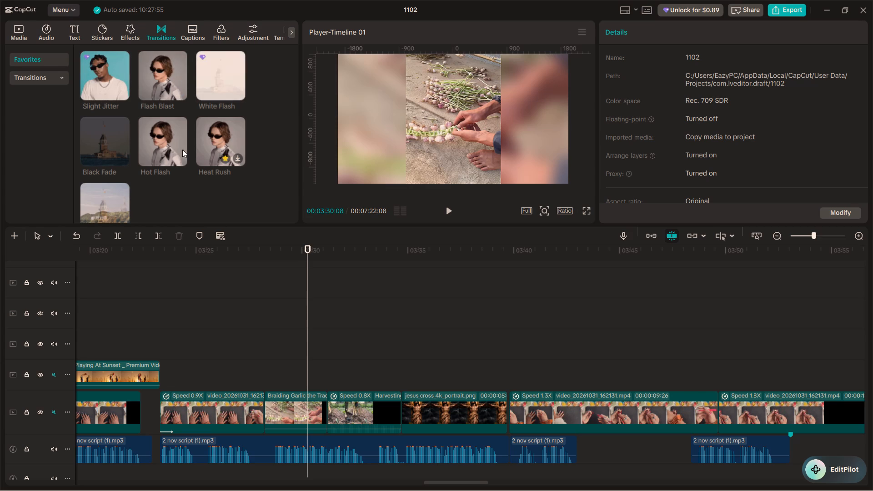
scroll(155, 171, "down", 2)
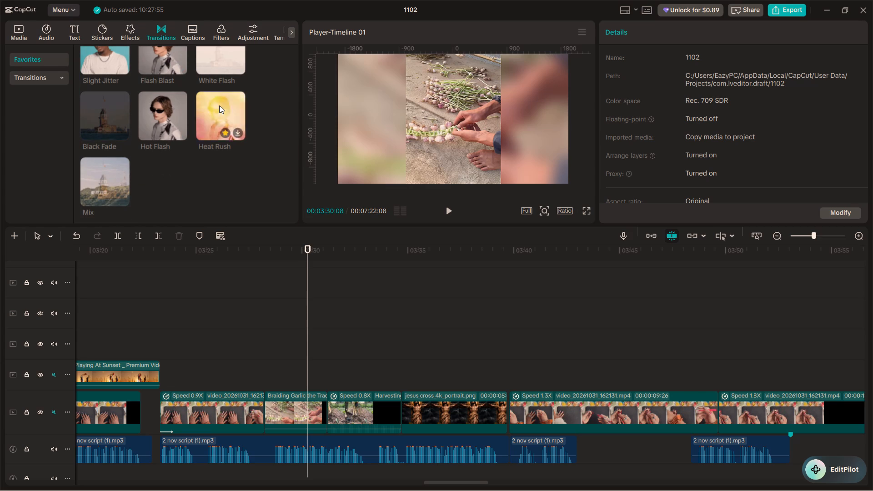
scroll(197, 165, "up", 3)
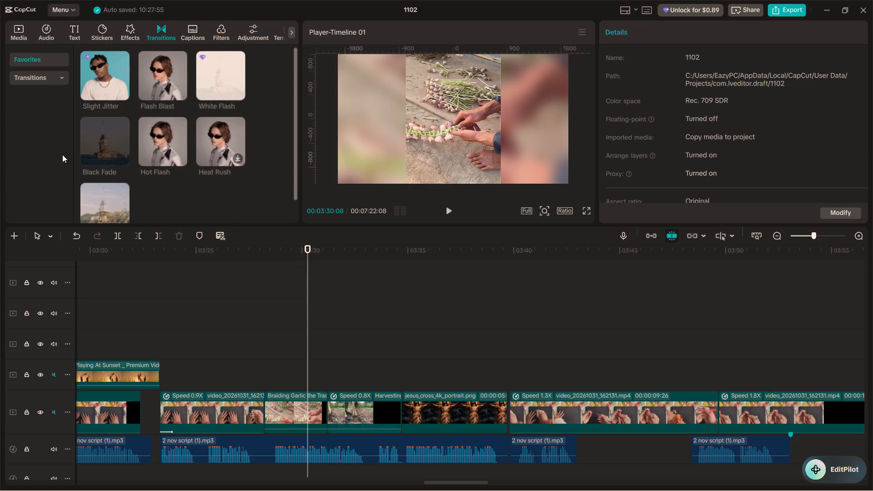
left_click_drag(104, 138, 260, 410)
Preview the Black Fade transition before the Braiding Garlic clip, replaying from about 03:26.
left_click(250, 367)
key("space")
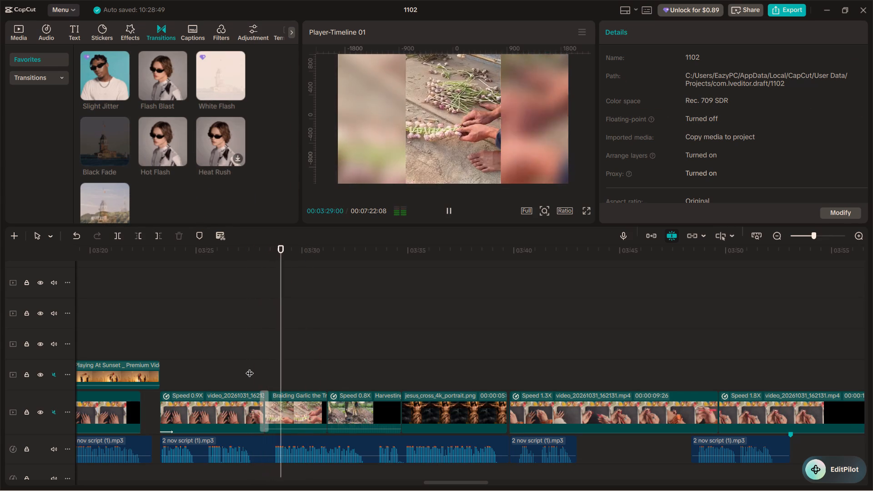
left_click(226, 361)
key("space")
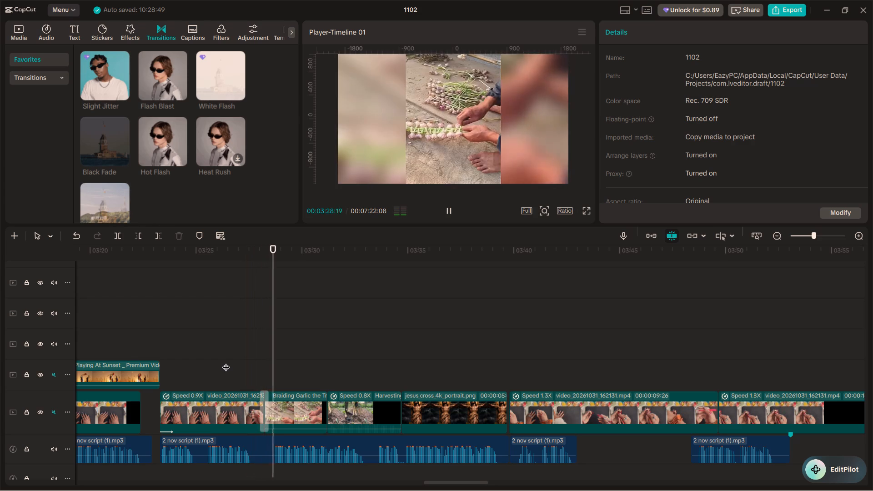
key("space")
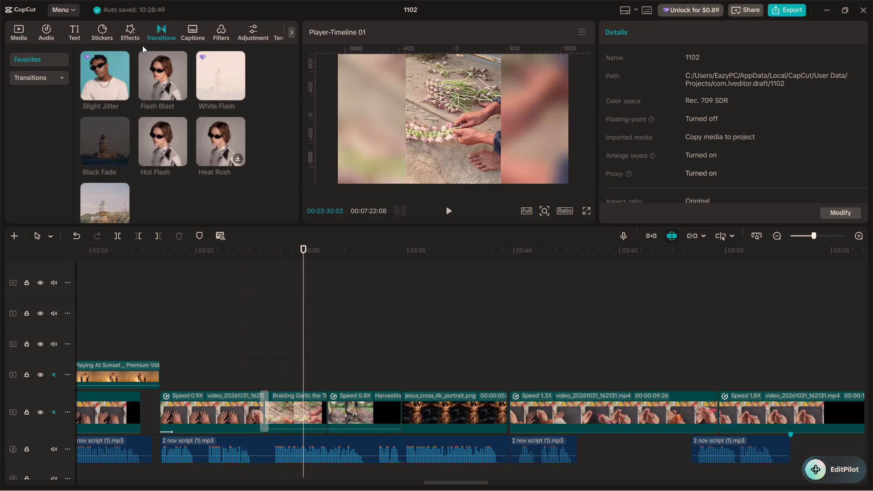
Search the transitions library for "left" and mark the first Left transition as a favorite.
left_click(37, 76)
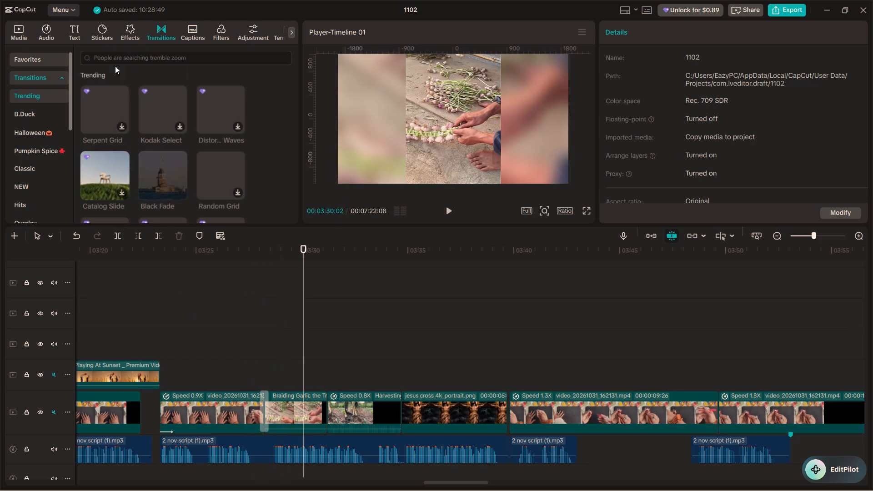
left_click(117, 57)
type("left")
key("Return")
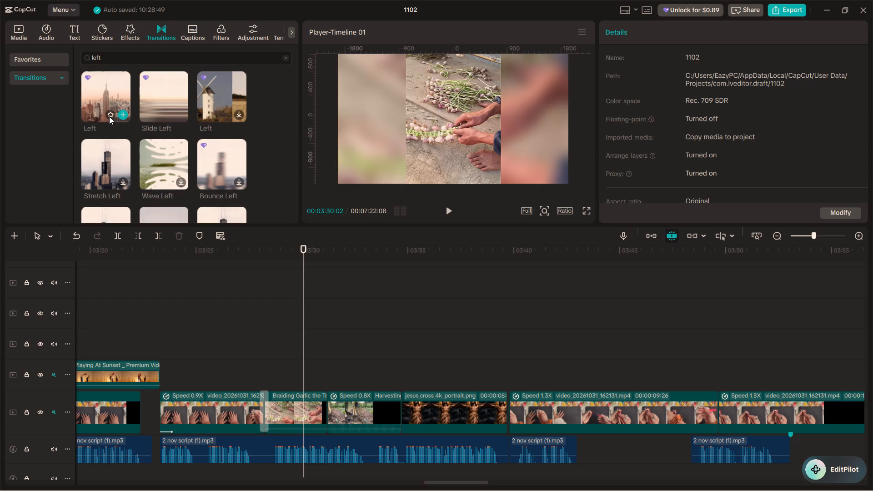
left_click(109, 116)
Add the Left transition between the Braiding Garlic clip and the Harvesting clip at about 03:31.
left_click_drag(105, 89, 107, 97)
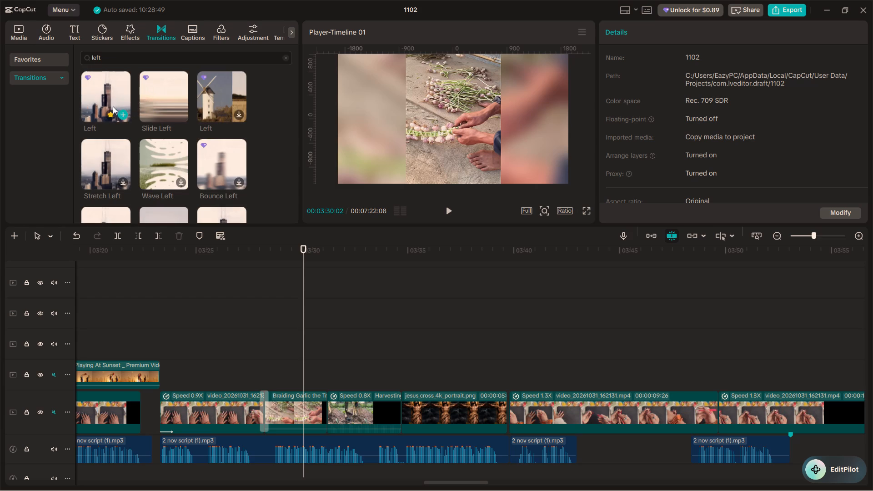
left_click_drag(102, 91, 321, 407)
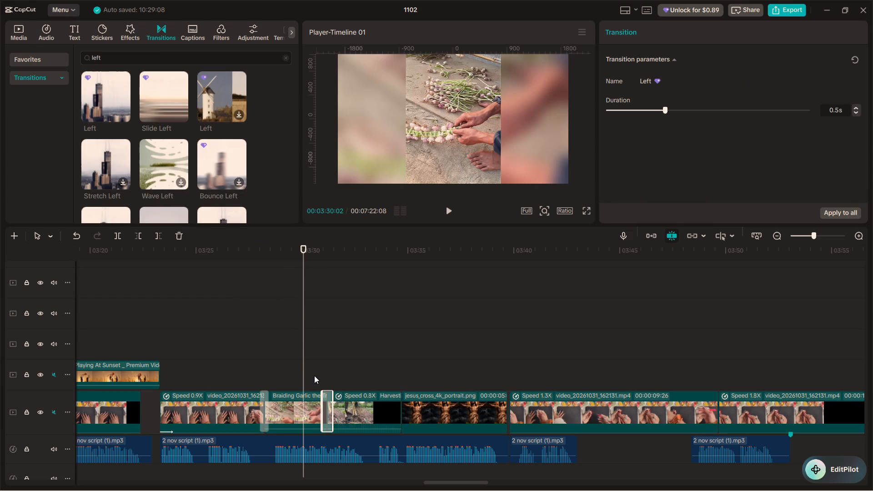
Preview the Left transition between the two garlic clips, playing from about 03:30.
key("v")
key("space")
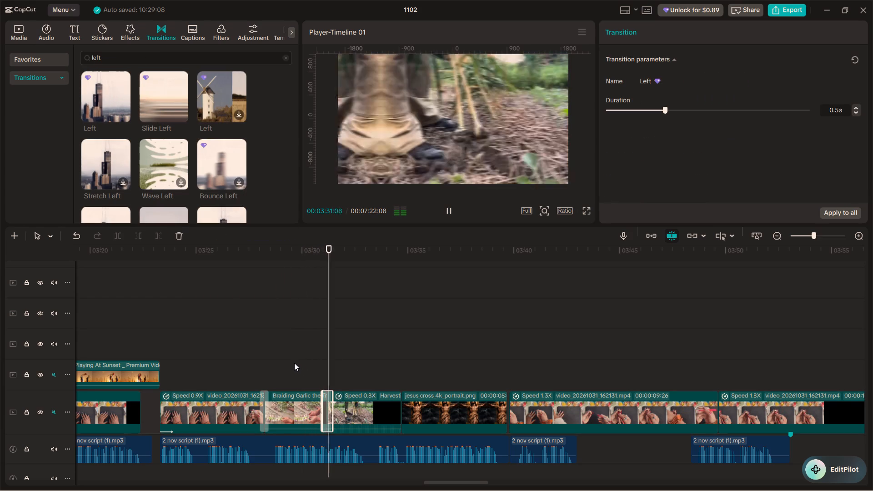
key("space")
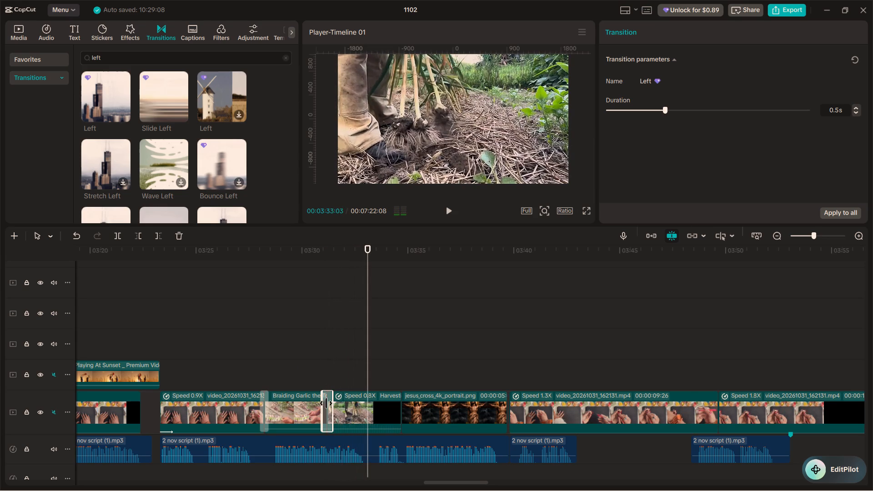
Set the Left transition's duration to 0.3 s.
left_click(857, 113)
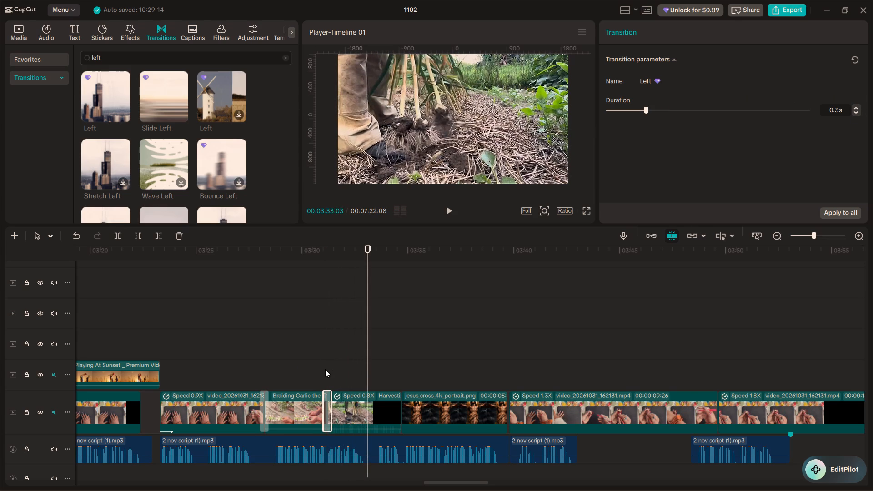
Preview the shortened Left transition and the Harvesting clip, playing from about 03:30.
left_click(315, 374)
key("space")
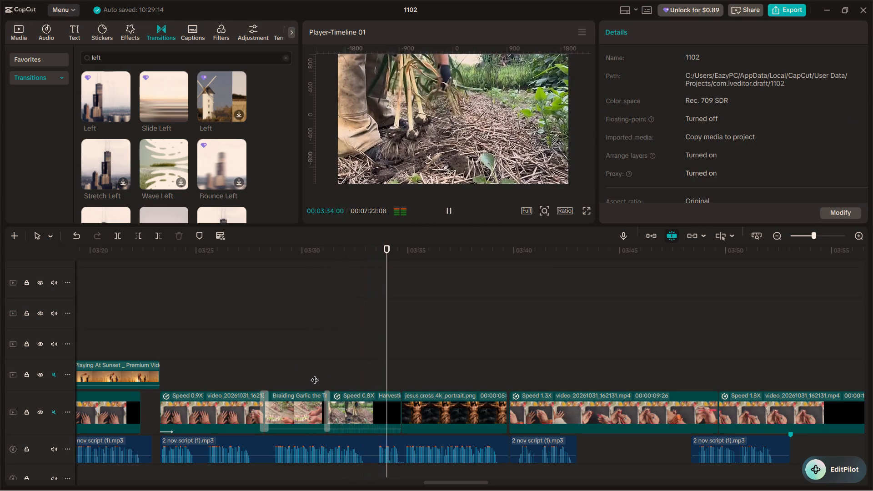
key("space")
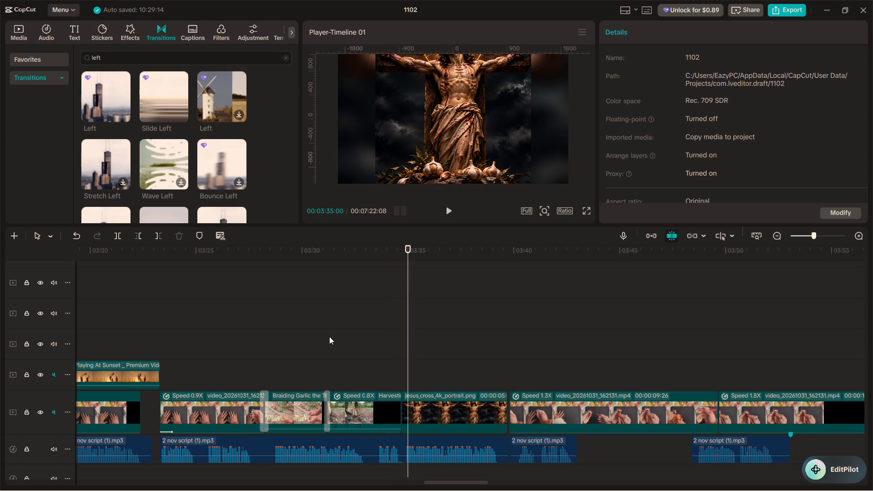
Play the jesus_cross_4k_portrait.png section through its cuts with the Harvesting clip and the following hands clip.
key("space")
scroll(331, 337, "down", 3, "alt")
scroll(218, 340, "up", 1, "alt")
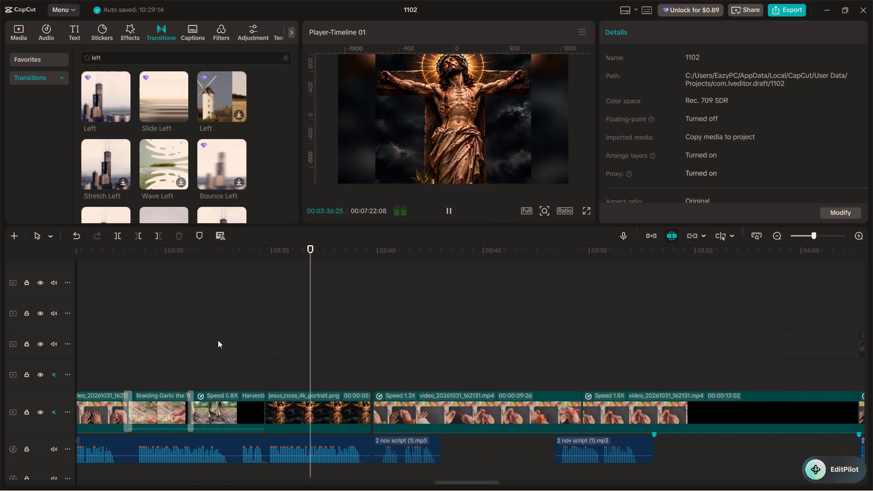
key("space")
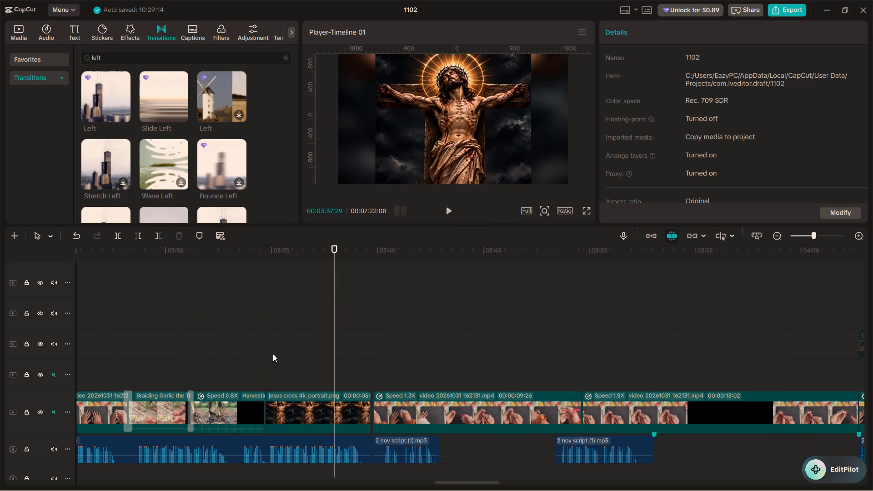
left_click(253, 371)
key("space")
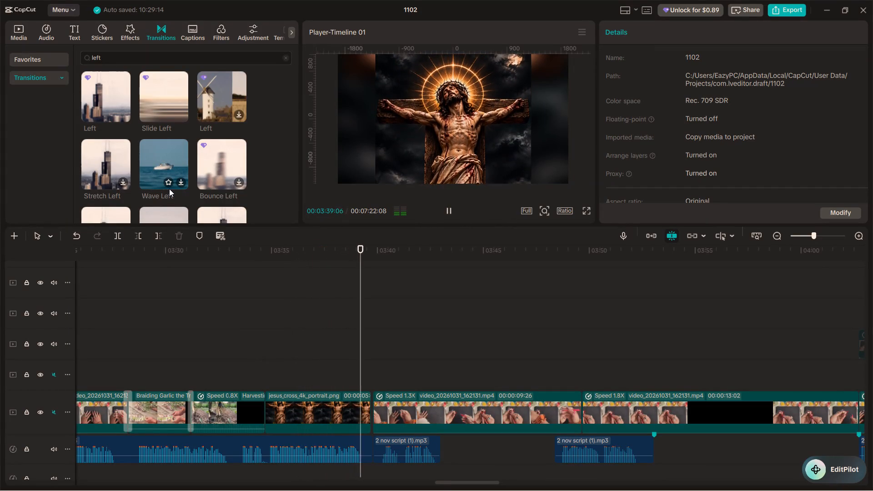
key("space")
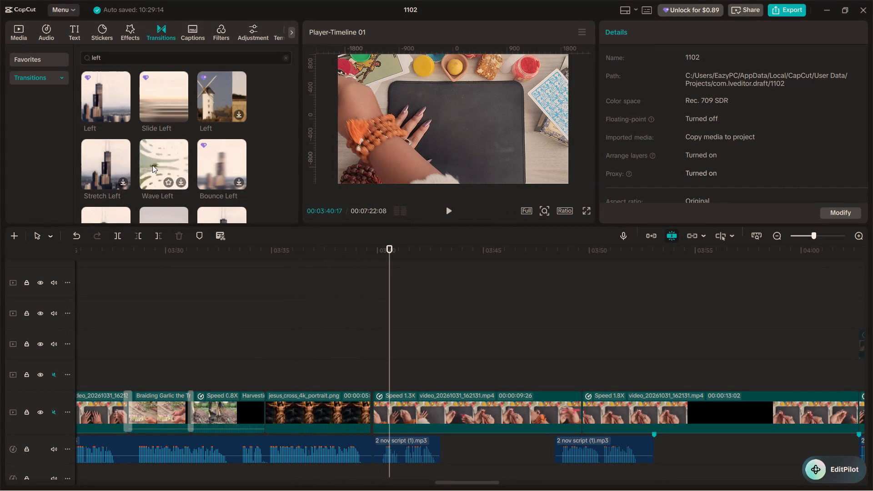
Add the favorite Black Fade transition between jesus_cross_4k_portrait.png and the 1.3X hands clip at about 03:39.
scroll(151, 164, "up", 2)
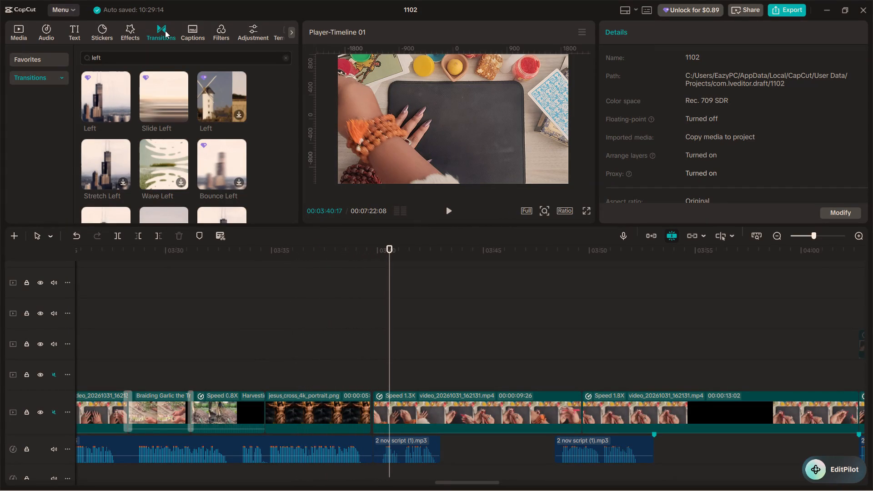
left_click(50, 55)
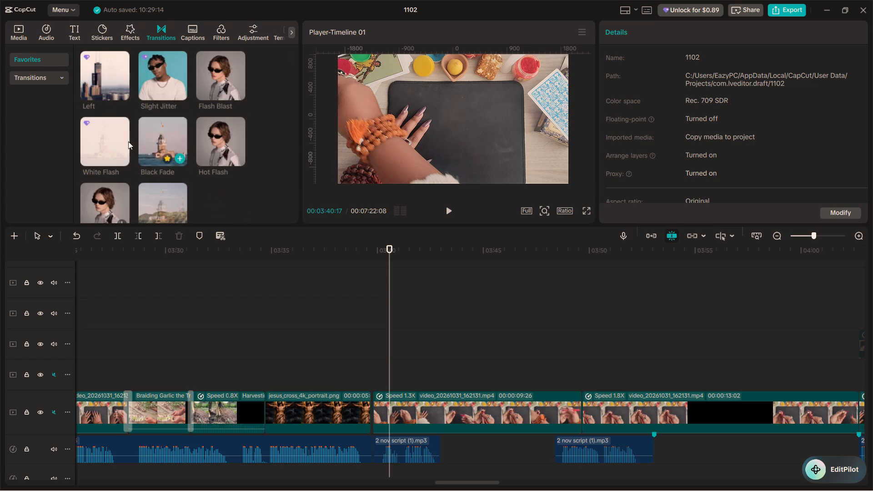
left_click_drag(160, 134, 368, 416)
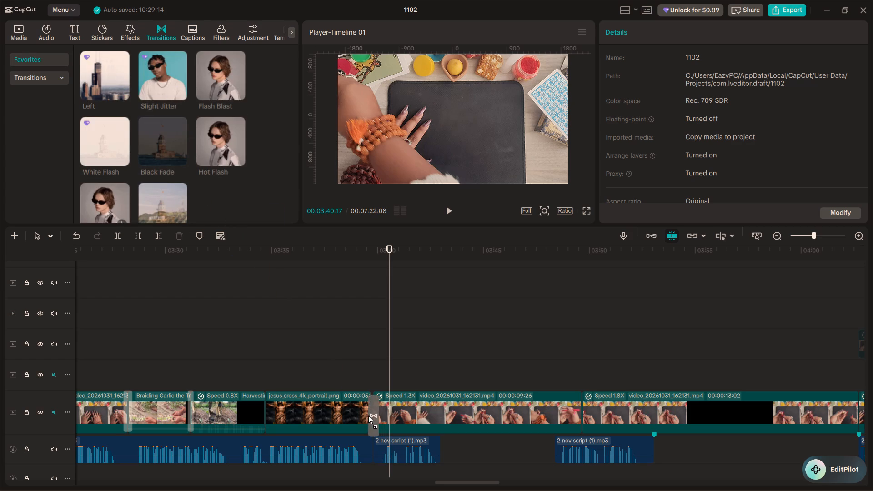
Place the Black Fade transition on the cut between the Harvesting clip and jesus_cross_4k_portrait.png.
left_click_drag(368, 416, 368, 415)
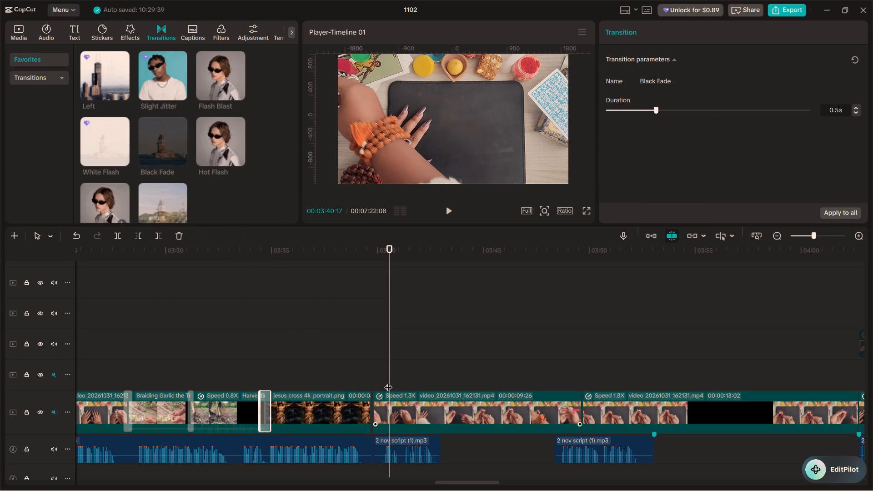
Play the Black Fade cut into jesus_cross_4k_portrait.png from about 03:34.
left_click(246, 371)
key("space")
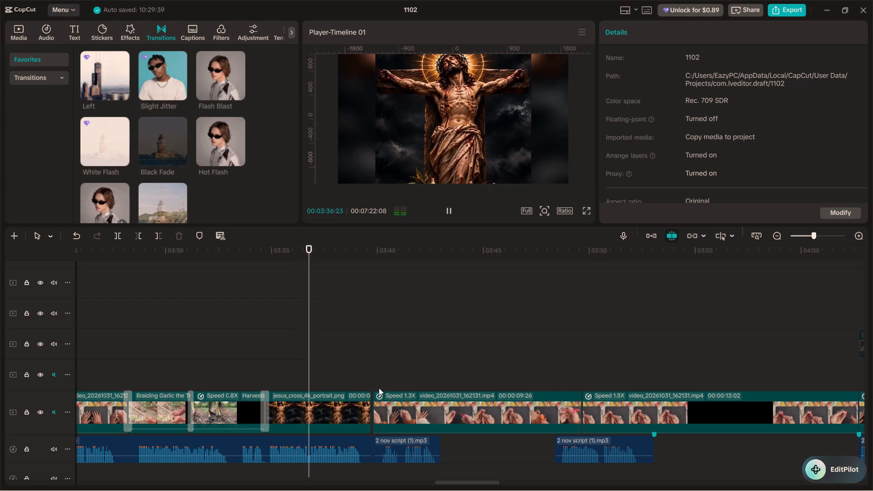
Extend the start of the 1.3X hands clip earlier to close the small gap after jesus_cross_4k_portrait.png.
left_click(371, 403)
left_click(361, 398)
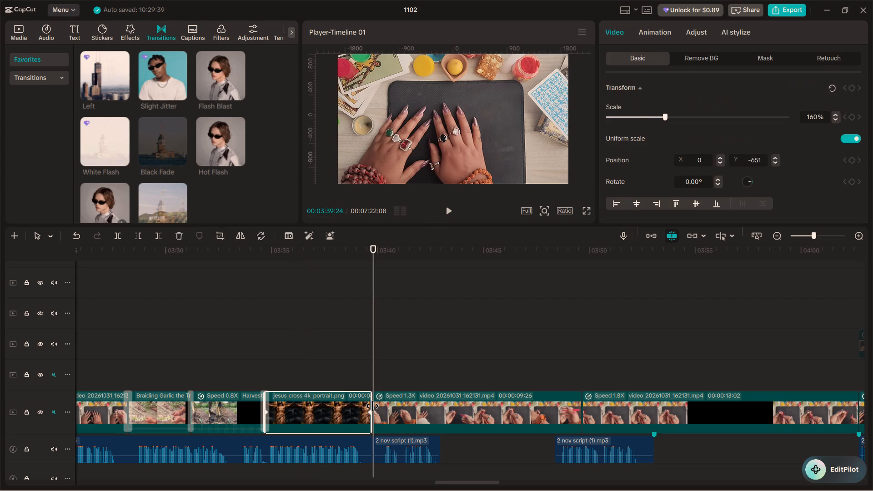
left_click(381, 407)
left_click_drag(374, 404, 371, 402)
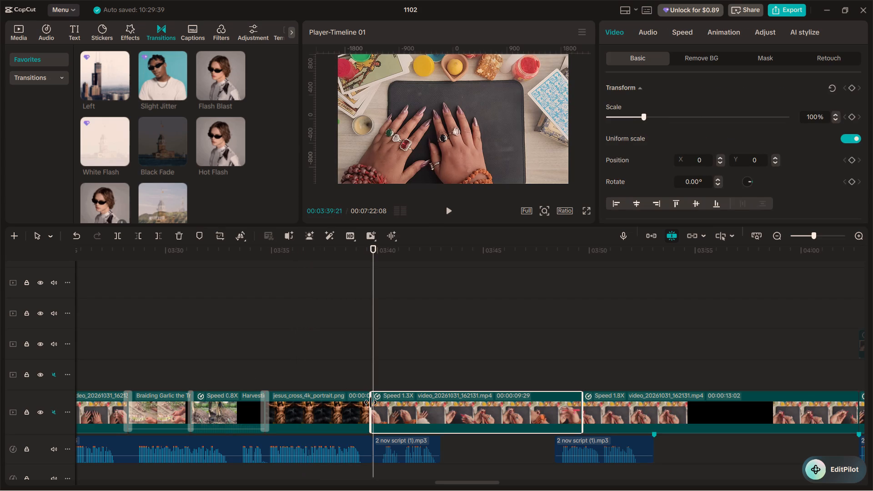
left_click_drag(371, 402, 366, 402)
Play the extended 1.3X hands clip from about 03:39 to the start of the 1.8X clip.
left_click(358, 373)
key("space")
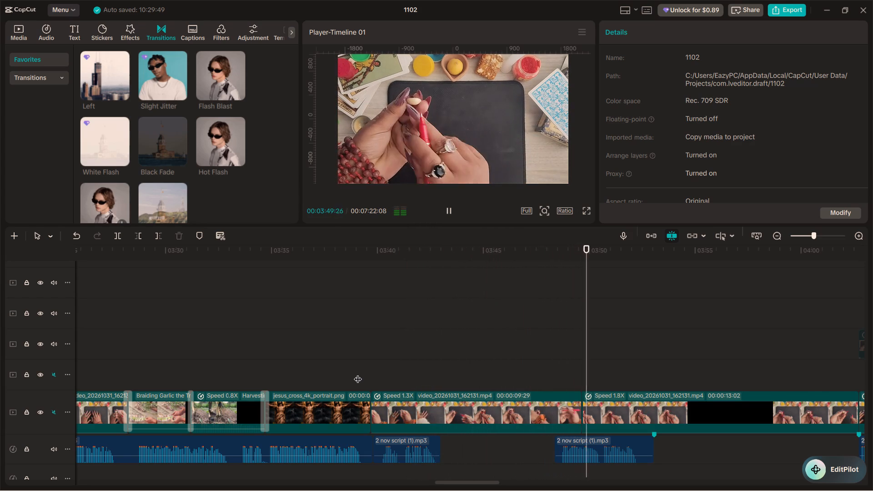
key("space")
Split the 1.3X hands clip at 03:43:00 and 03:48:11 to isolate its section without voiceover.
left_click(432, 352)
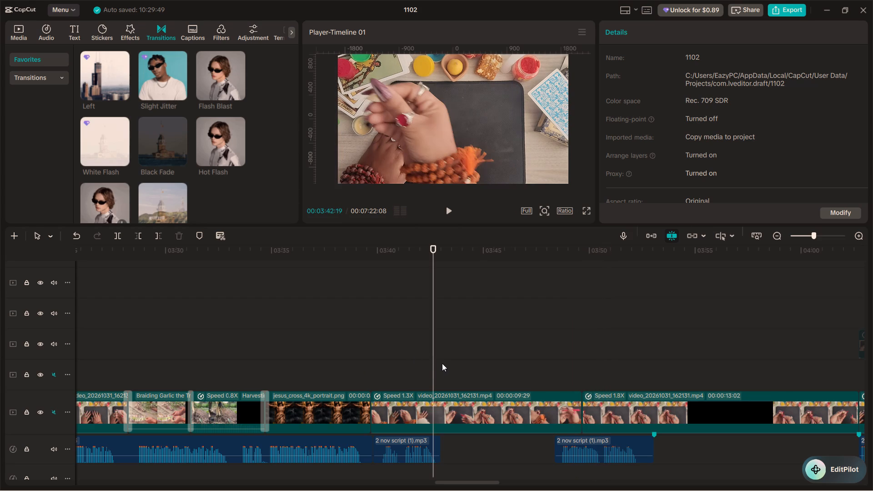
left_click_drag(432, 361, 442, 365)
left_click(449, 398)
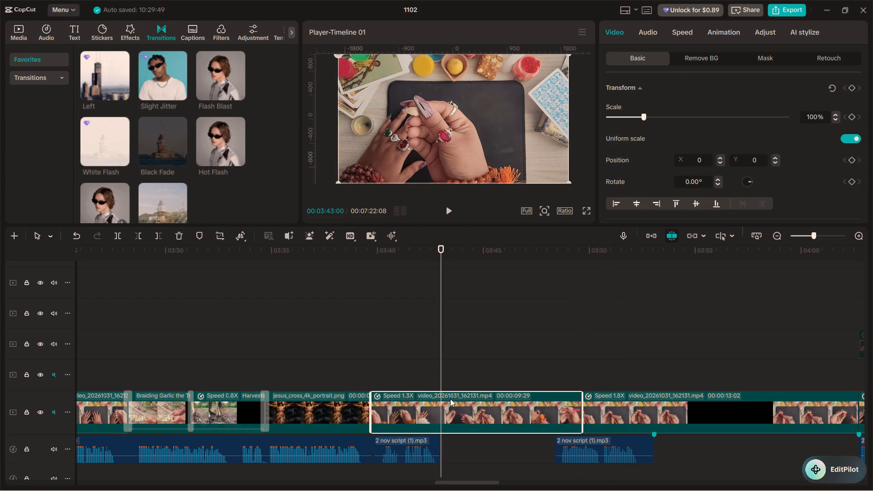
key("ctrl+b")
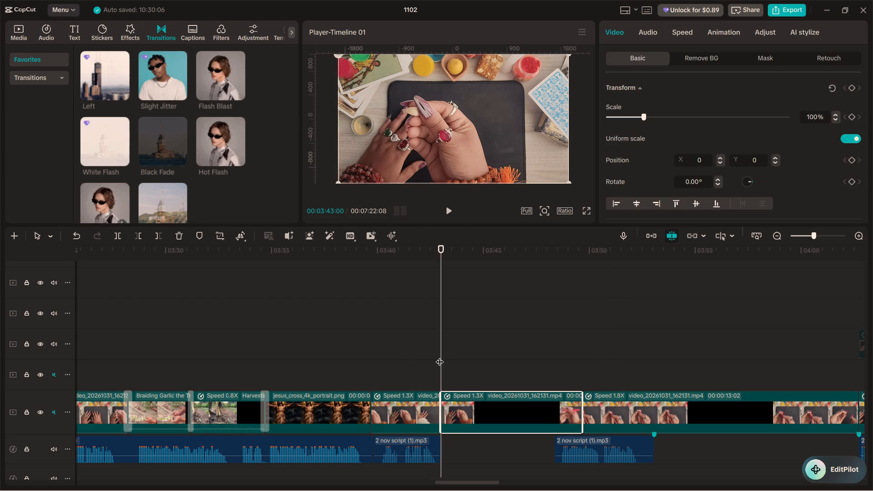
left_click_drag(440, 356, 499, 360)
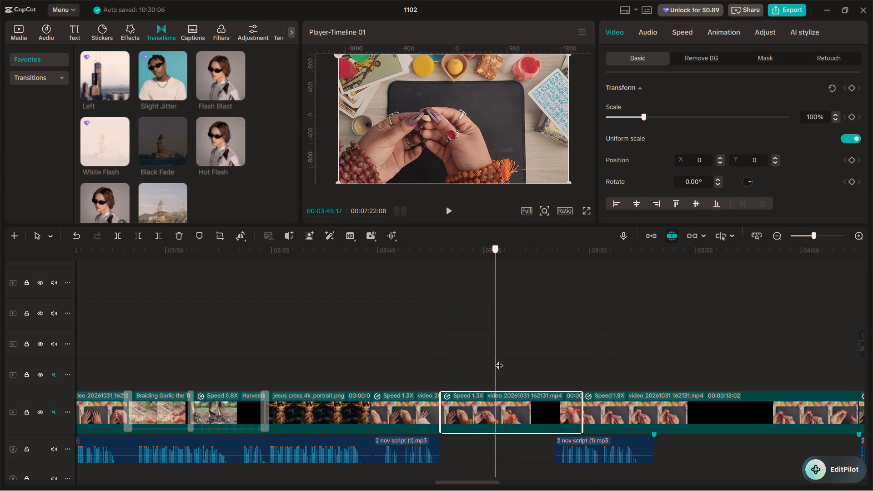
left_click_drag(499, 360, 549, 374)
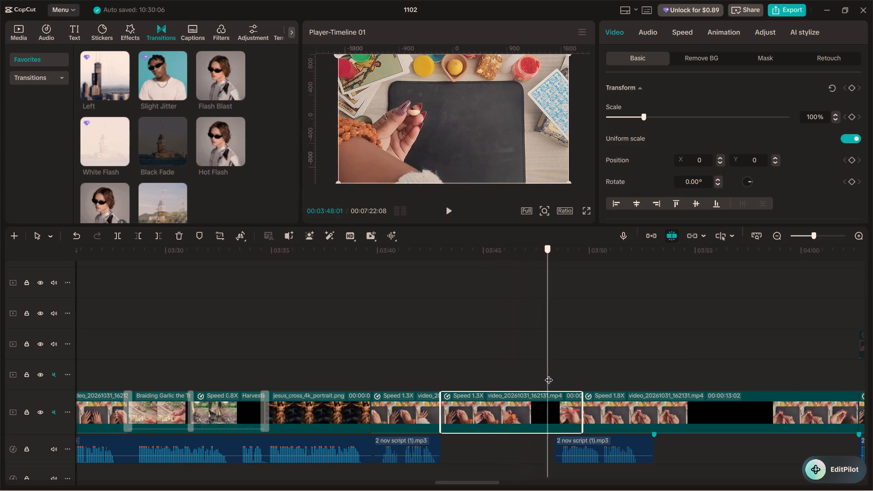
left_click_drag(549, 374, 556, 377)
key("ctrl+b")
Set the speed of the isolated hands section between the two splits to 1.44x.
left_click(534, 413)
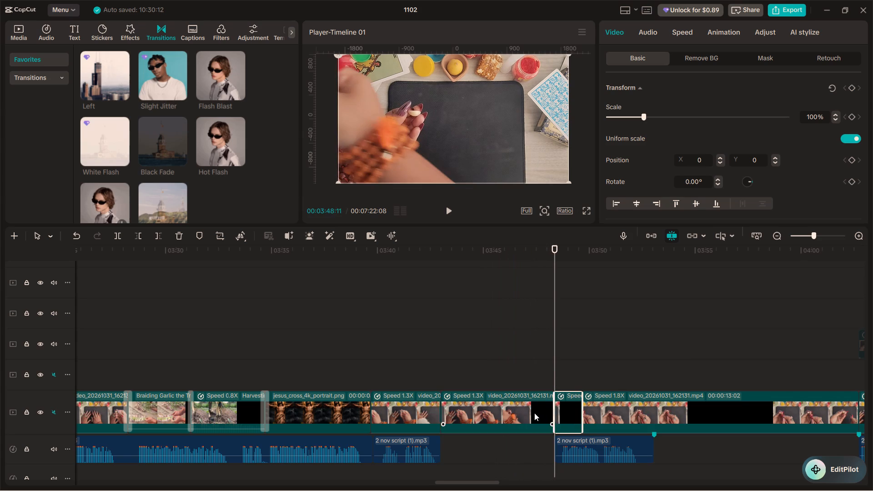
left_click(690, 38)
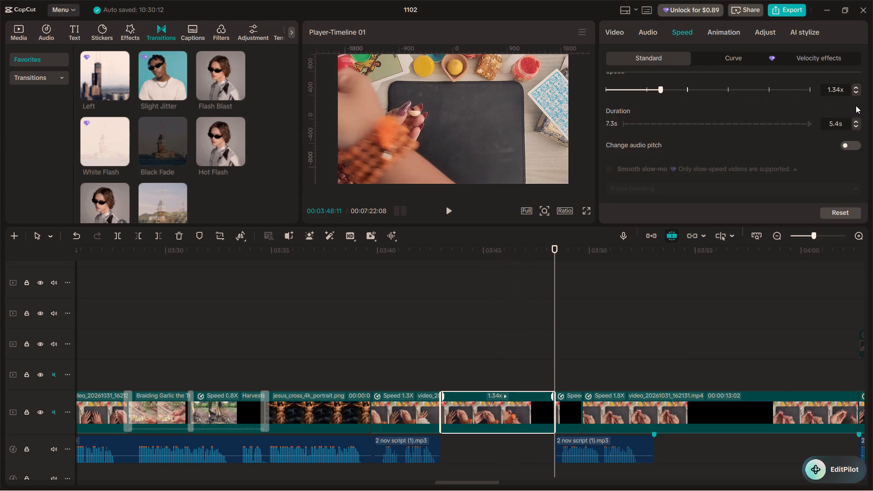
left_click(859, 90)
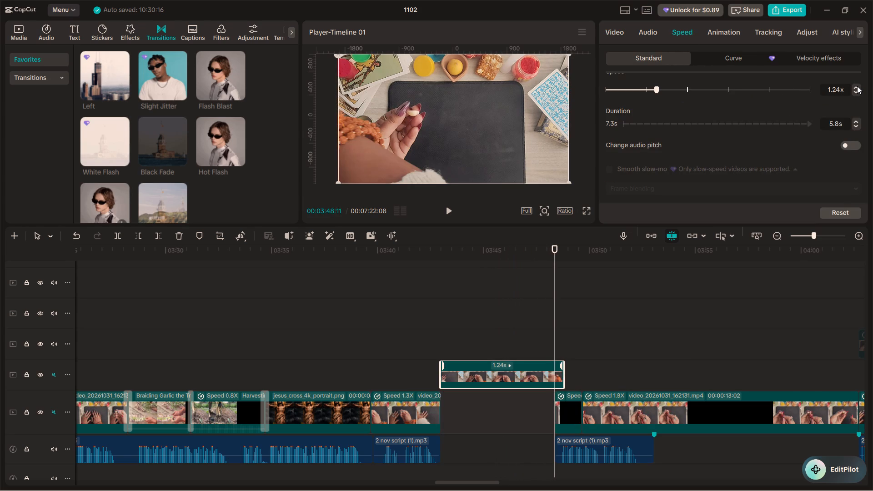
double_click(857, 86)
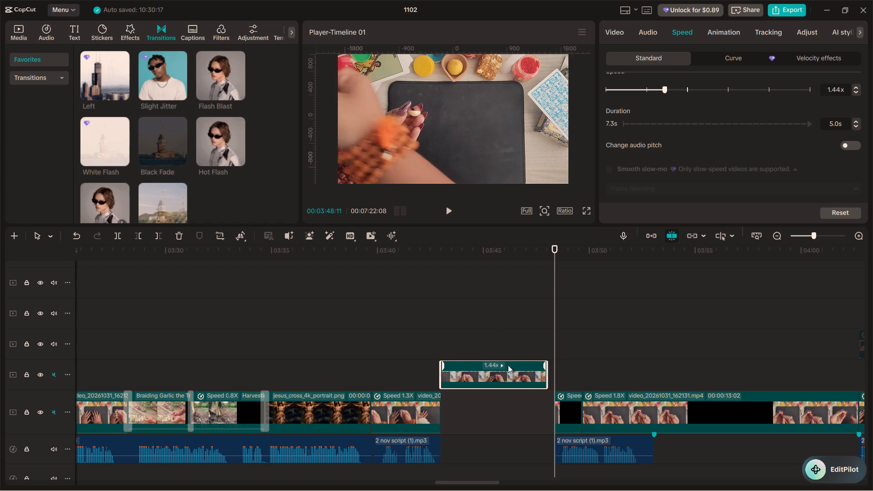
Using Select rightward, move everything from the 03:48:11 split onward earlier to meet the 1.44x clip's end, then restore the Select tool.
scroll(523, 352, "down", 9, "ctrl")
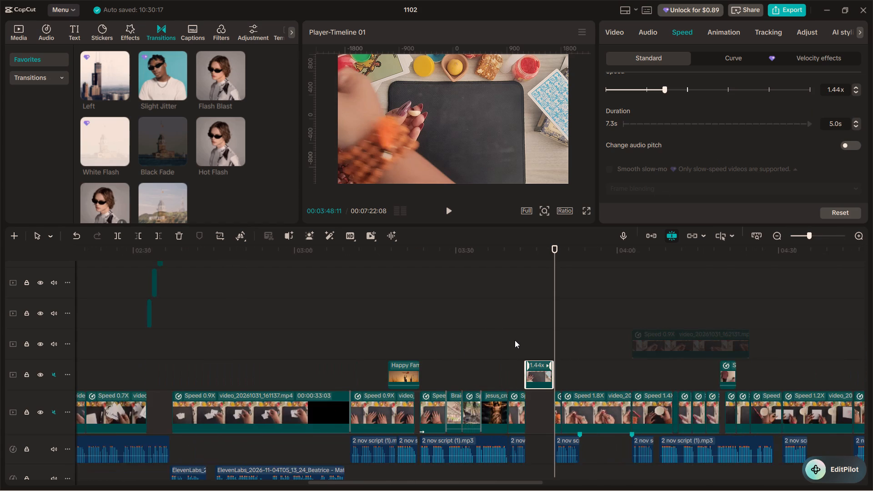
scroll(515, 340, "up", 1, "ctrl")
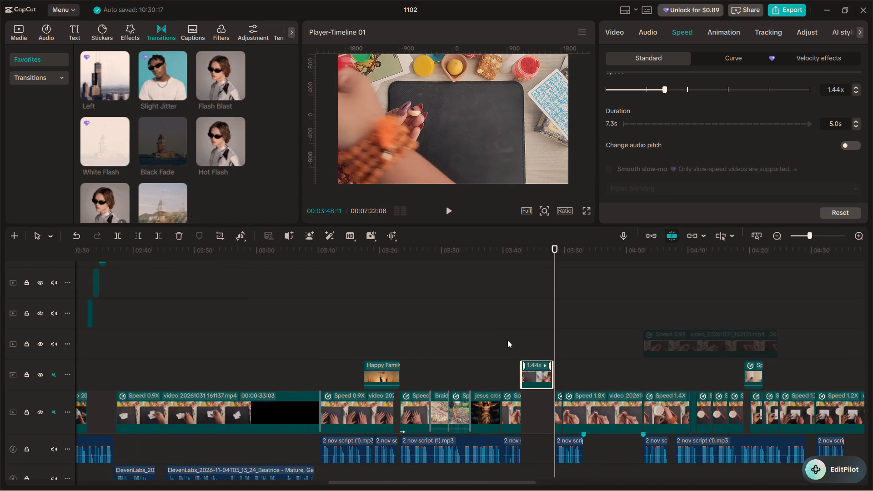
key("bracketright")
key("ctrl+bracketright")
left_click(49, 238)
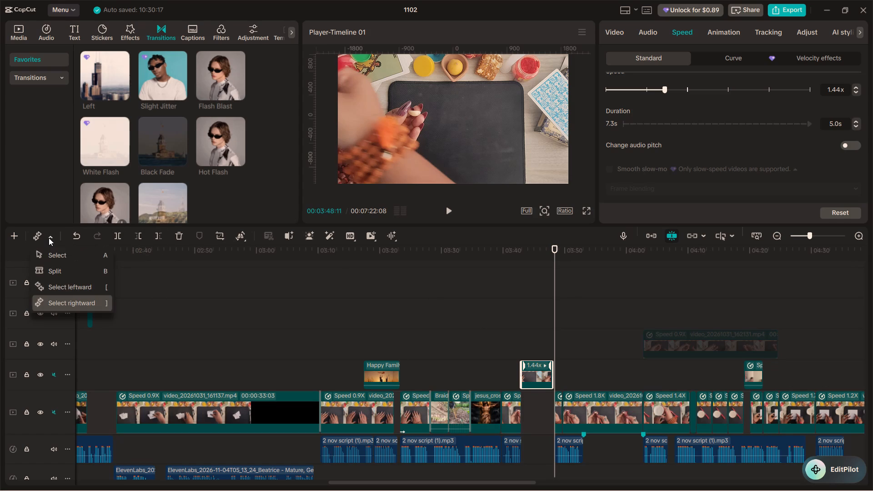
left_click(67, 302)
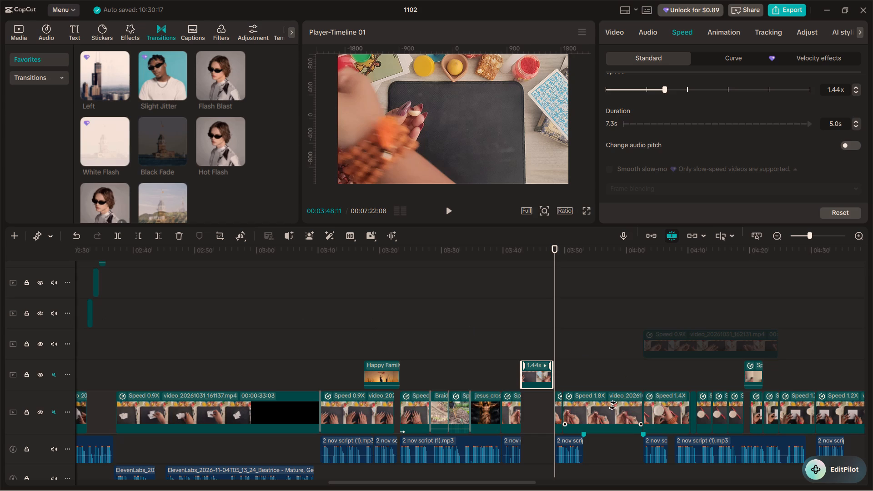
left_click(615, 404)
scroll(598, 408, "up", 5, "ctrl")
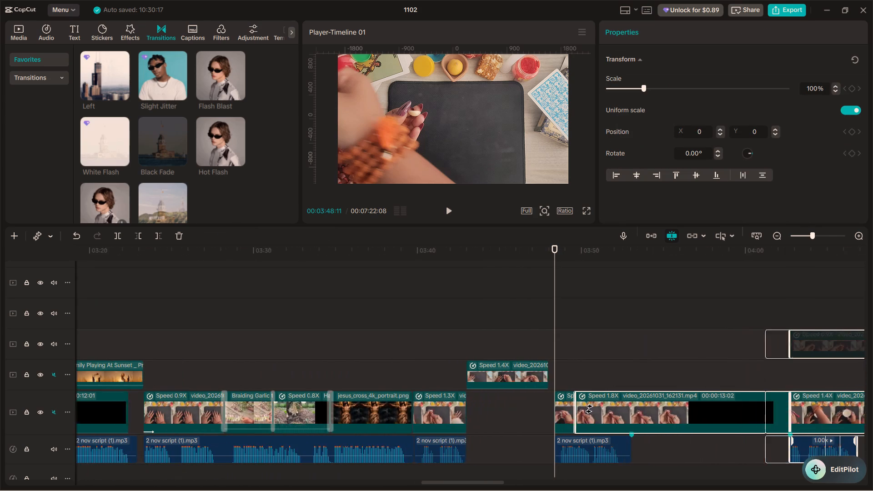
scroll(593, 407, "up", 3, "ctrl")
left_click(580, 410)
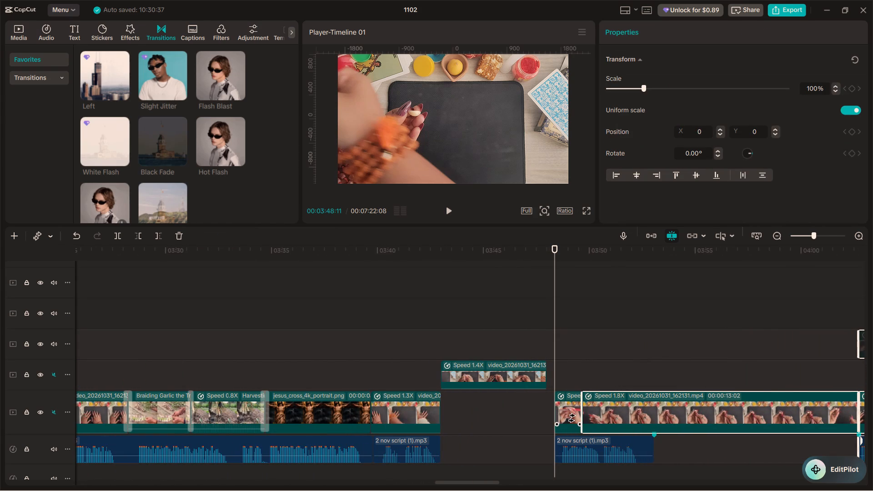
left_click(576, 416)
left_click_drag(568, 411, 562, 410)
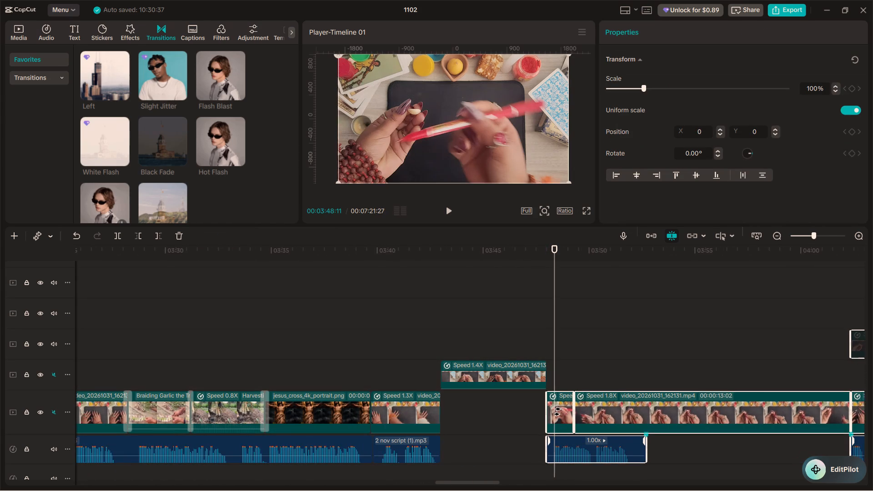
scroll(500, 420, "down", 10, "ctrl")
left_click(509, 363)
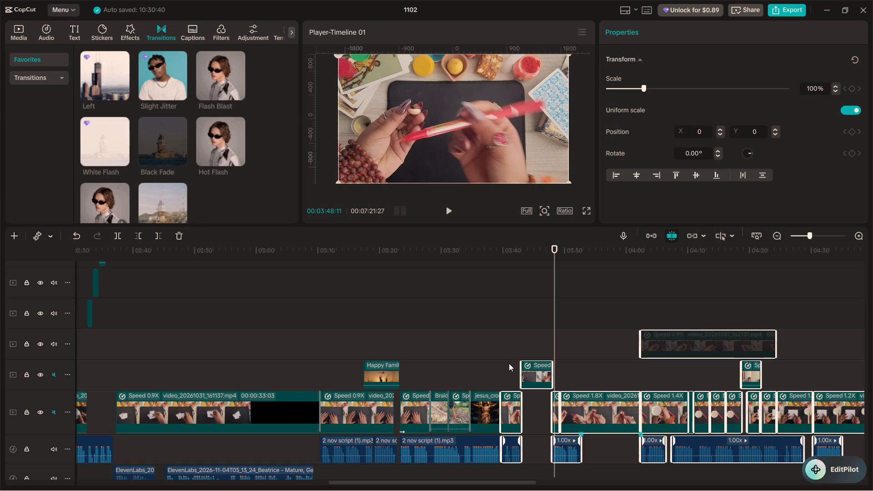
left_click(494, 332)
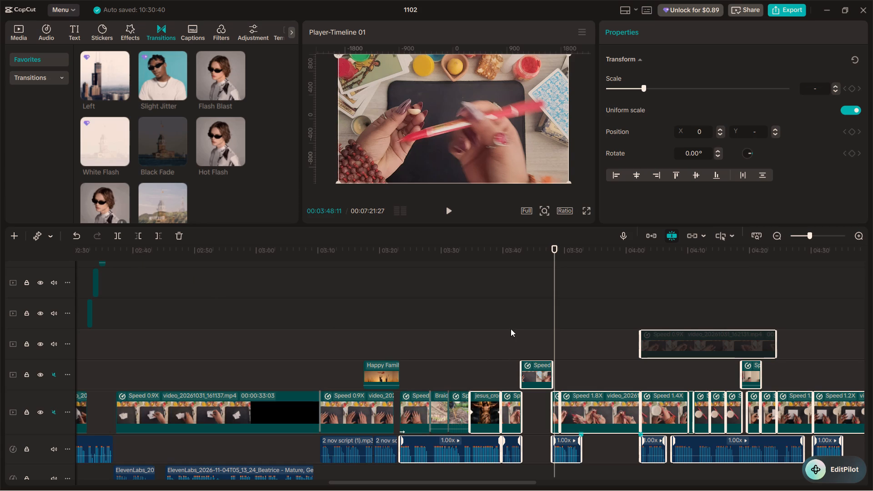
left_click(421, 351)
left_click(42, 234)
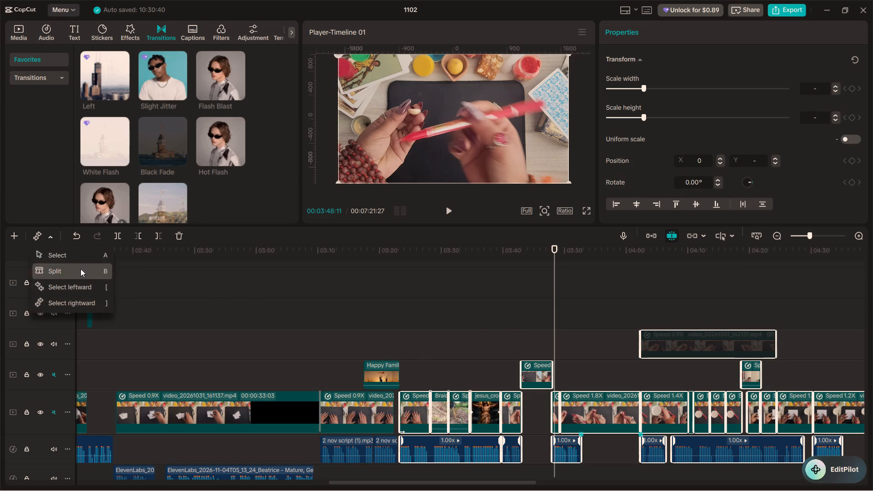
left_click(70, 258)
left_click(573, 323)
Preview the cut from the 1.44x clip into the following hands clips, playing from about 03:46 to 03:52.
left_click(557, 323)
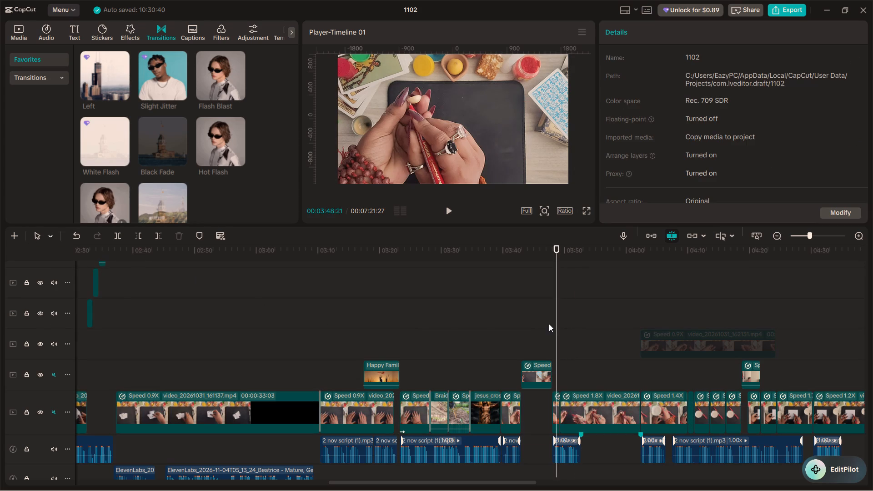
left_click(549, 324)
key("space")
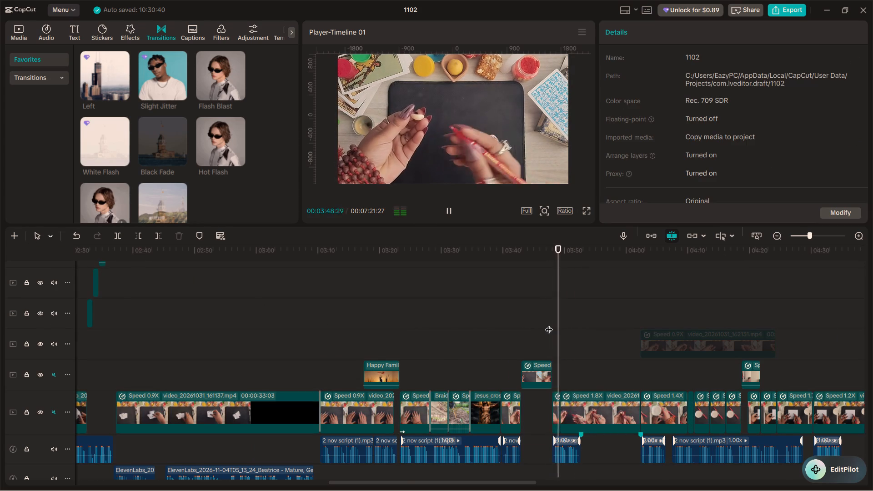
scroll(549, 324, "up", 12, "ctrl")
left_click(498, 325)
key("space")
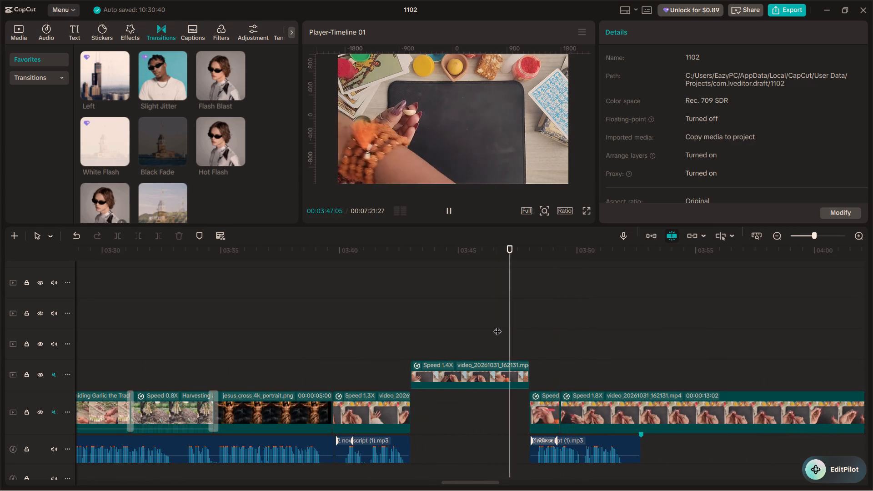
scroll(497, 326, "down", 5, "ctrl")
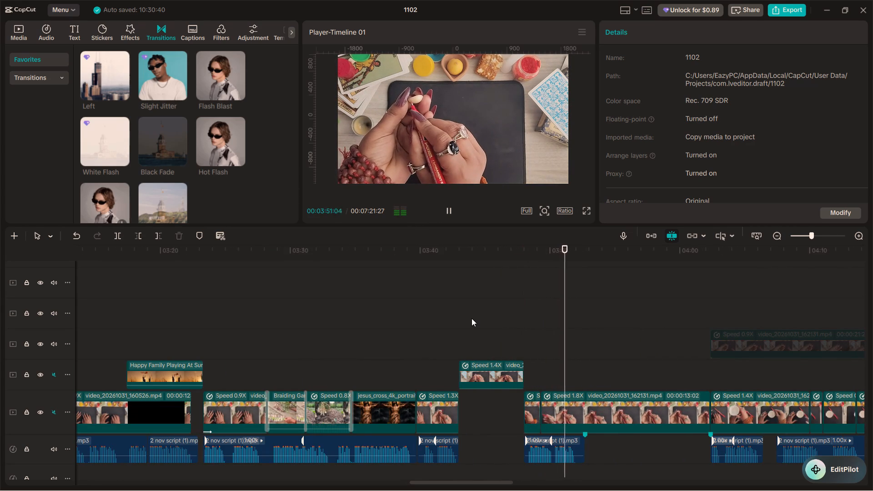
key("space")
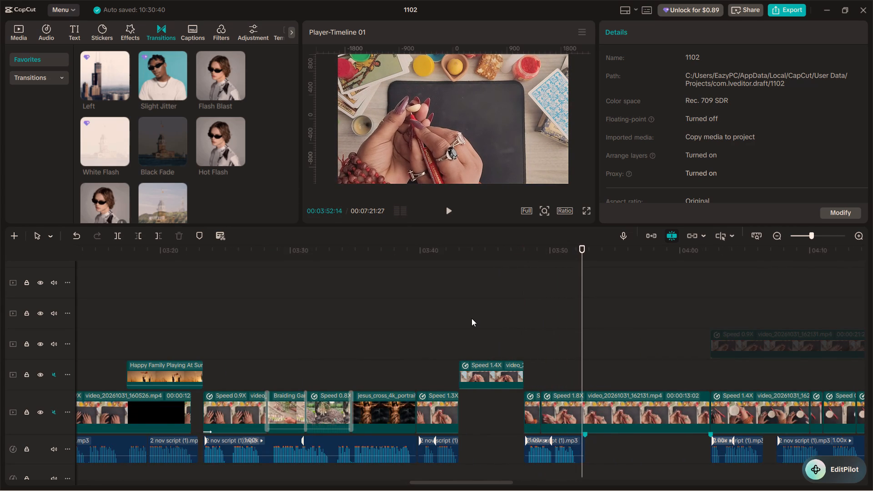
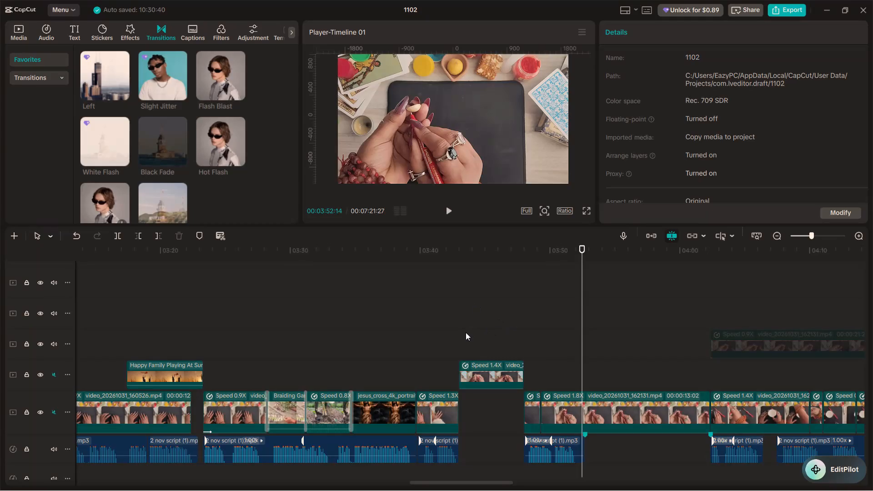
Preview the sequence from about 03:42, through the 1.4X overlay section and into the following 1.8X hands clip.
left_click(466, 332)
key("space")
left_click(448, 347)
key("space")
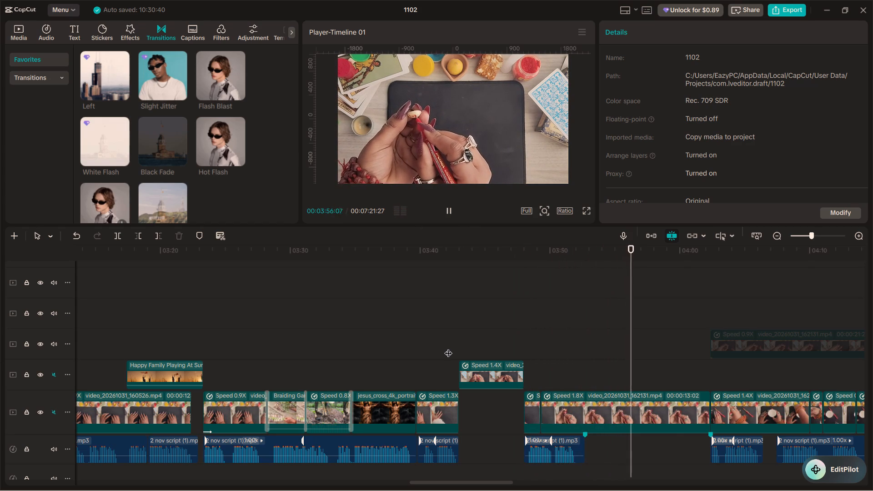
scroll(448, 347, "down", 4, "ctrl")
scroll(452, 348, "down", 3, "alt")
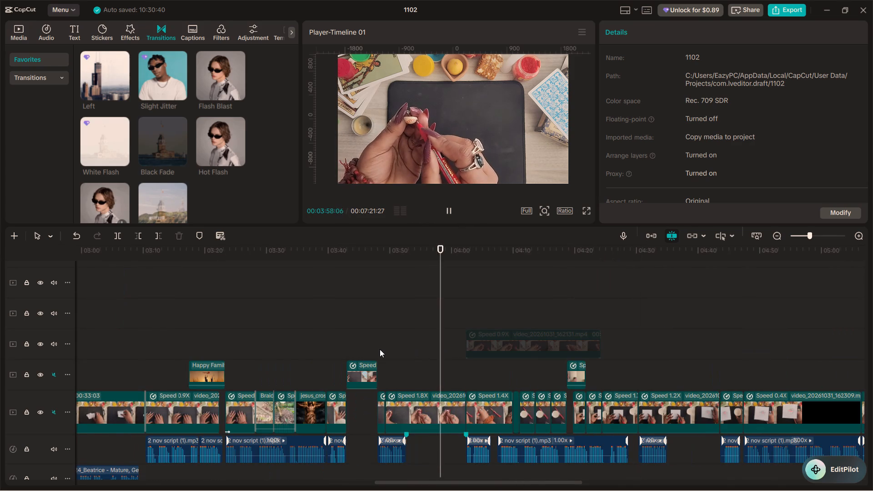
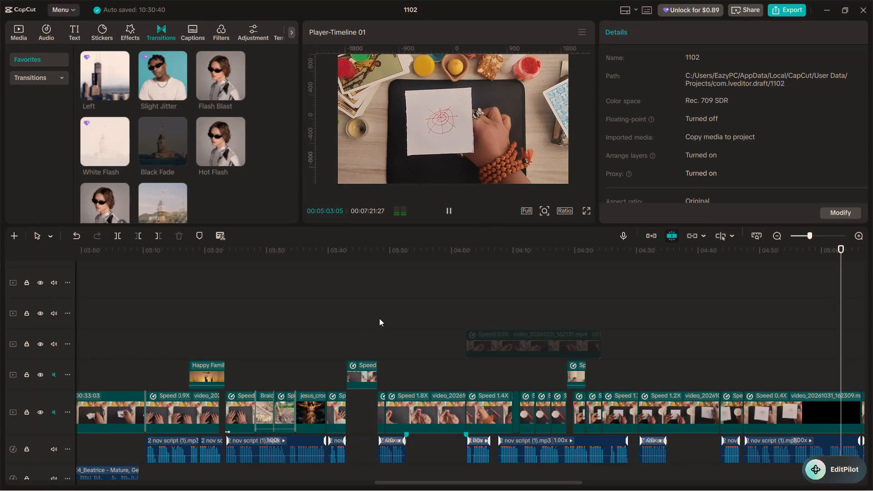
Preview the sequence from about 03:46 through the 1.8X hands clip, checking the clips on the timeline that follow it.
left_click(370, 323)
key("space")
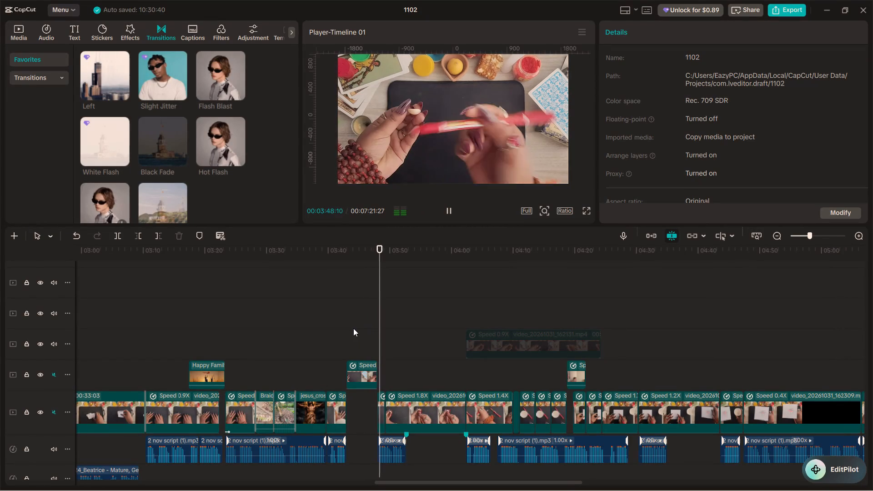
scroll(353, 328, "up", 5, "ctrl")
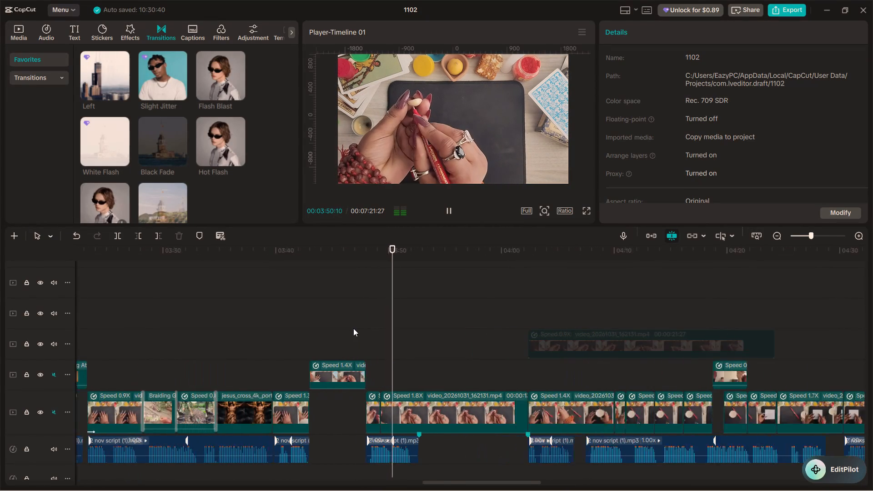
scroll(353, 328, "up", 9, "ctrl")
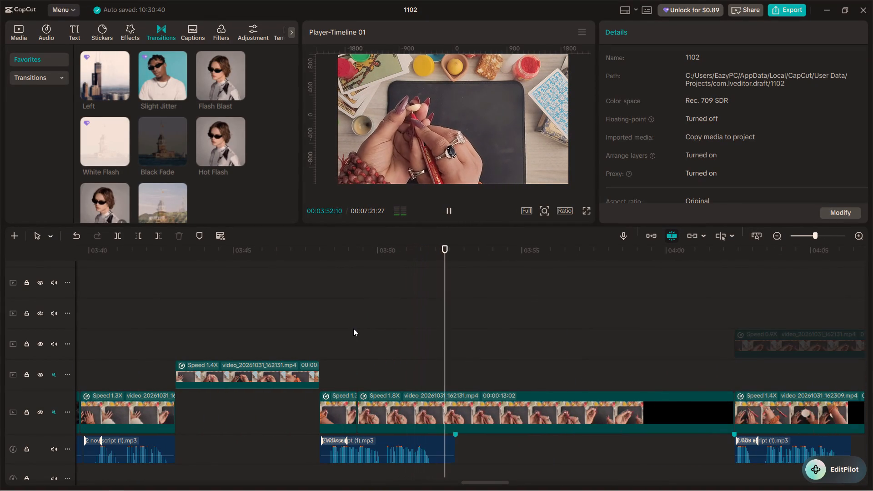
scroll(353, 328, "down", 5, "ctrl")
scroll(353, 328, "down", 2)
scroll(353, 328, "down", 5, "alt")
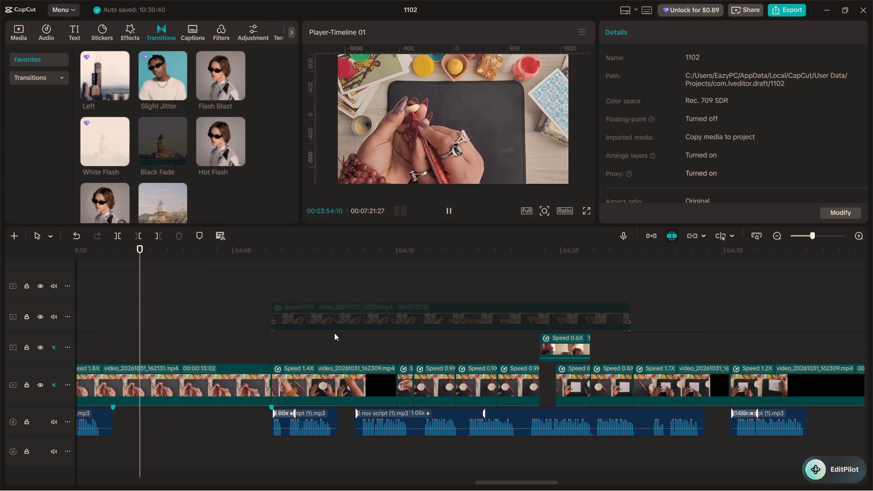
scroll(303, 333, "up", 5, "ctrl")
scroll(303, 333, "down", 12, "ctrl")
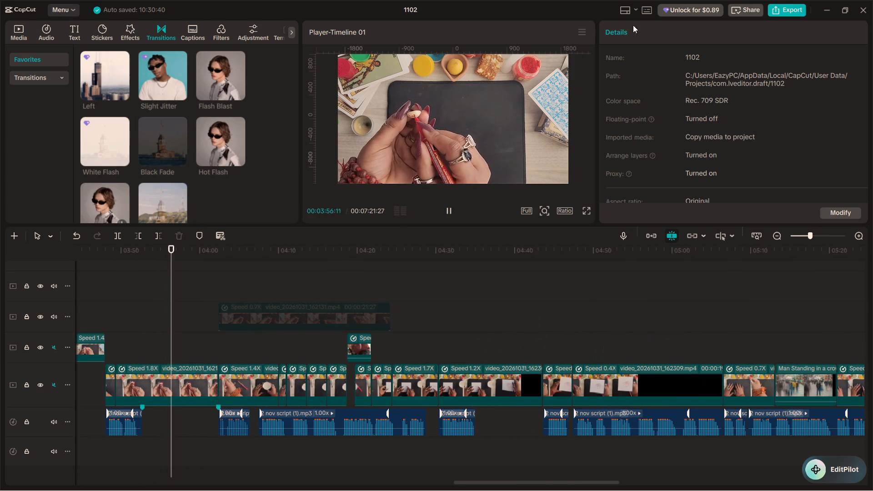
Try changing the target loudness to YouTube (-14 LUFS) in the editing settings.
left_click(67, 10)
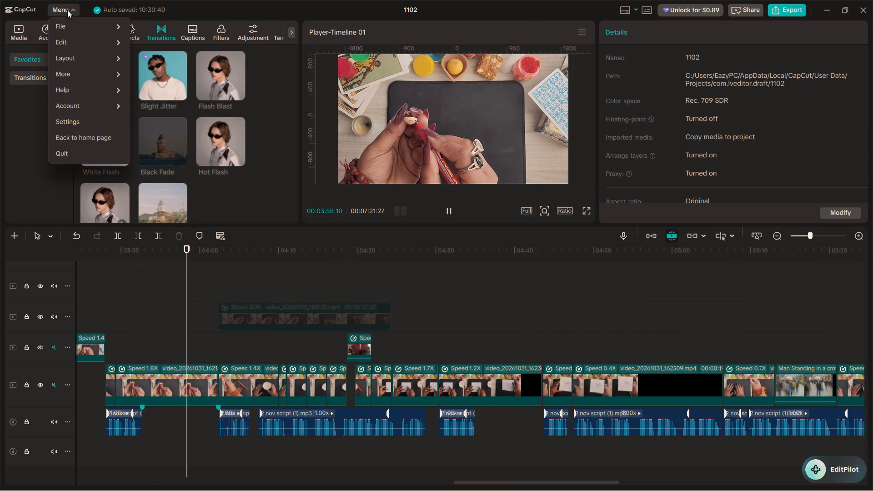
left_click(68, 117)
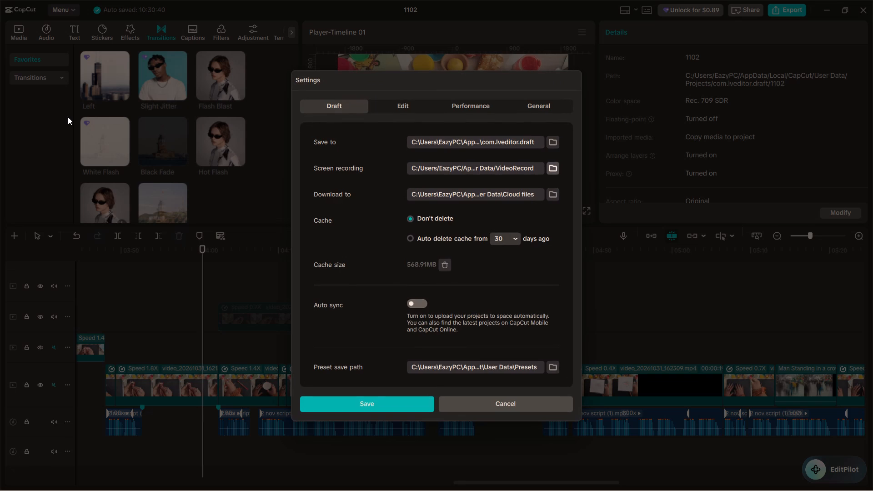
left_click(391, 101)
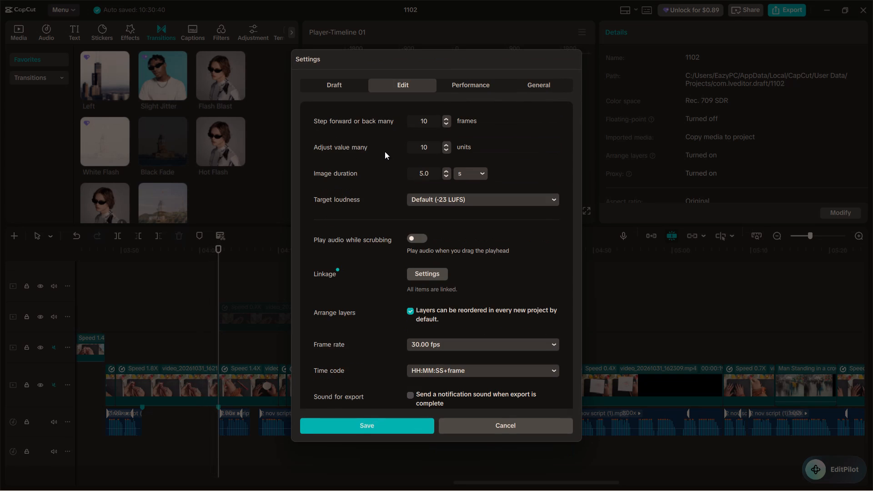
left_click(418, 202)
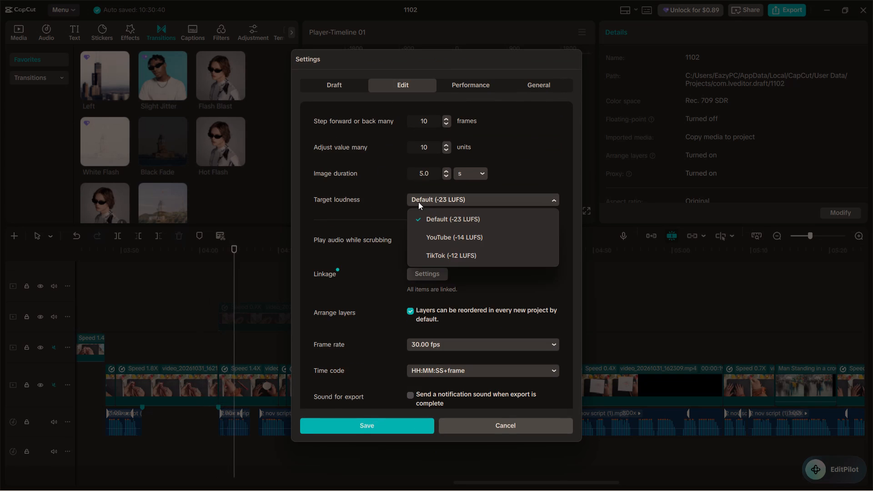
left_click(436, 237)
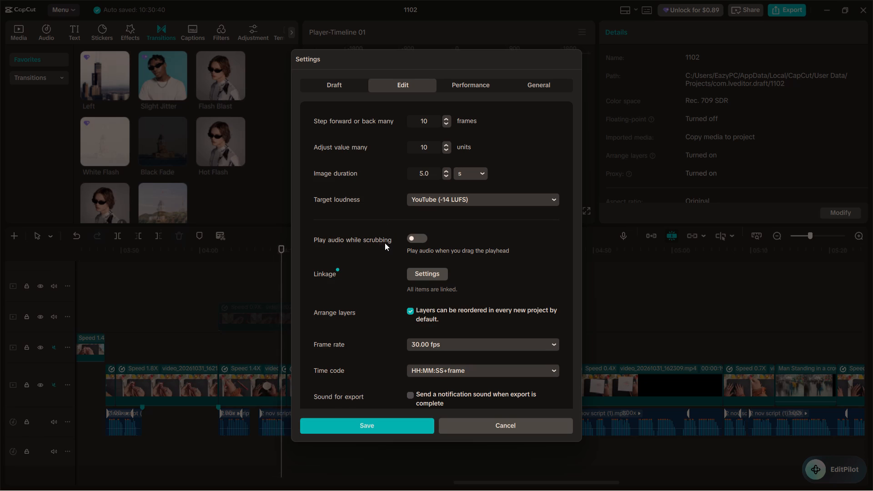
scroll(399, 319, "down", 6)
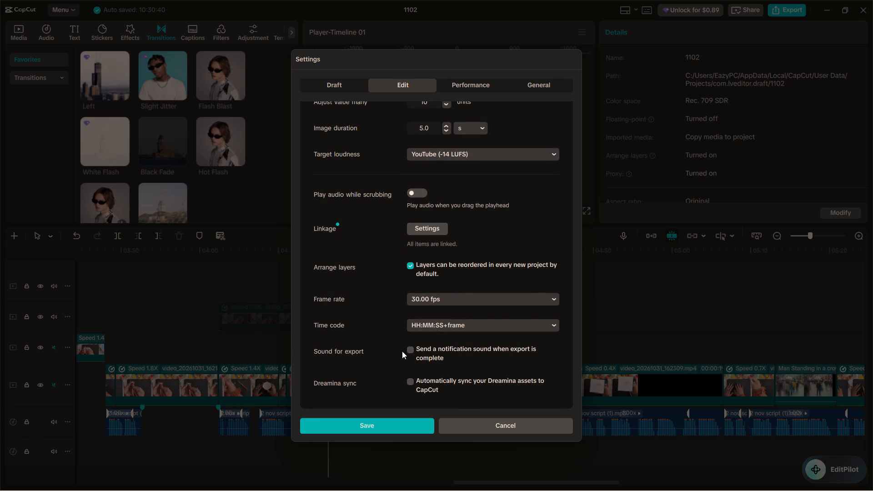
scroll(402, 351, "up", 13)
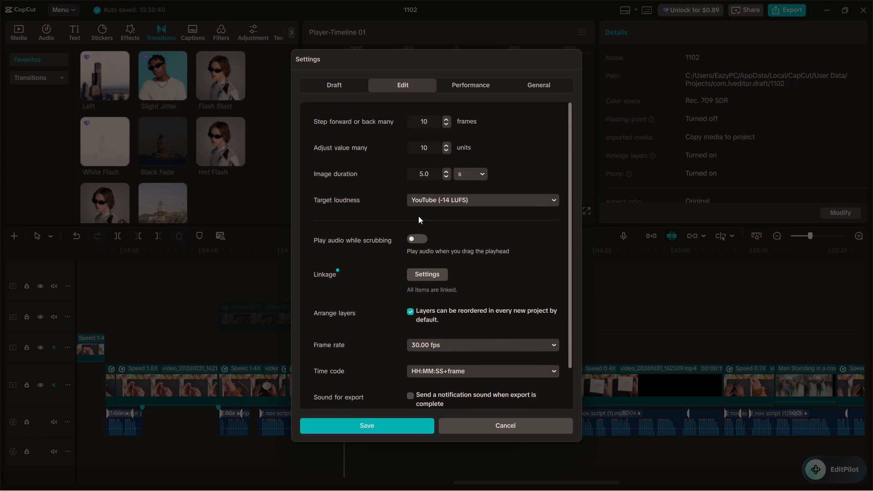
Examine the performance settings, including auto optimization, proxy, rendering cache and auto render, and close the settings without saving.
left_click(490, 81)
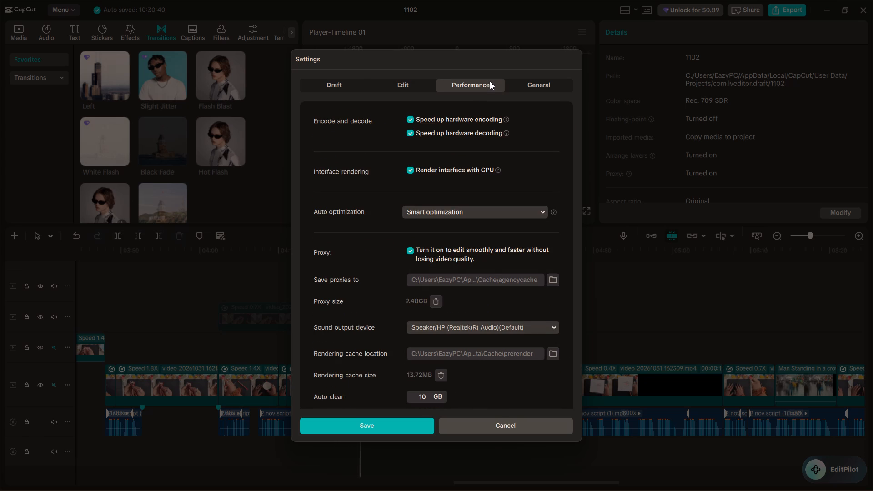
left_click(461, 215)
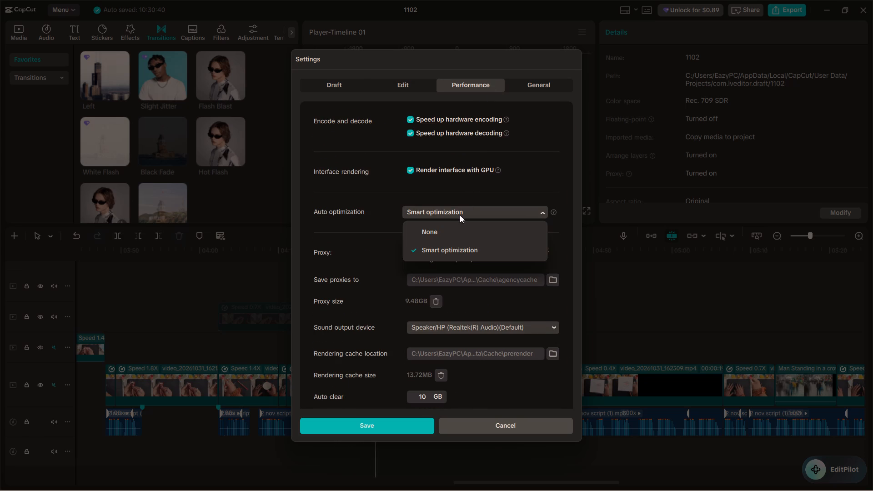
left_click(453, 213)
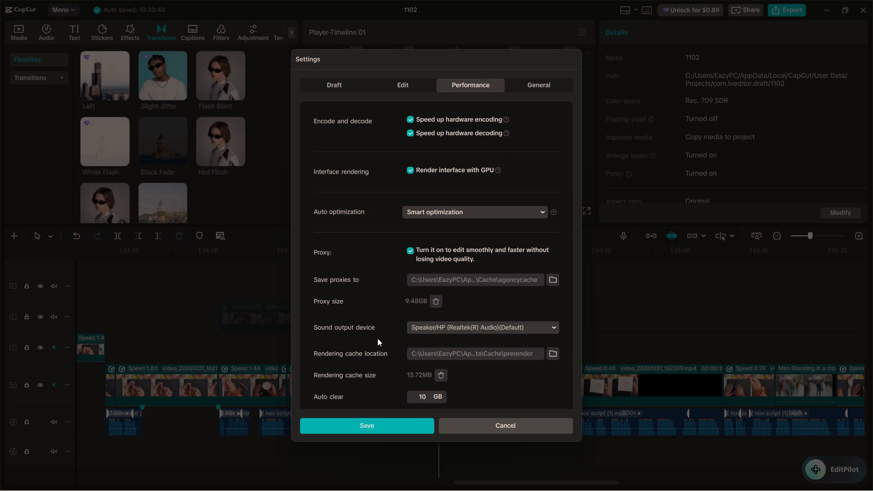
scroll(377, 338, "down", 1)
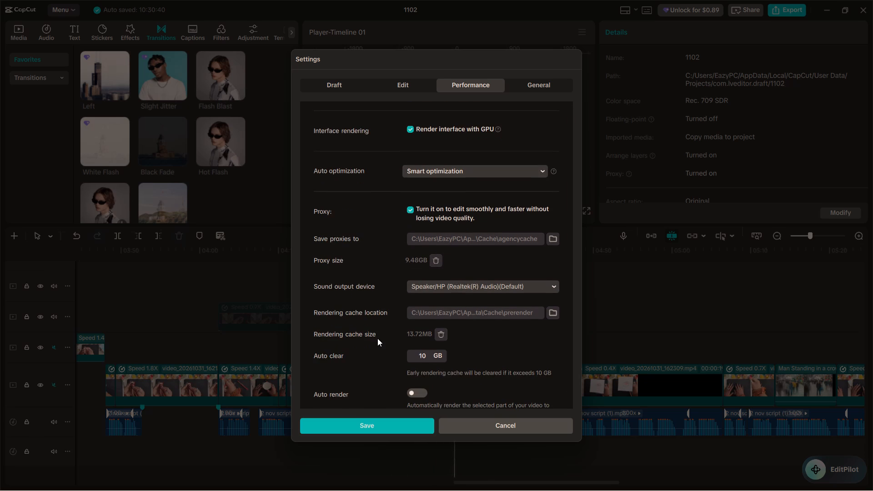
scroll(377, 338, "down", 2)
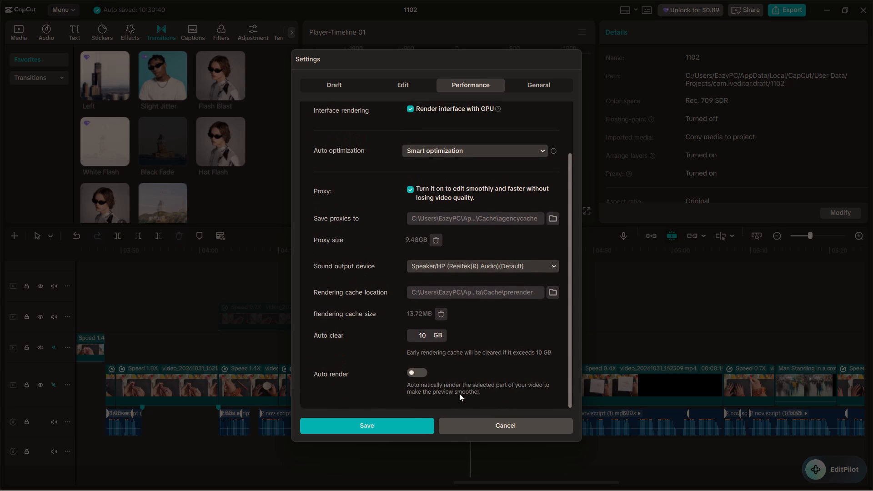
left_click(493, 425)
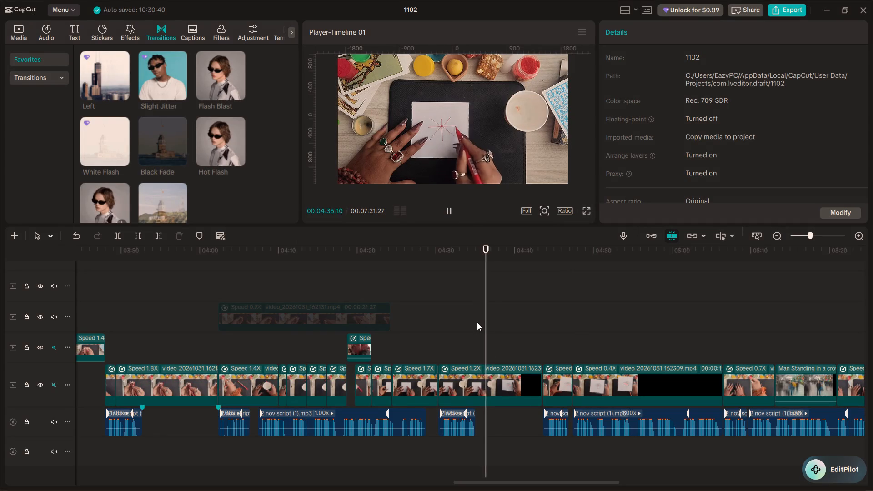
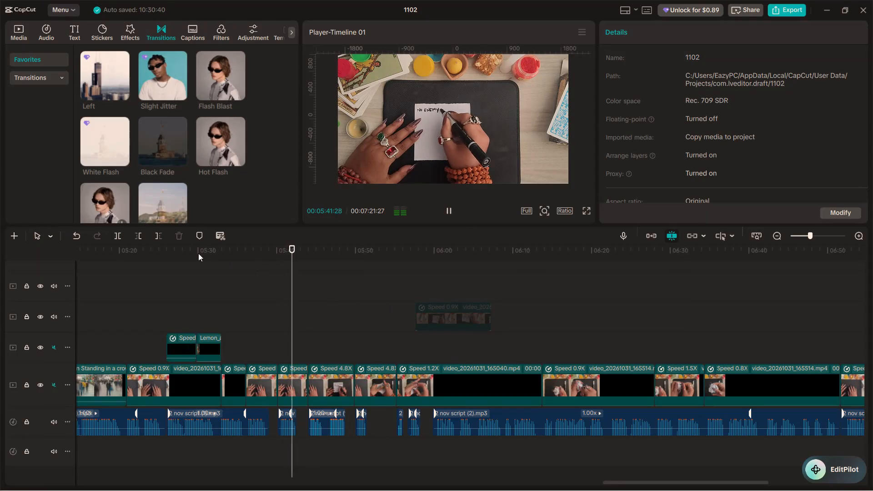
Go back from about 05:29 to 03:38 and preview the sequence through the start of the 1.4X clip at about 04:04.
left_click(196, 293)
left_click_drag(198, 307, 198, 308)
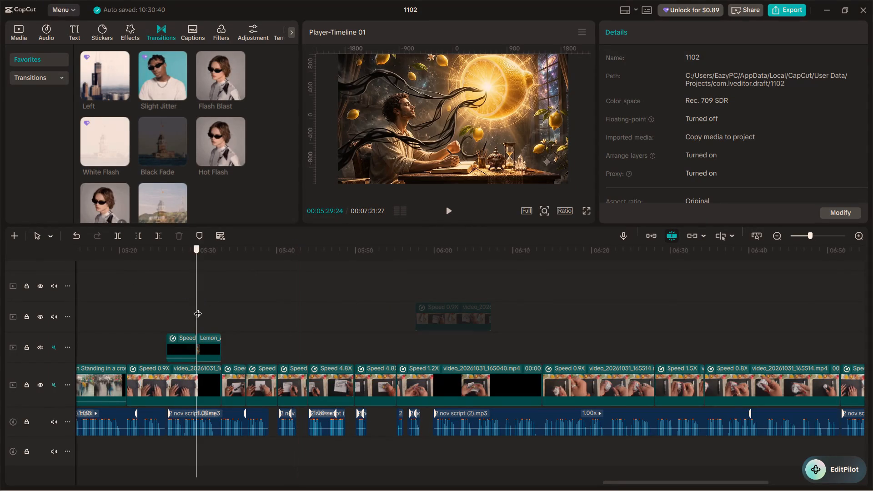
left_click_drag(198, 308, 126, 313)
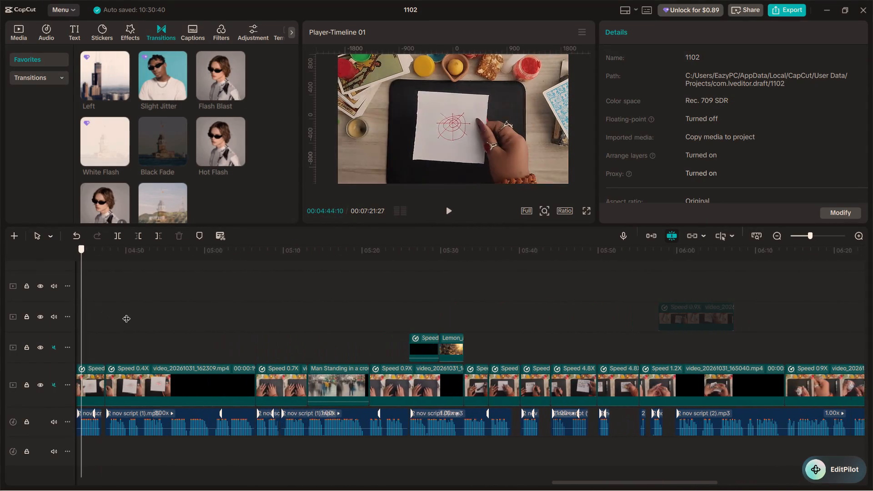
left_click_drag(126, 313, 140, 327)
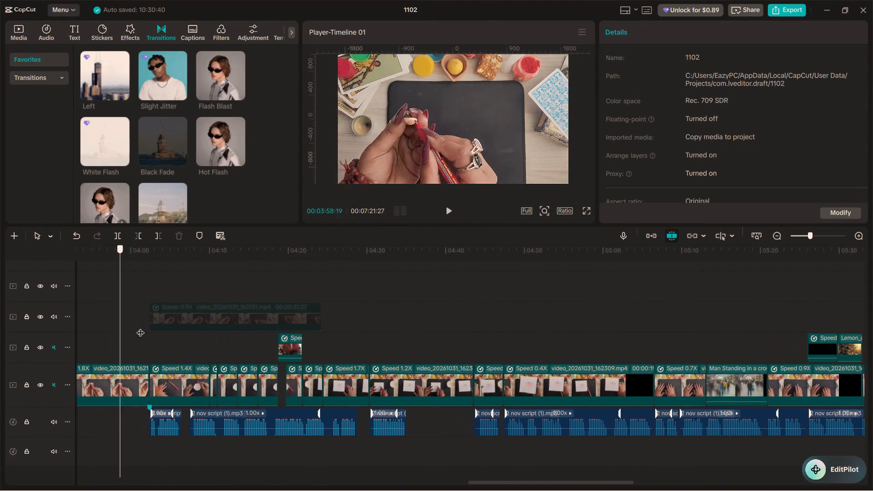
left_click_drag(140, 327, 287, 303)
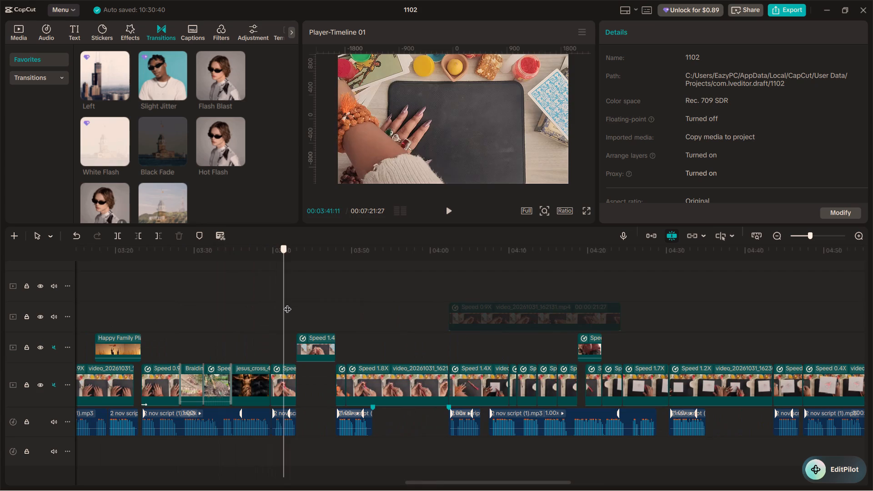
left_click_drag(287, 303, 257, 323)
key("space")
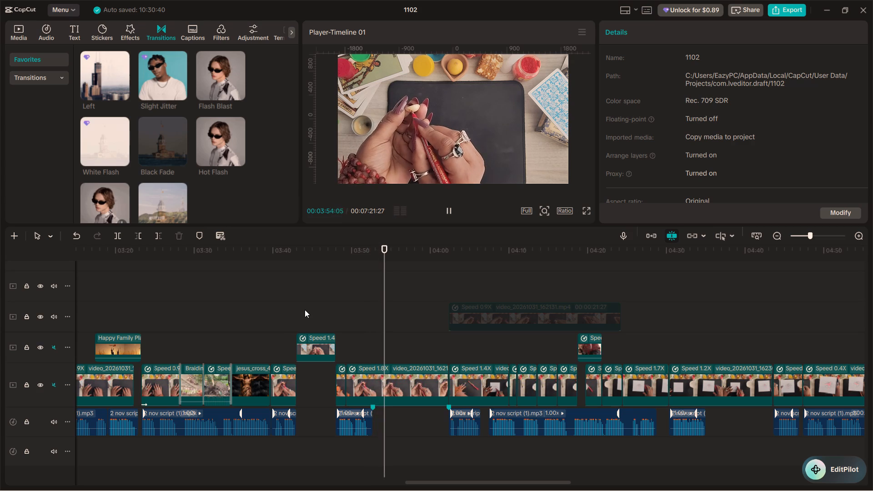
scroll(398, 328, "down", 2, "alt")
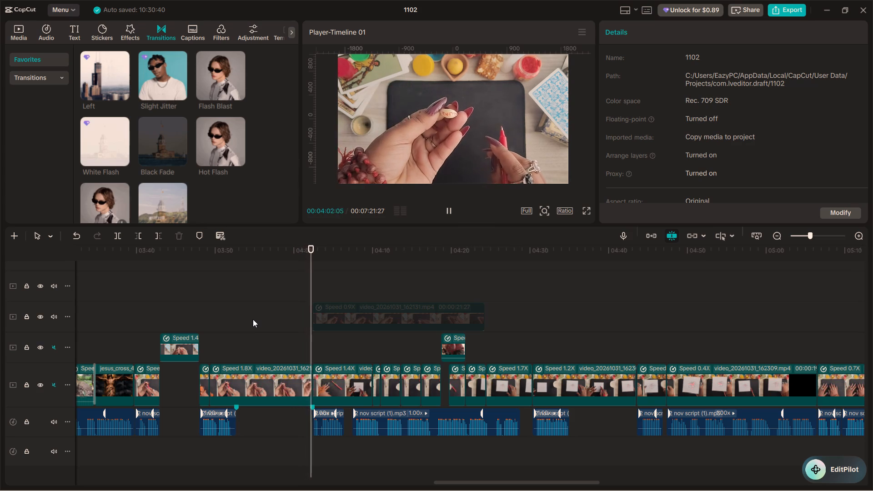
key("space")
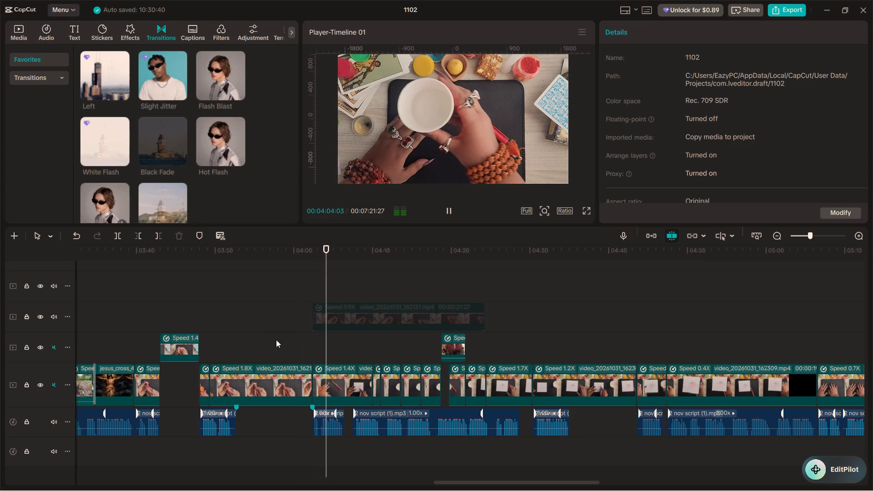
Add the Mix transition between the 1.8X clip and the 1.4X clip at about 04:02.
left_click(307, 349)
key("space")
key("space")
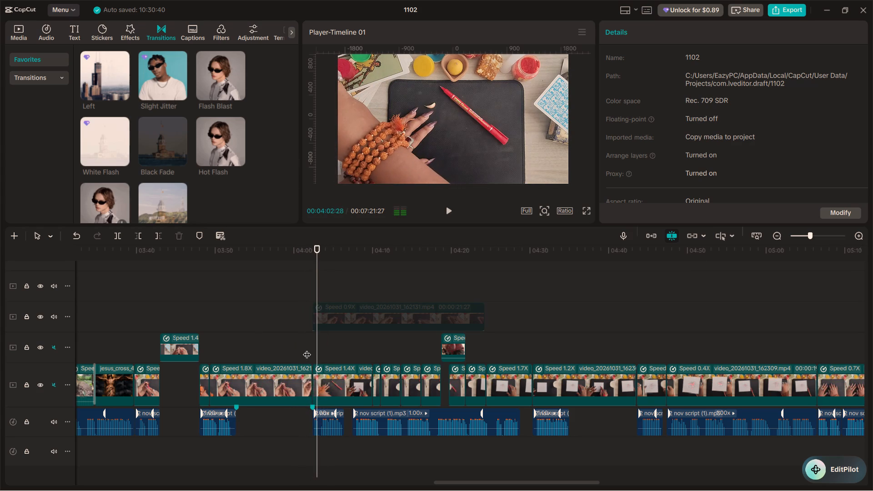
scroll(152, 175, "down", 3)
left_click_drag(151, 176, 300, 371)
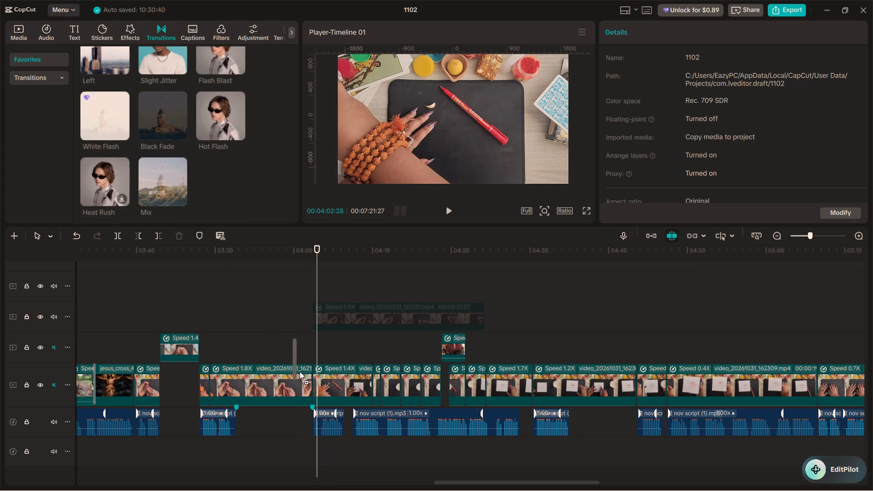
left_click_drag(300, 371, 310, 378)
Preview the sequence around the Mix transition and on through the man-covering-his-face overlay clip at about 04:21.
left_click(299, 349)
key("space")
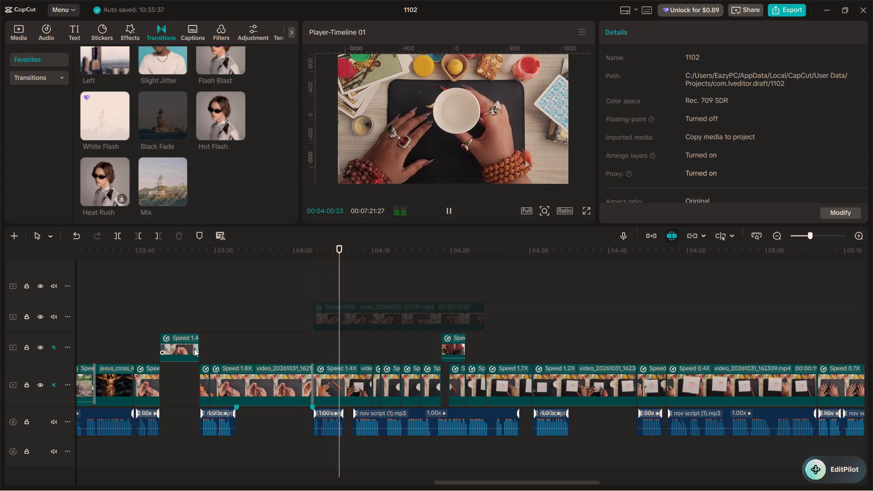
left_click(194, 349)
left_click(164, 312)
key("space")
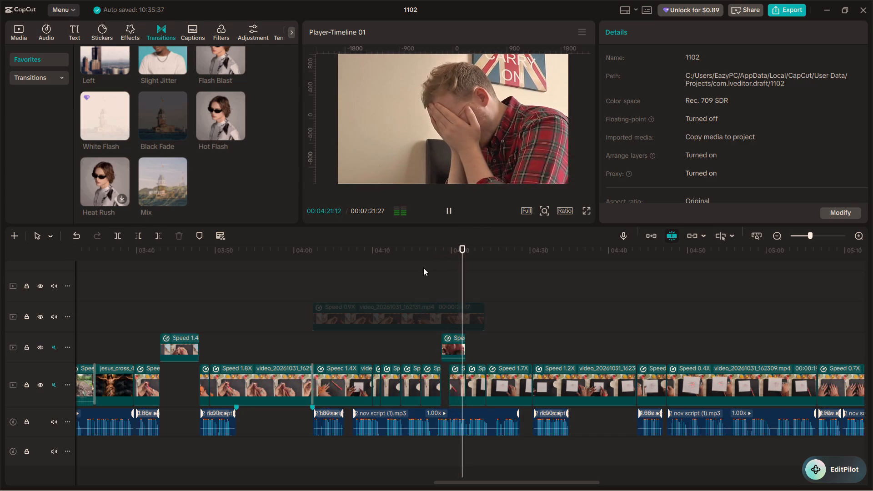
left_click(421, 281)
key("space")
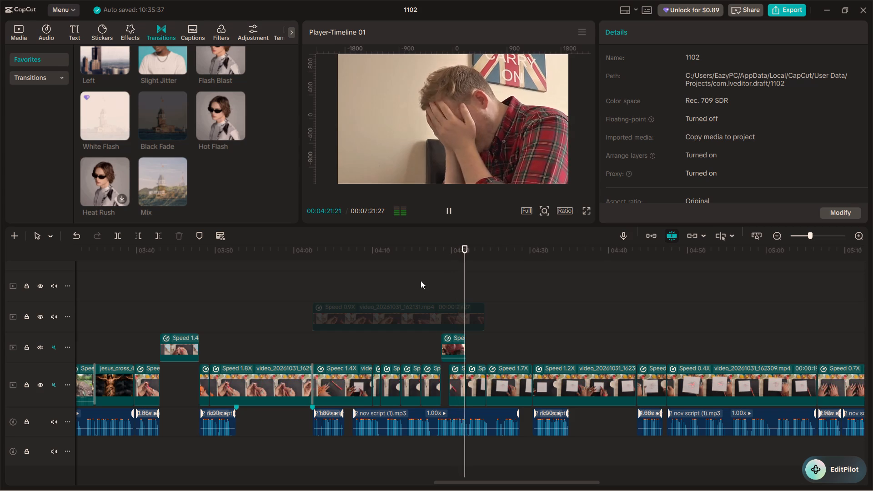
Enable Smooth slow-mo with Optical flow on the 0.61x overlay clip of the man covering his face.
key("space")
left_click(450, 347)
left_click(693, 33)
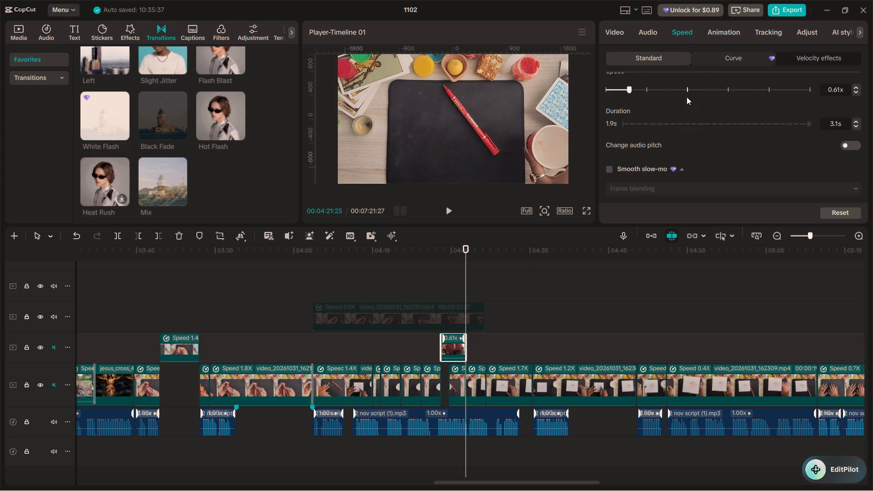
scroll(676, 126, "down", 4)
left_click(609, 144)
left_click(611, 147)
left_click(626, 170)
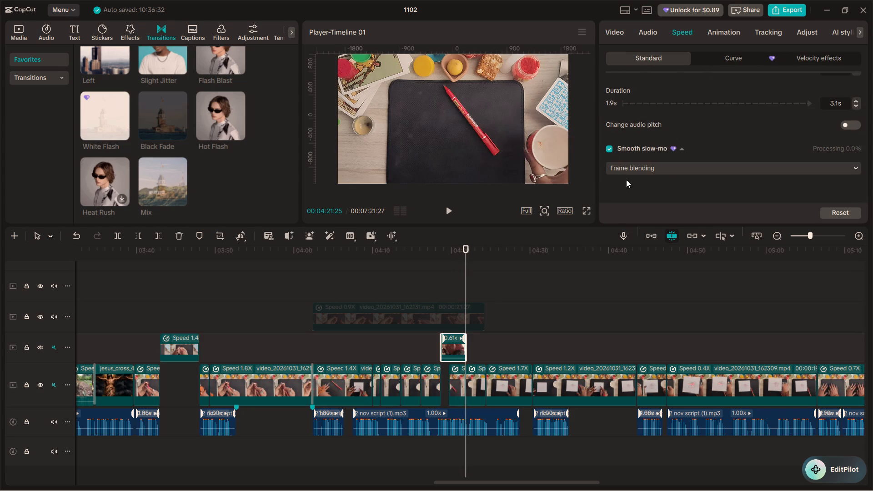
left_click(634, 214)
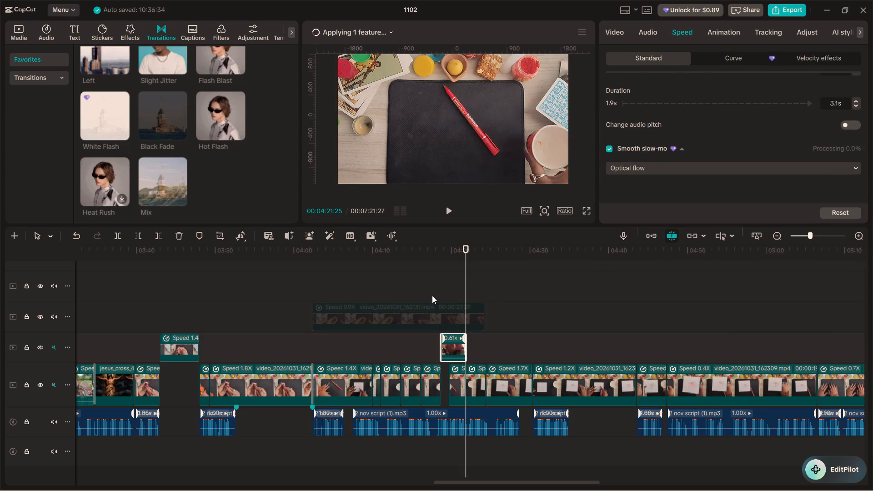
Replay the section from about 04:12 to 04:21 leading into the slowed overlay clip.
left_click(432, 282)
key("space")
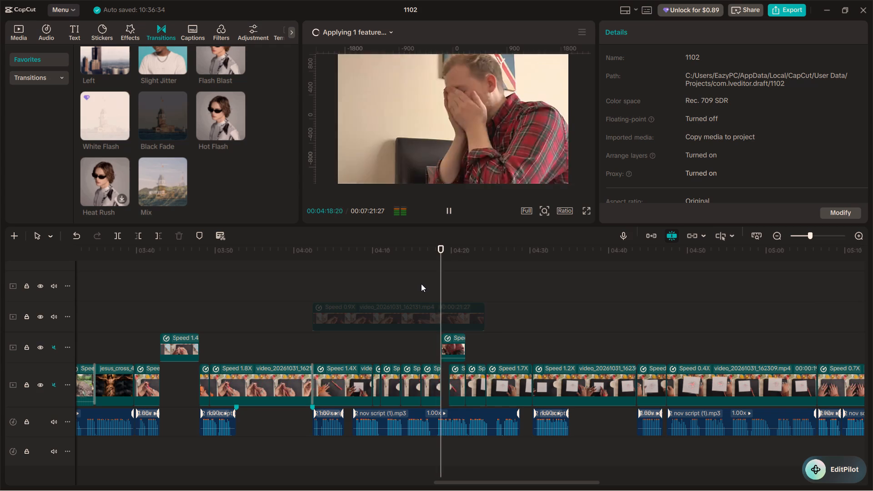
left_click(416, 283)
key("space")
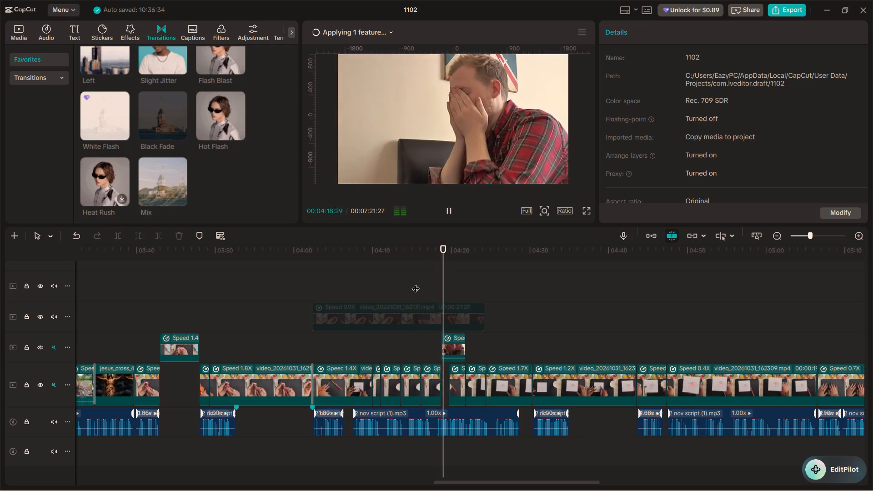
left_click(390, 275)
key("space")
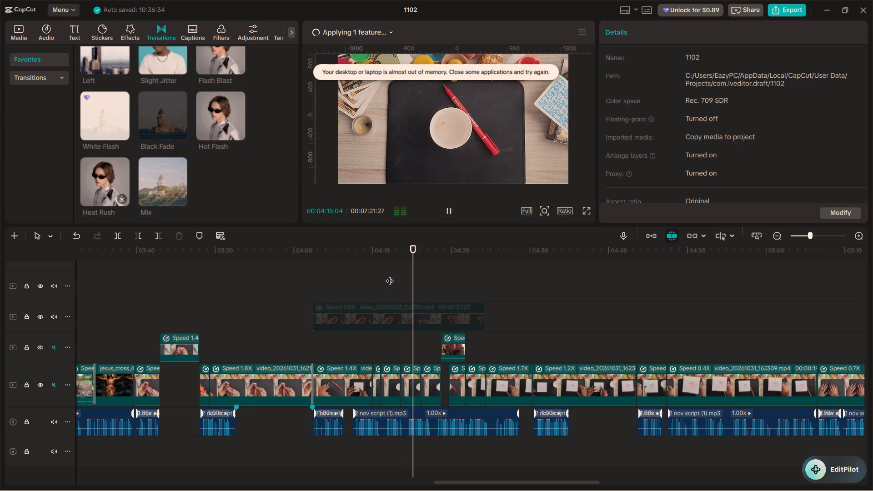
key("space")
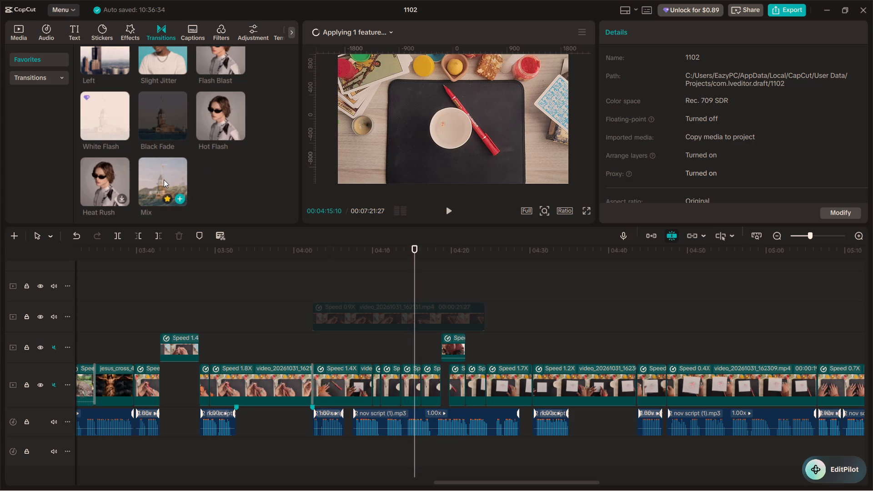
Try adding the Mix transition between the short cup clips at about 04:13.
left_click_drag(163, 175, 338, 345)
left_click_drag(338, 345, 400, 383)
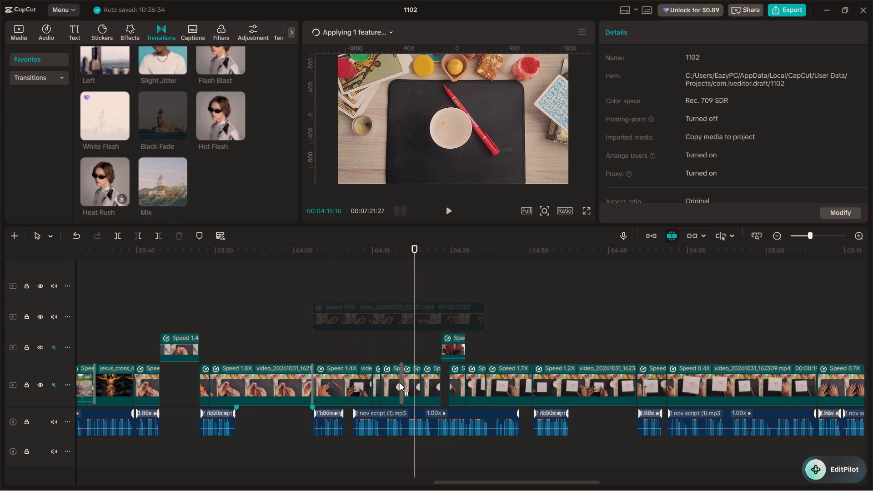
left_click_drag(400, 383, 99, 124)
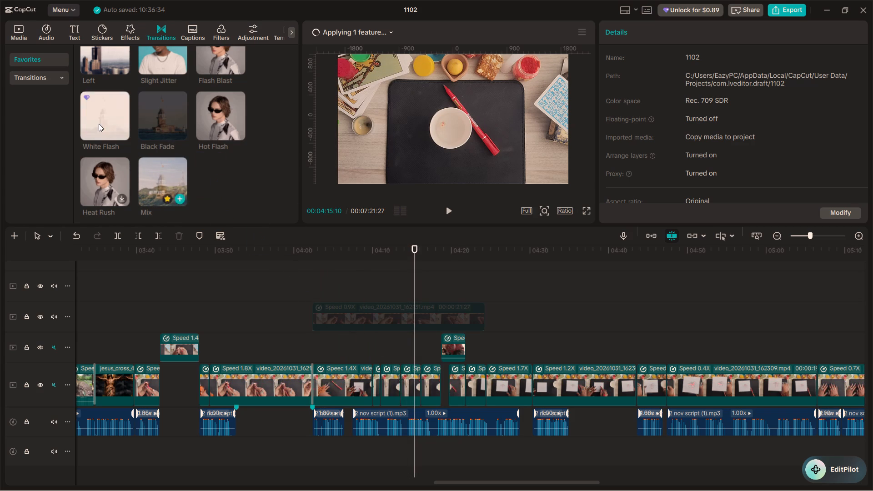
Disable the two short cup clips between about 04:13 and 04:18 and move them up to the overlay track near 04:26.
left_click(383, 354)
key("space")
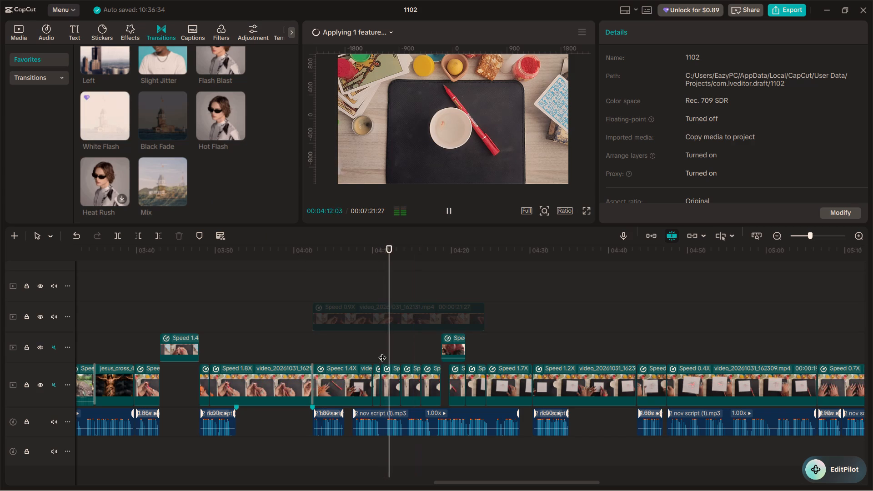
key("space")
left_click_drag(410, 358, 441, 390)
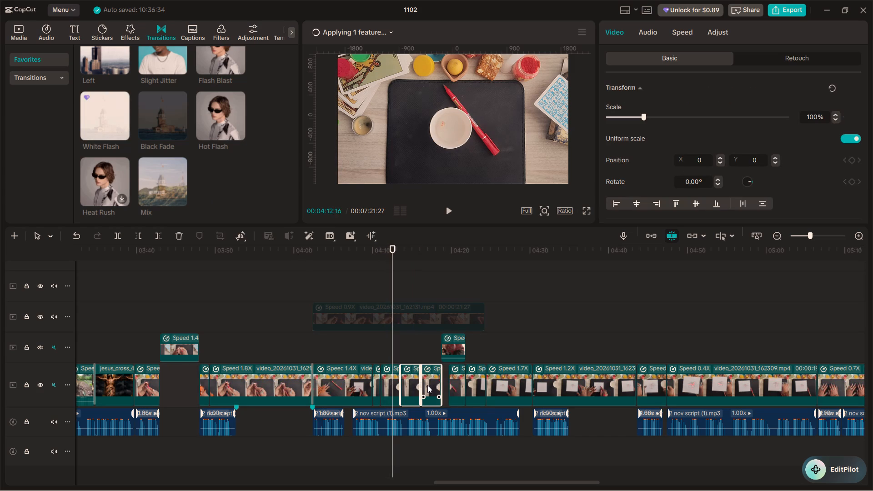
key("v")
left_click_drag(428, 384, 529, 315)
Slow the remaining cup clip at about 04:11 to 0.30x so it extends to the start of the overlay clip.
left_click(391, 378)
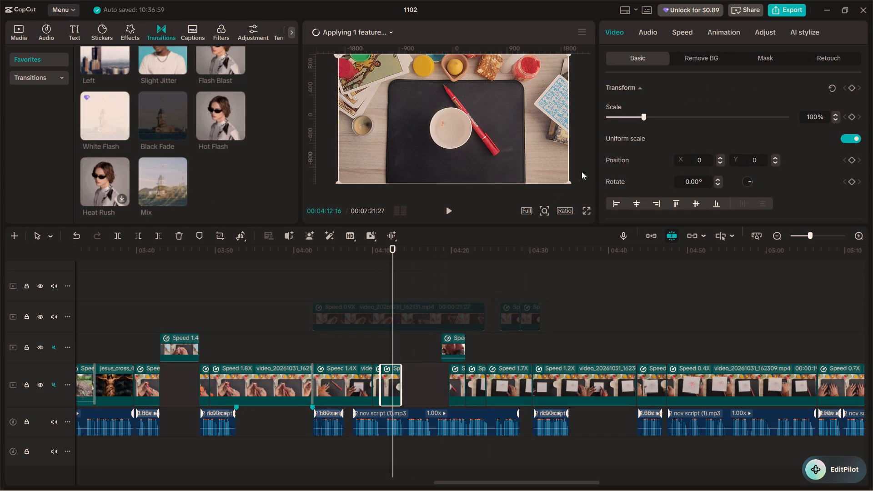
left_click(677, 31)
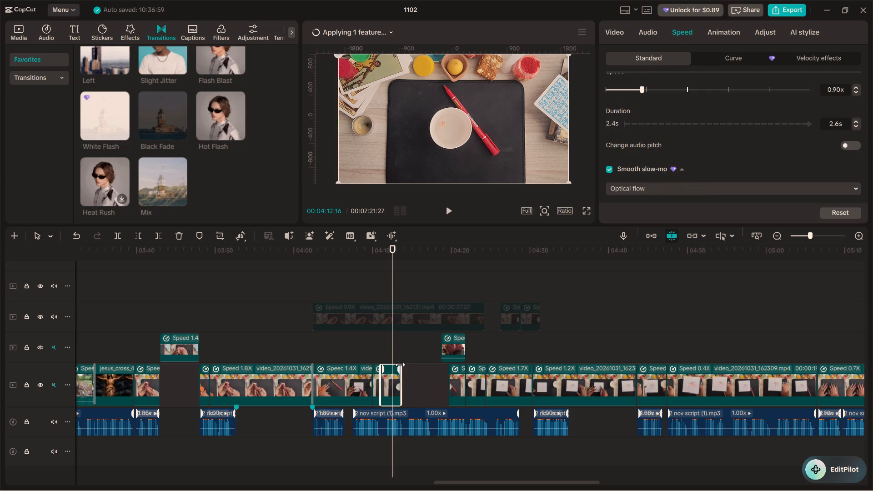
left_click_drag(400, 372, 442, 374)
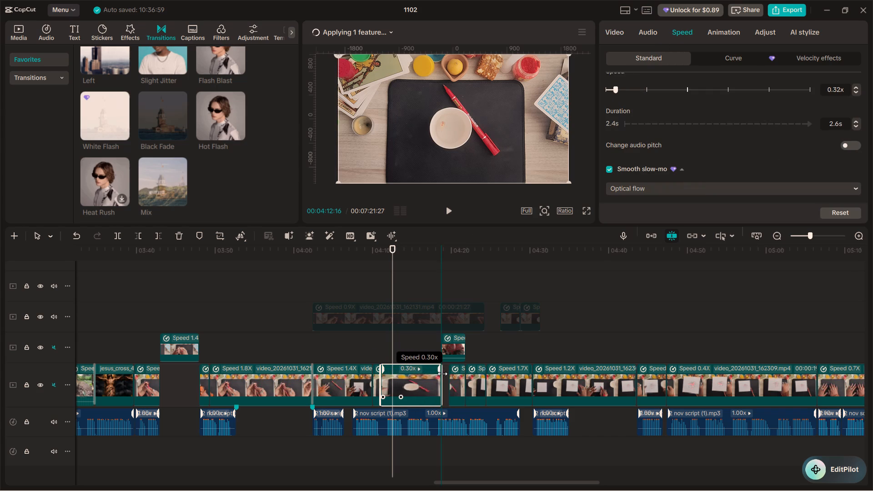
left_click_drag(442, 374, 443, 374)
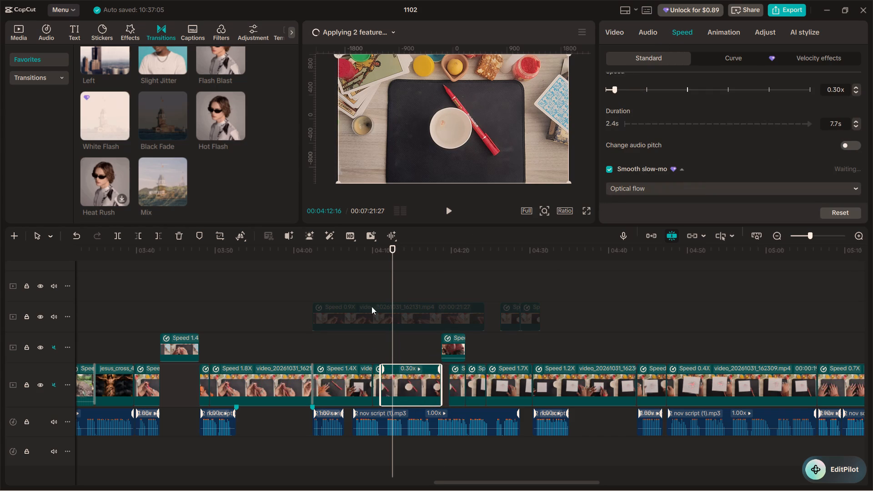
Preview the slowed cup clip and the following clips to about 04:26, rechecking from 04:16:20 to 04:18:00.
key("space")
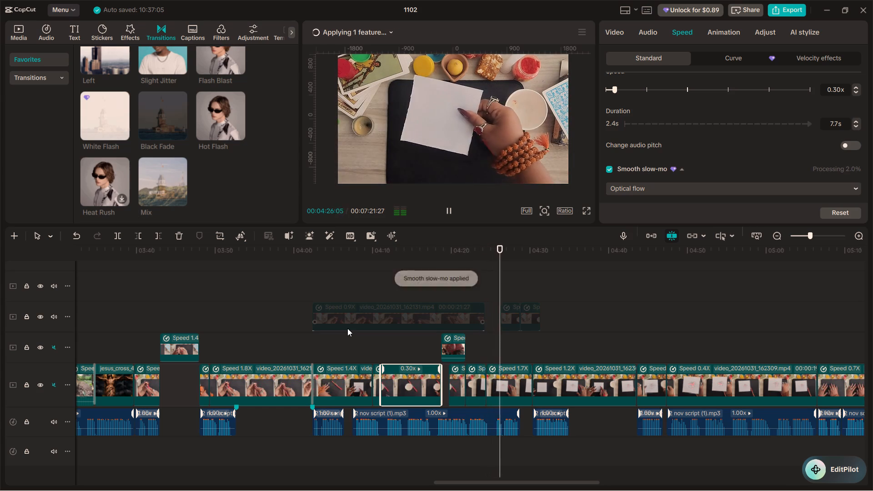
key("space")
left_click(425, 345)
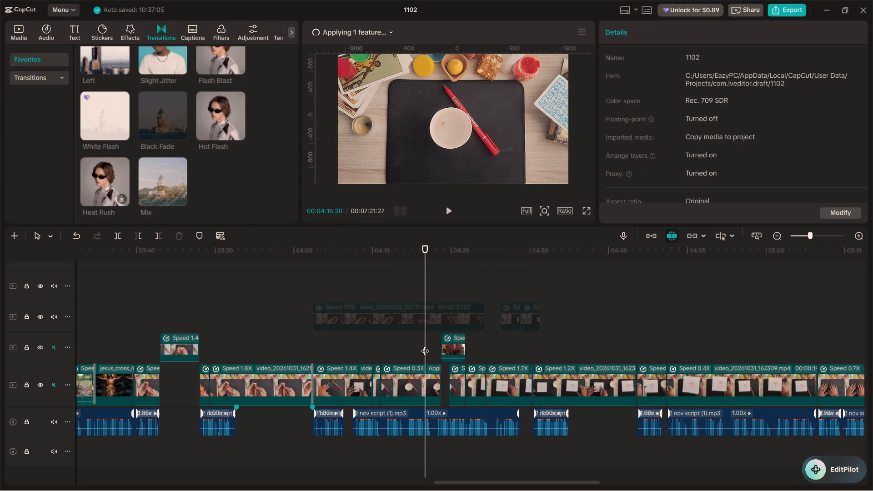
key("space")
key("space")
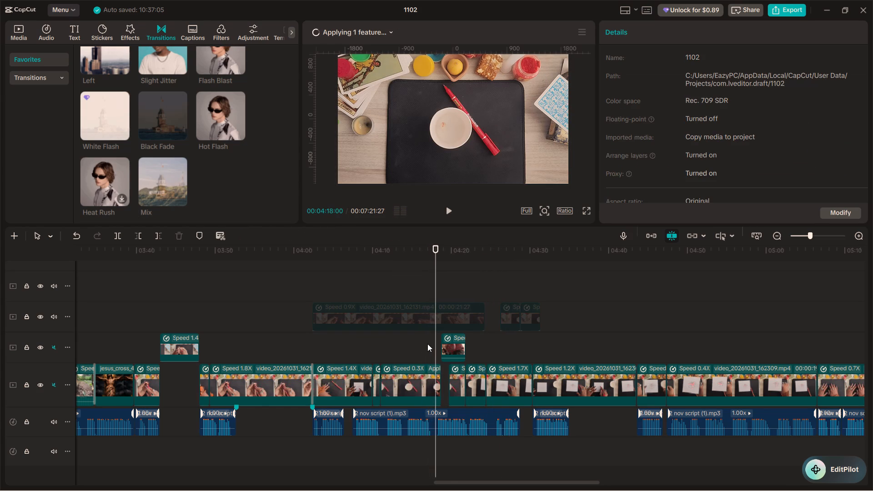
Extend the start of the 0.6X 'Bullied' Test Footage overlay clip back to 04:18:04.
scroll(427, 344, "up", 20, "ctrl")
scroll(427, 344, "up", 11, "ctrl")
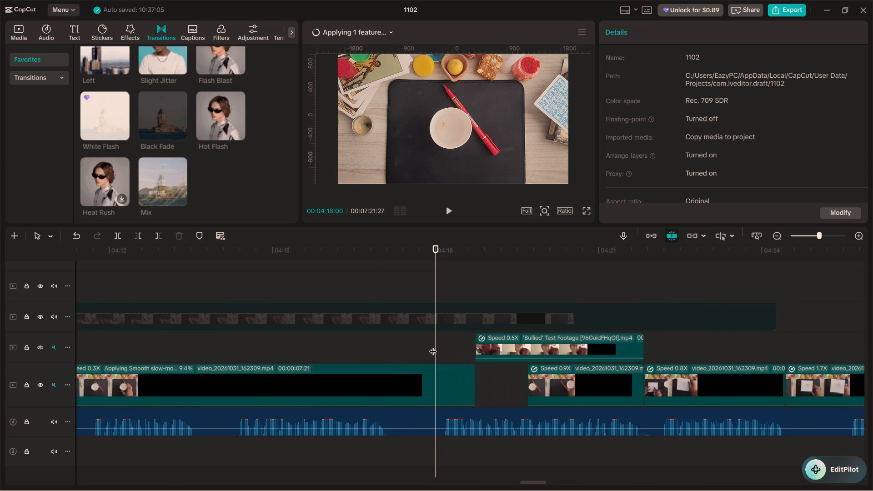
scroll(433, 346, "up", 5, "ctrl")
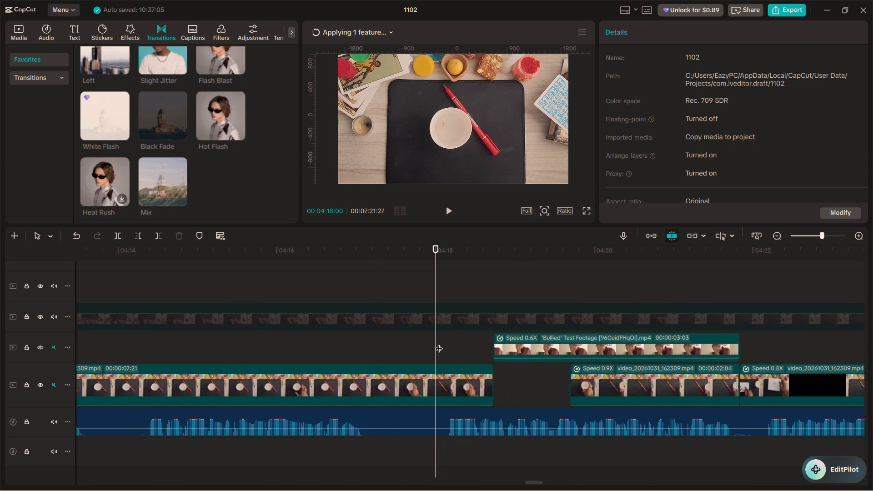
key("Right")
key("Right")
key("Right")
key("Right")
key("Right")
key("Right")
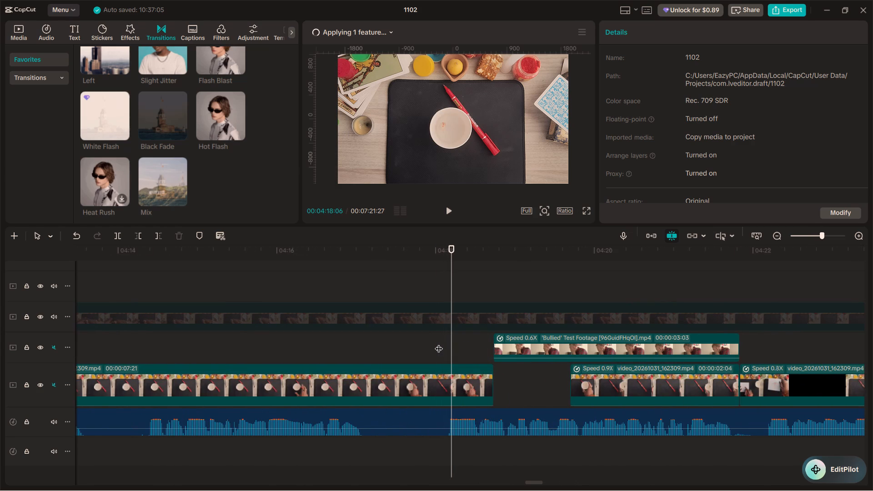
key("Left")
key("Left")
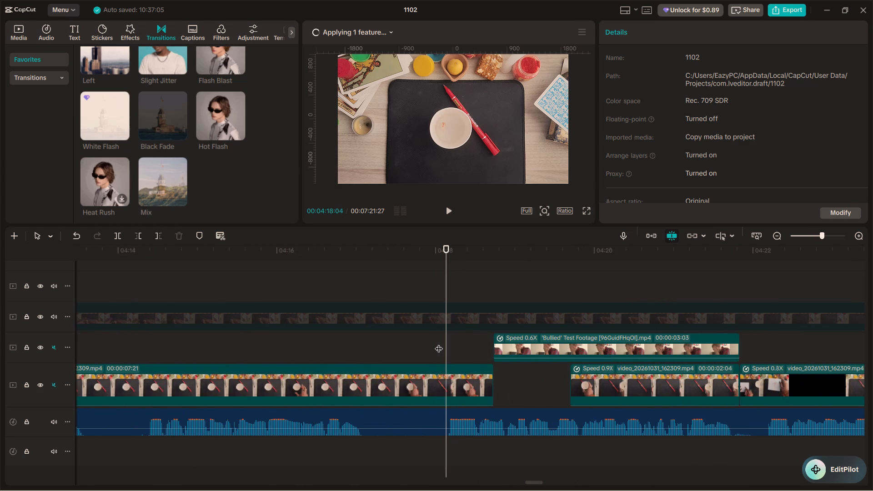
left_click(525, 347)
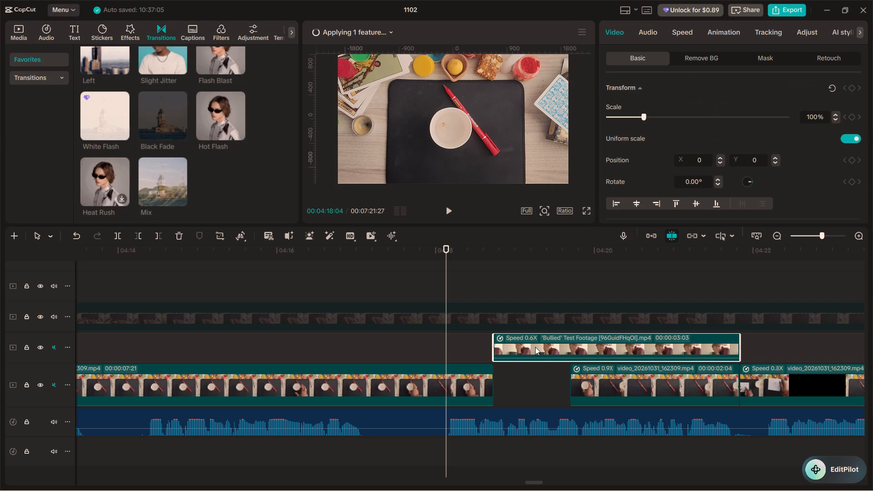
left_click_drag(494, 339, 473, 339)
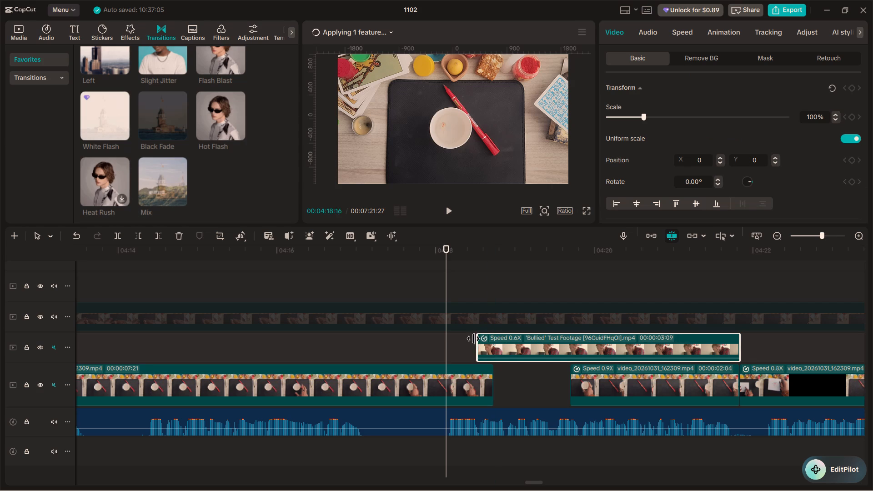
left_click_drag(473, 339, 450, 337)
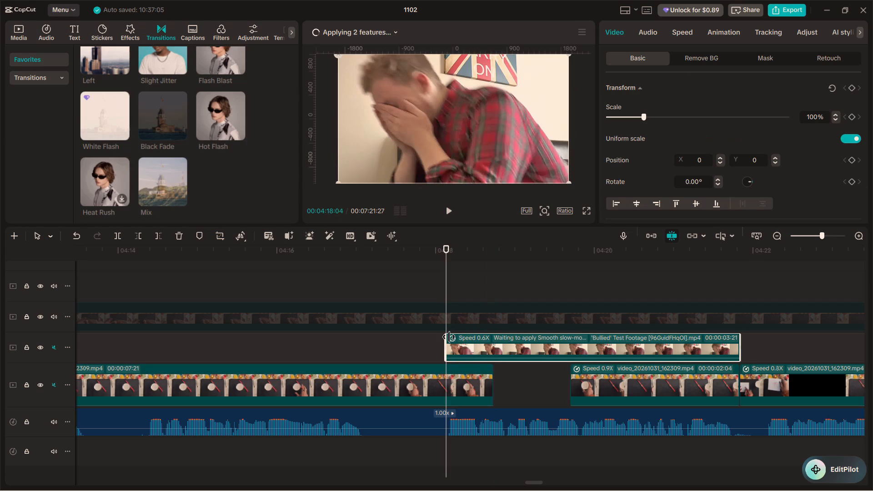
Preview the extended overlay clip from about 04:18 to 04:27:22, and recheck from about 04:20 to 04:23:22.
left_click(439, 331)
key("space")
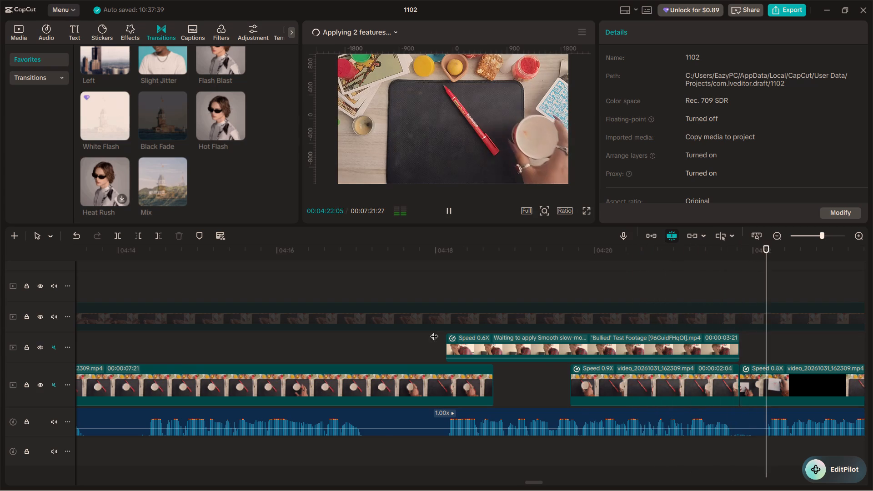
scroll(431, 328, "down", 16, "ctrl")
scroll(426, 326, "down", 2, "alt")
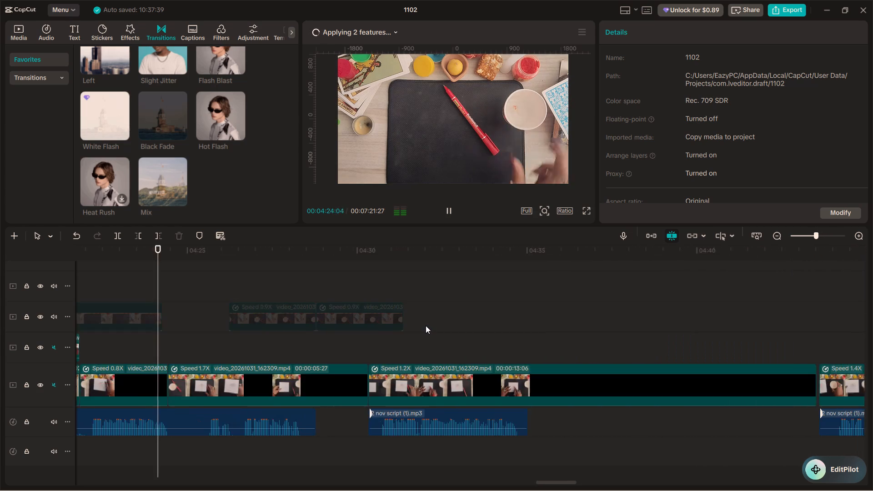
scroll(426, 326, "down", 2, "alt")
scroll(371, 317, "down", 10, "ctrl")
scroll(242, 301, "down", 3, "ctrl")
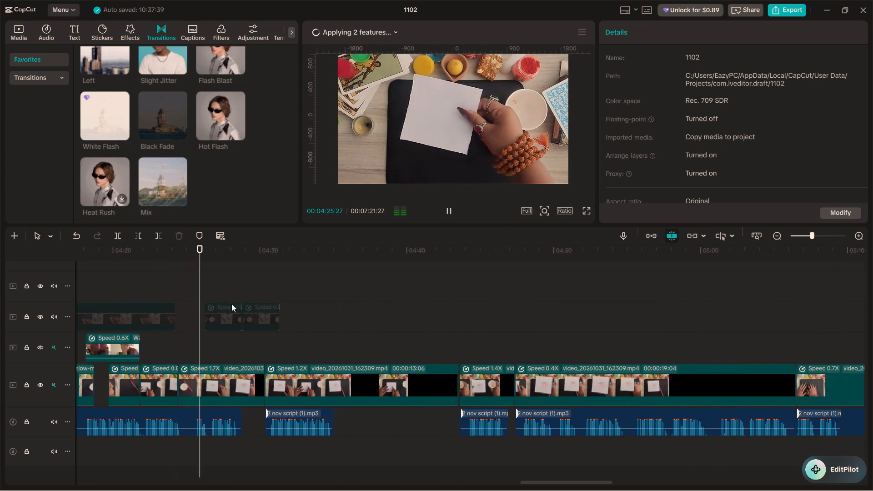
scroll(231, 304, "down", 2, "ctrl")
key("space")
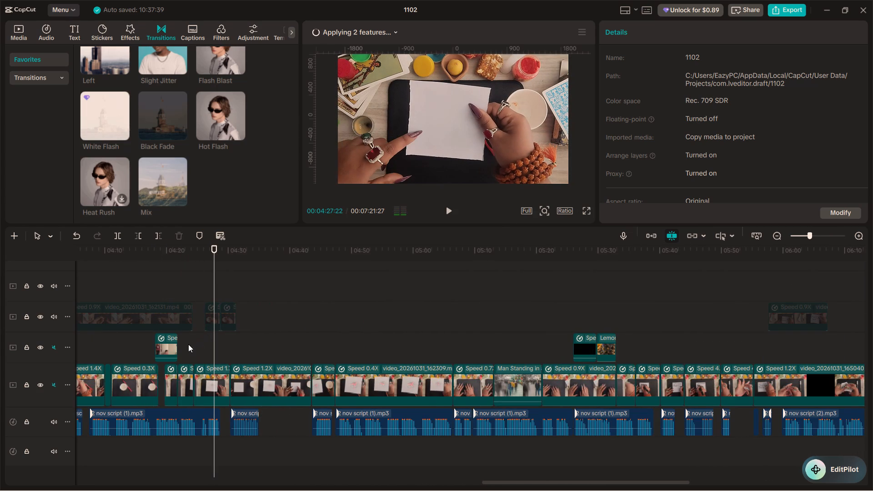
scroll(188, 344, "up", 10, "ctrl")
scroll(173, 347, "up", 3, "alt")
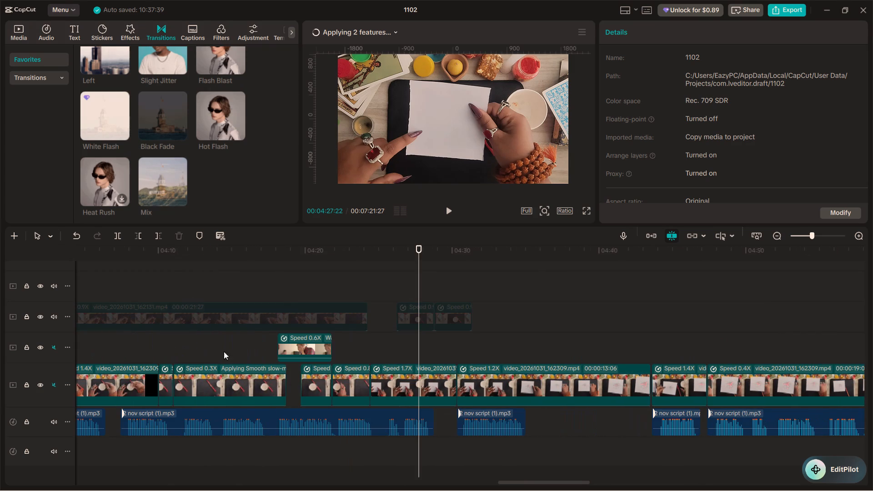
left_click(335, 344)
left_click(310, 294)
key("space")
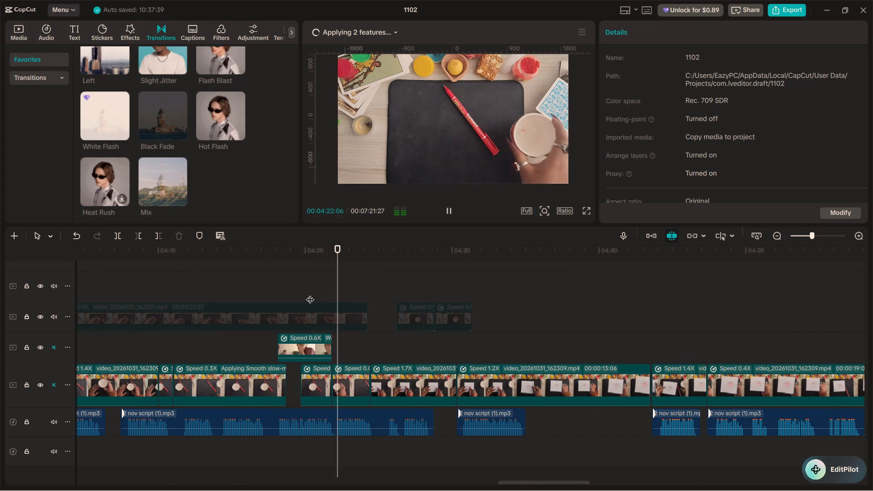
key("space")
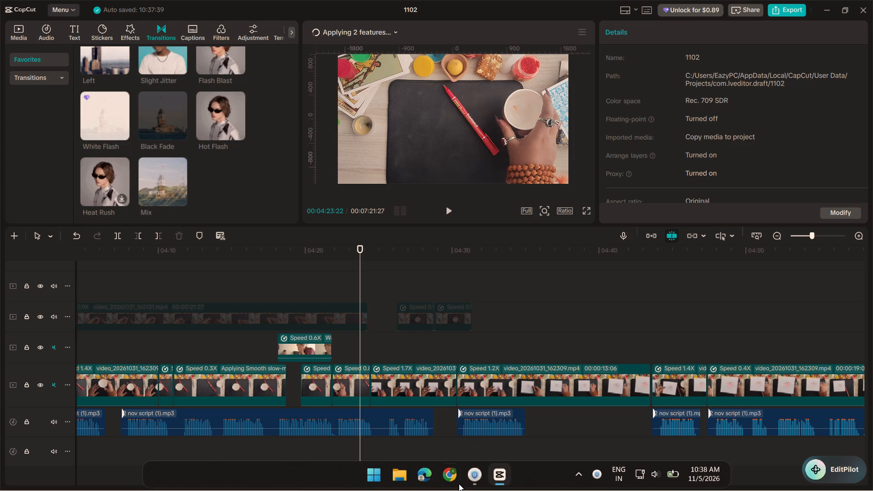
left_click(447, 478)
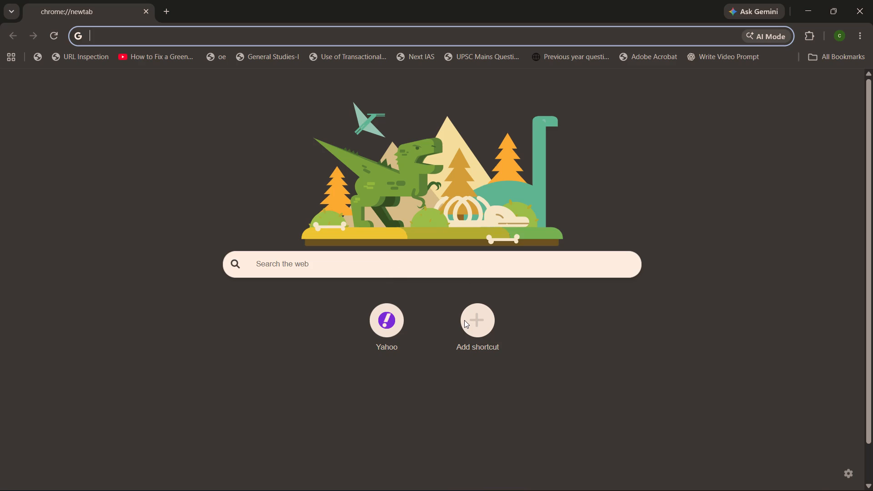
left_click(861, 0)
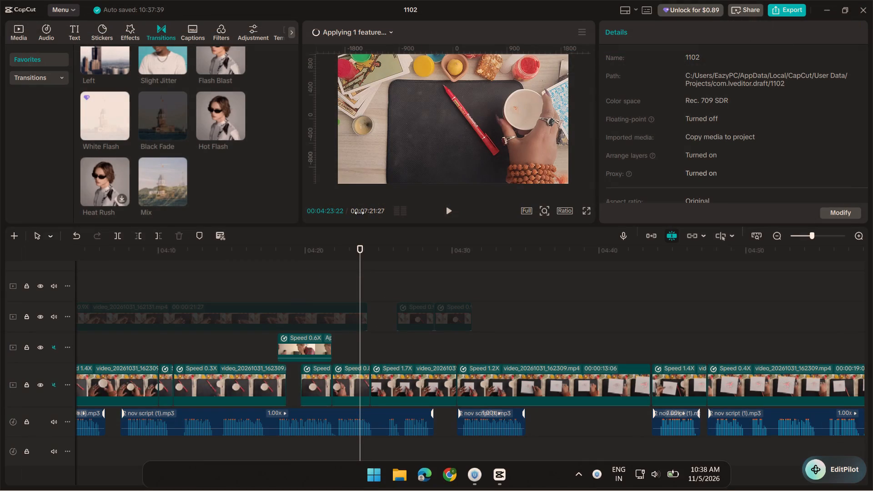
Preview the end of the overlay clip and the following paper clip from about 04:20 to 04:29.
left_click(306, 286)
key("space")
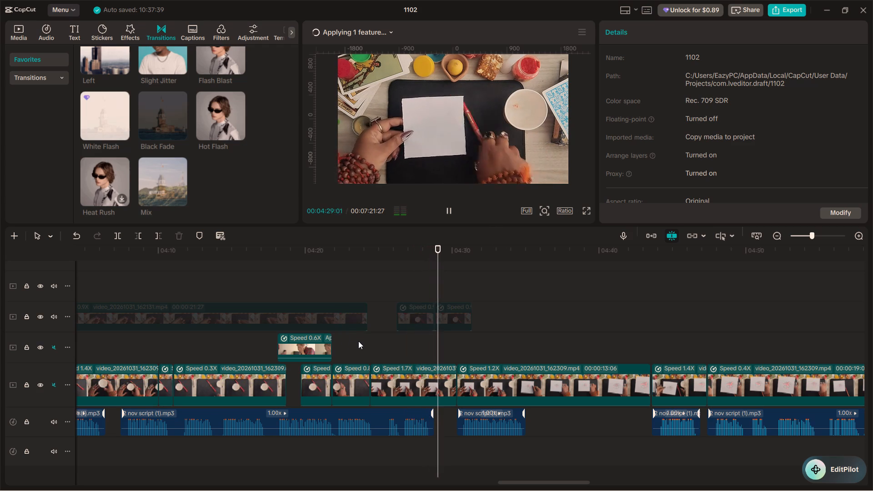
key("space")
Extend the end of the 'Bullied' overlay clip to about 04:24, where the 1.7X clip on the main track starts.
left_click(320, 288)
left_click(319, 347)
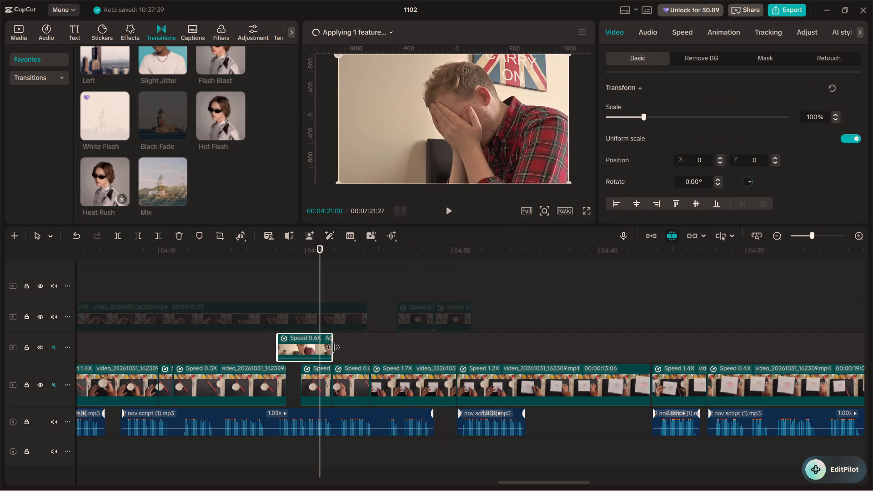
left_click_drag(334, 344, 336, 343)
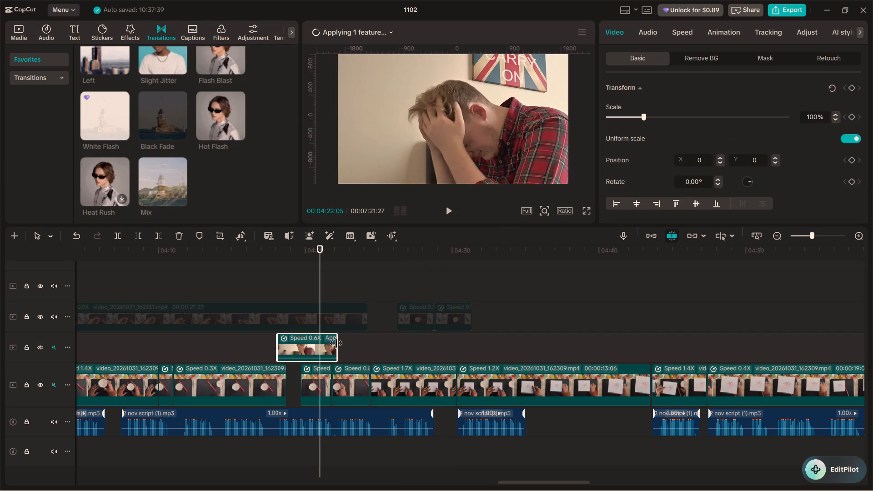
left_click_drag(336, 343, 365, 349)
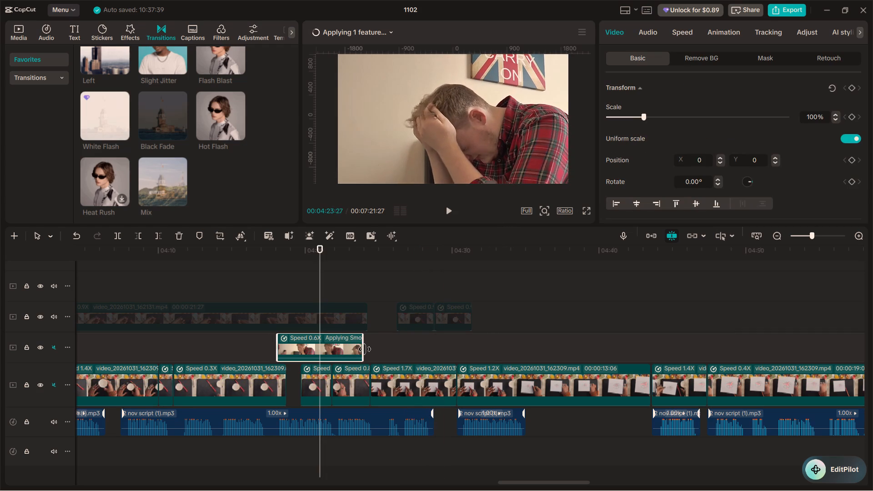
left_click_drag(365, 349, 367, 349)
left_click(369, 345)
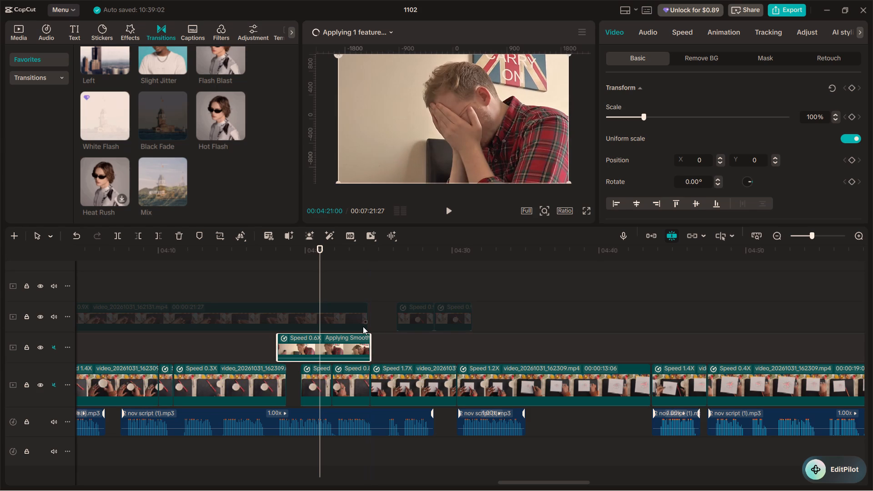
Check the overlay clip's speed settings and preview the extended clip and the following footage from about 04:18 to 04:44.
left_click(685, 29)
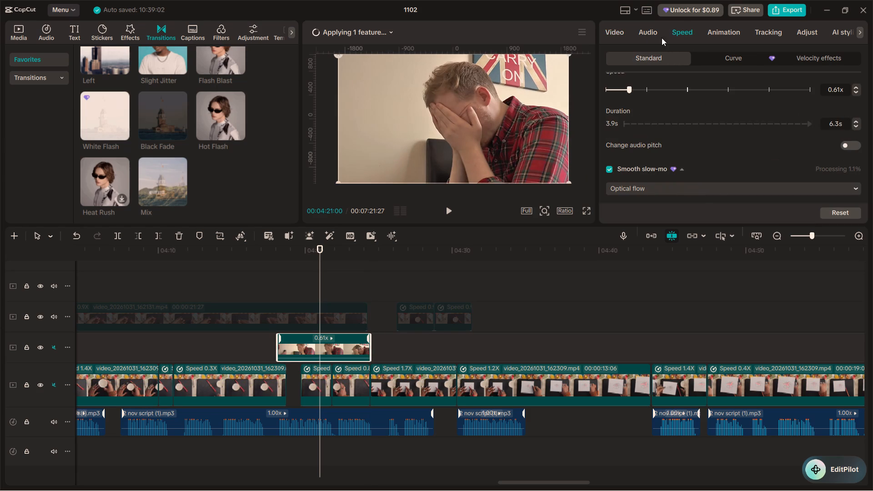
left_click(612, 29)
key("space")
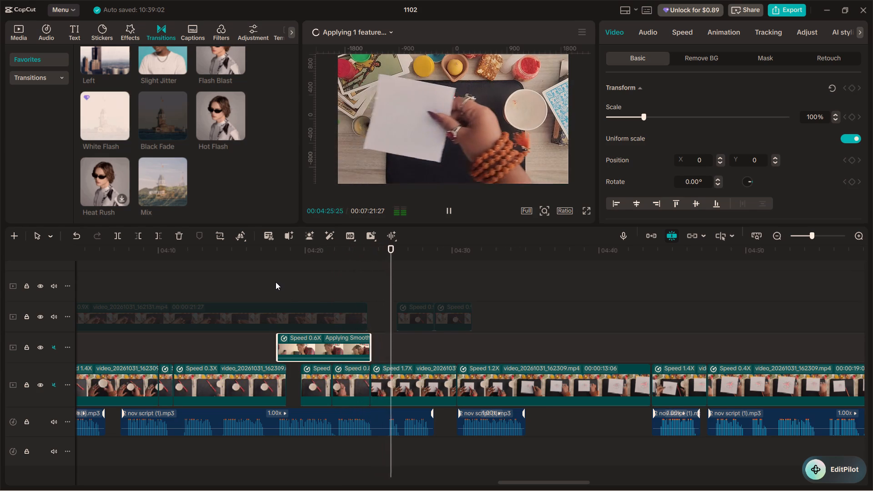
left_click(274, 296)
key("space")
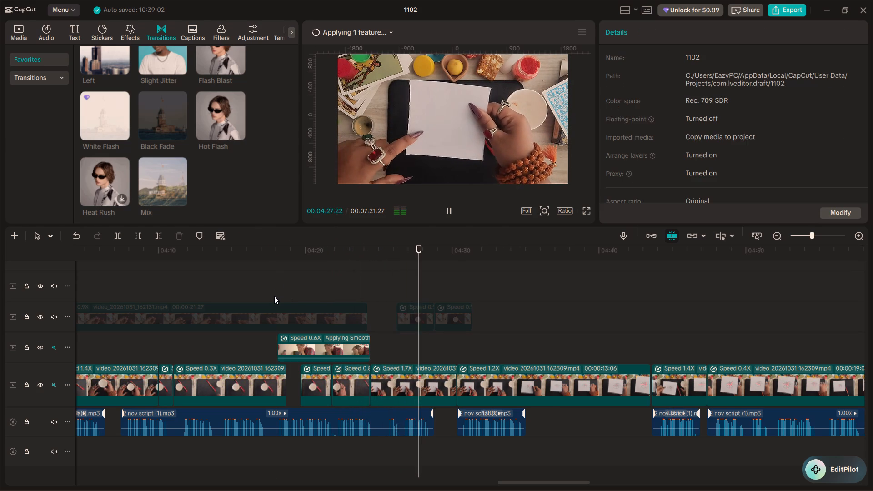
key("space")
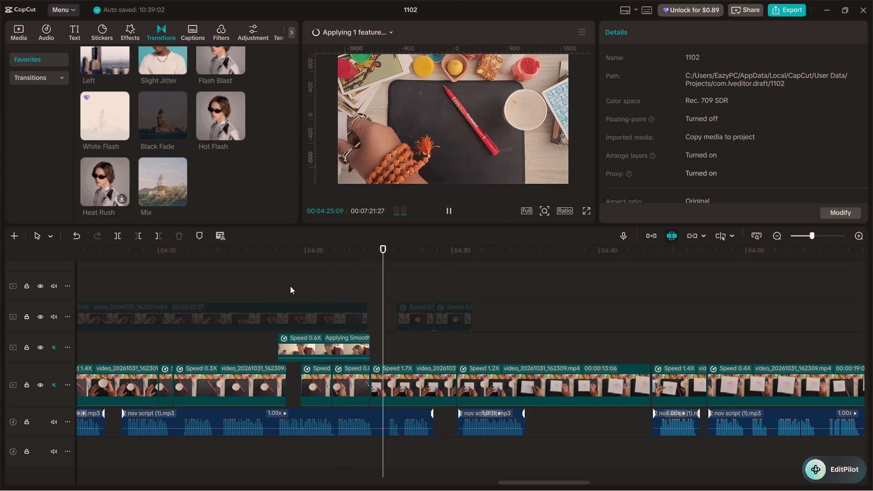
left_click(331, 284)
key("space")
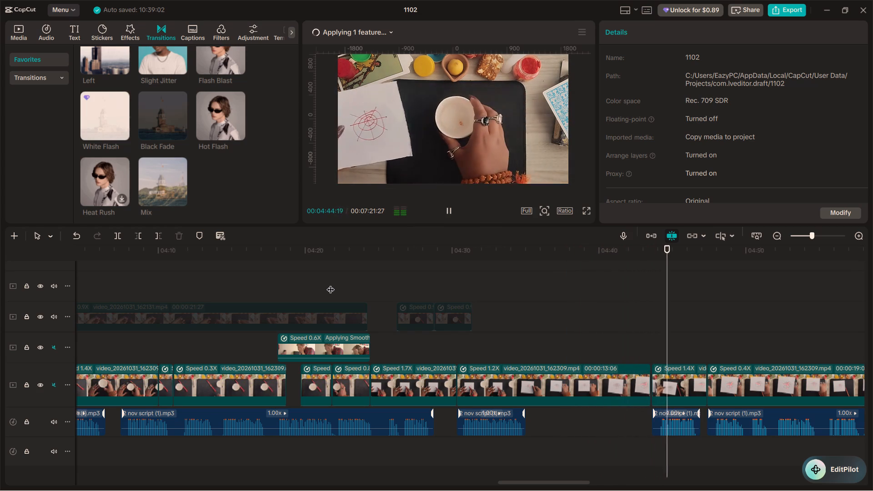
left_click(322, 281)
key("space")
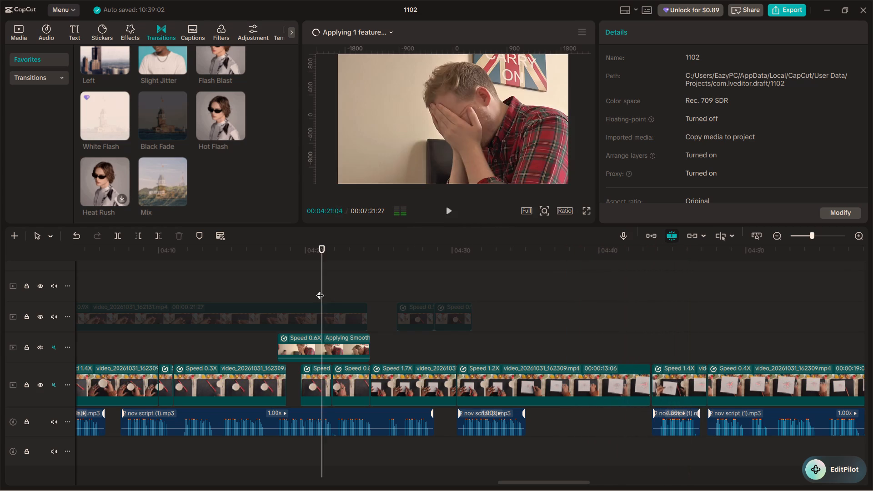
Move the 'Bullied' overlay clip slightly earlier so it starts at about 04:18.
left_click_drag(324, 335, 323, 340)
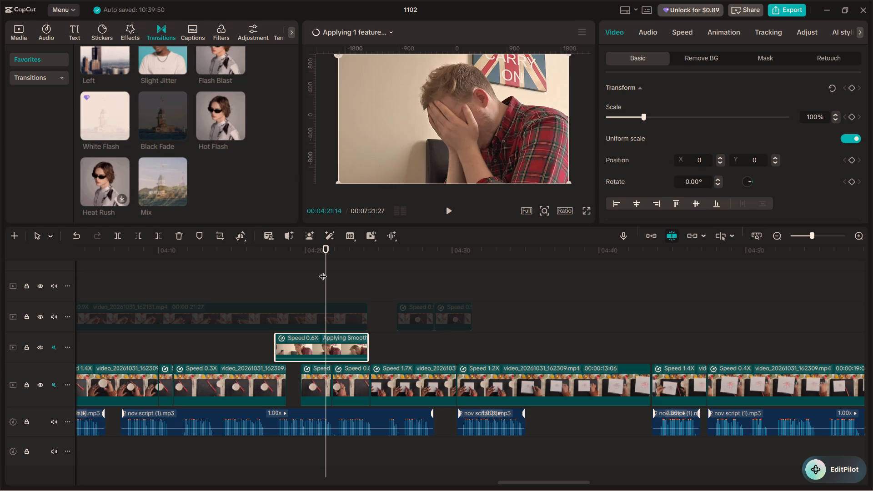
Preview the timeline from 04:21:14 to about 04:44:17, and recheck the cut from 04:42:18 to 04:44:01.
key("space")
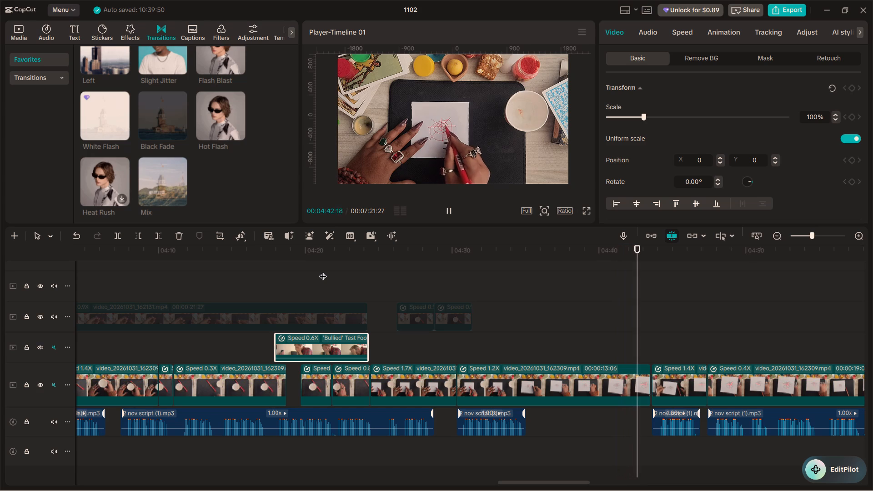
key("space")
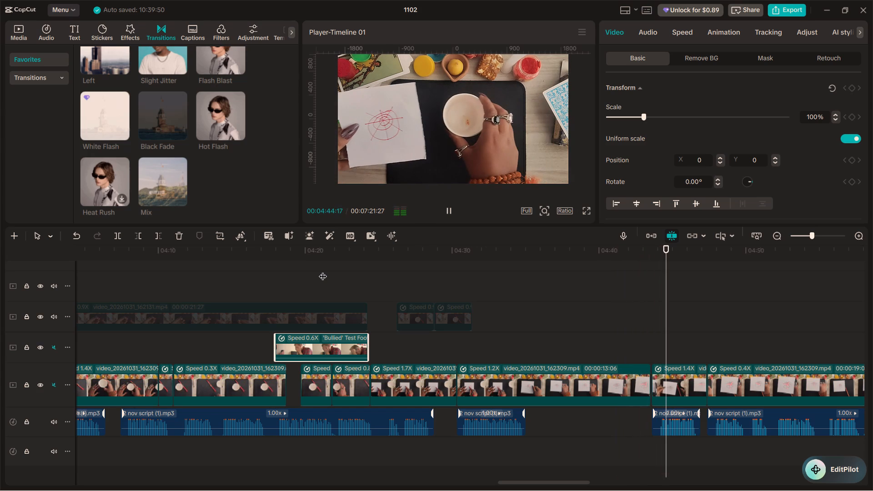
left_click(632, 344)
key("space")
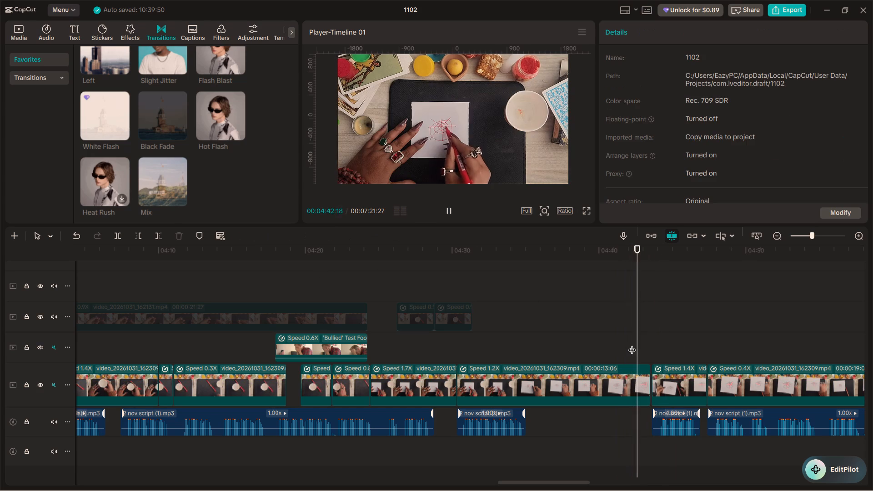
key("space")
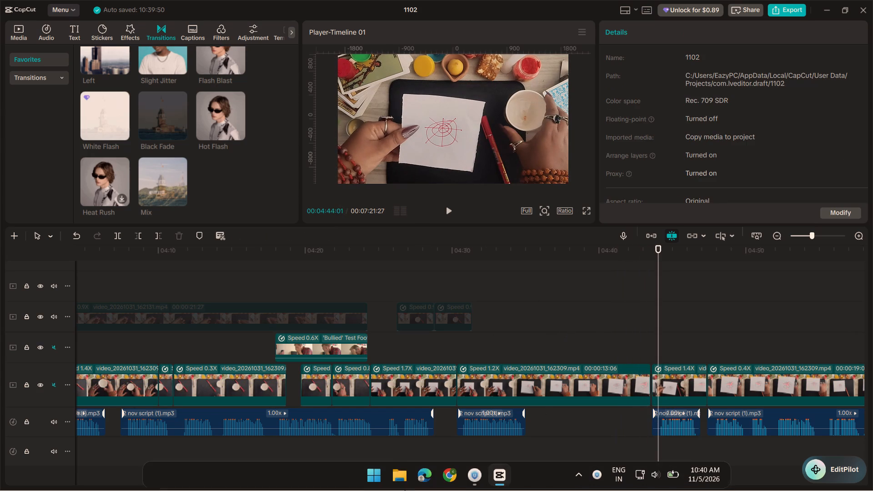
Switch to Microsoft Edge, open YouTube and go to the signed-in AstroGlow account's channel page.
left_click(412, 474)
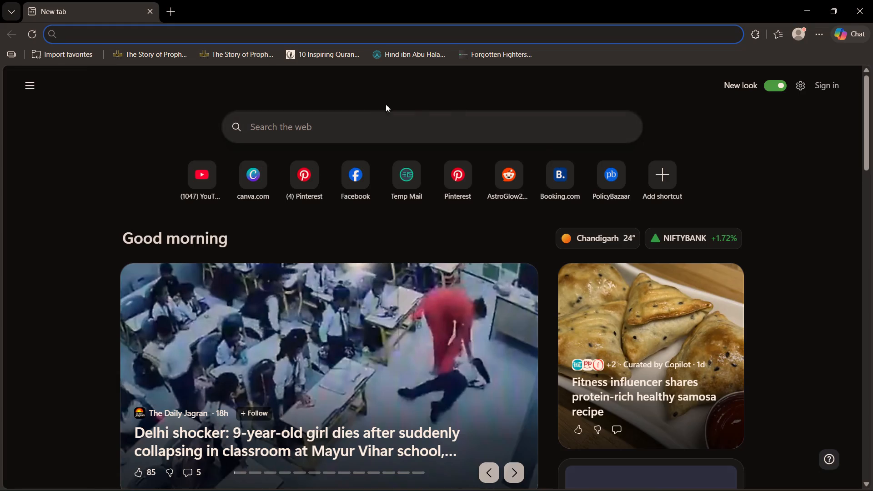
left_click(204, 166)
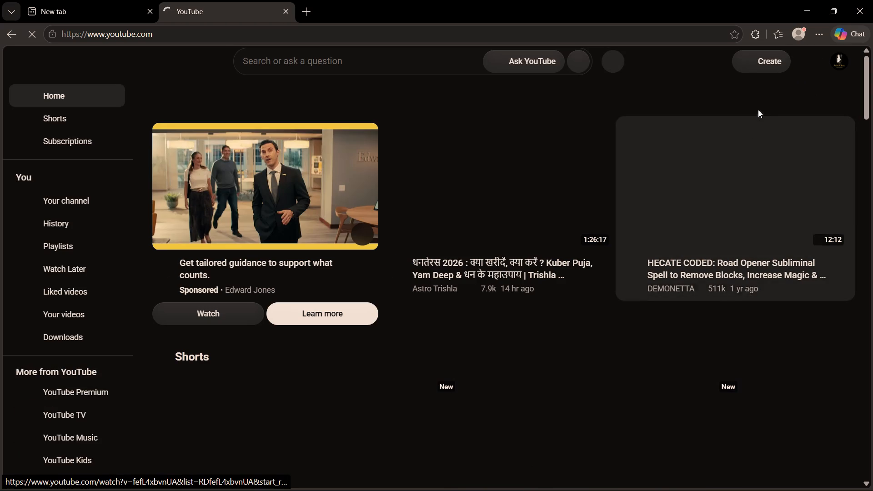
left_click(836, 60)
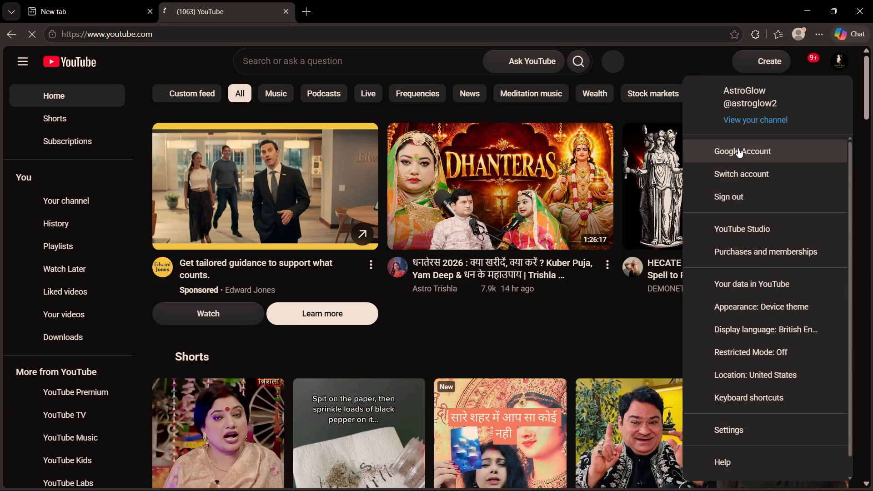
left_click(725, 97)
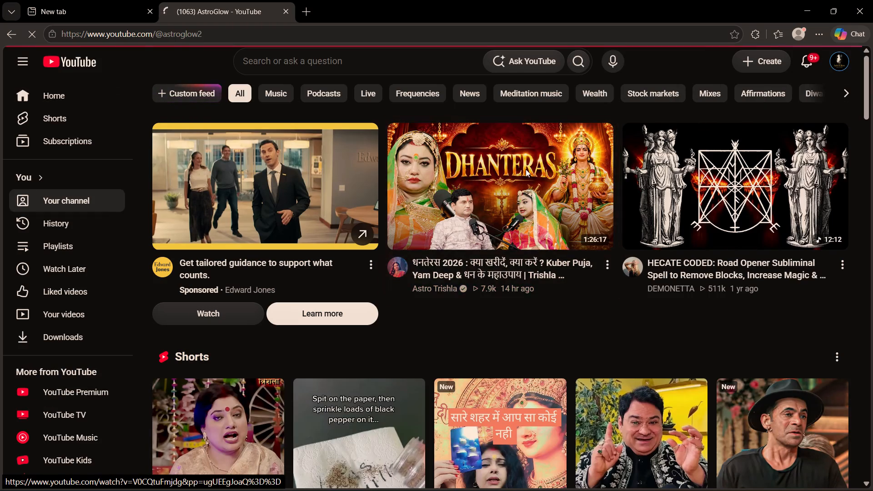
Browse the AstroGlow channel's Shorts from the latest to the oldest and back, examining their thumbnails, titles and view counts.
scroll(433, 225, "down", 1)
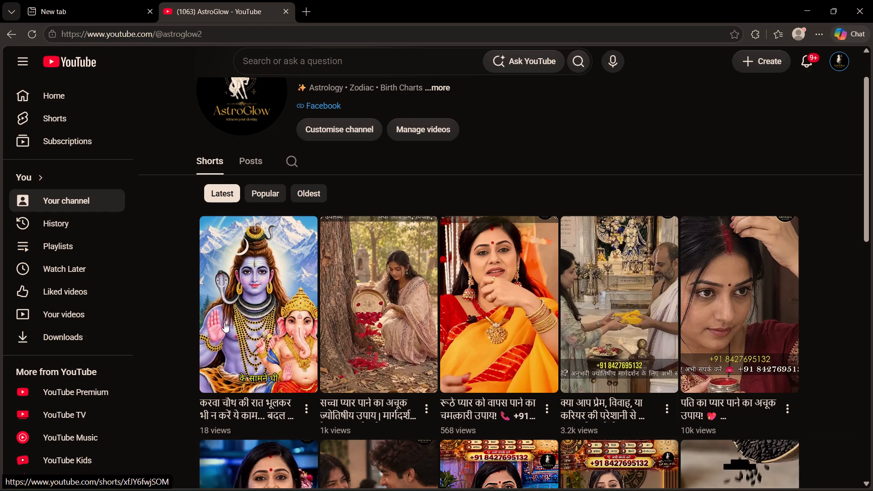
scroll(401, 323, "down", 4)
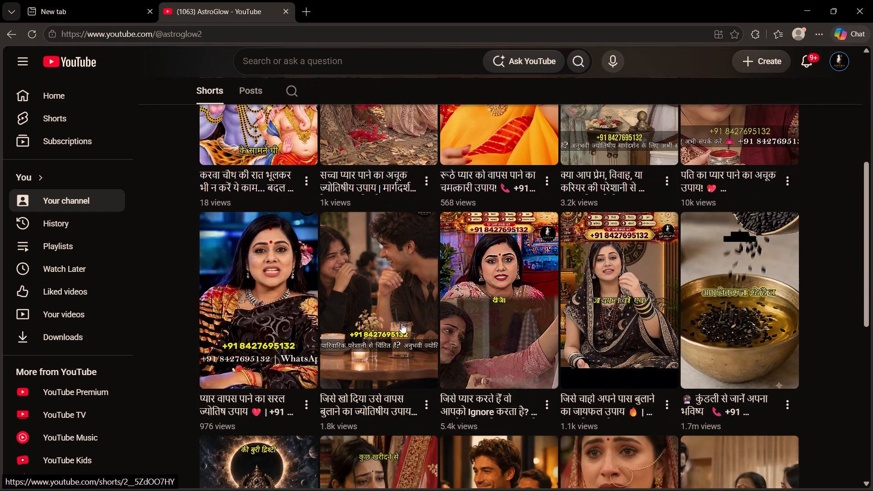
scroll(401, 323, "down", 1)
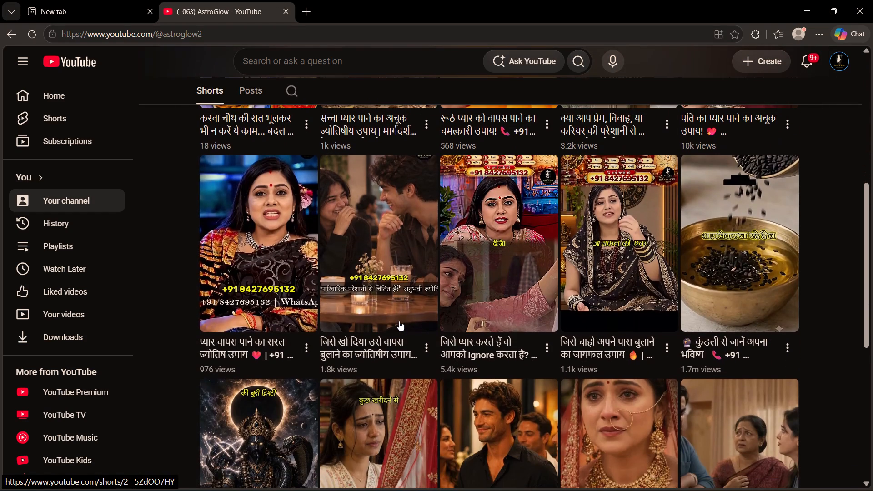
scroll(399, 321, "down", 2)
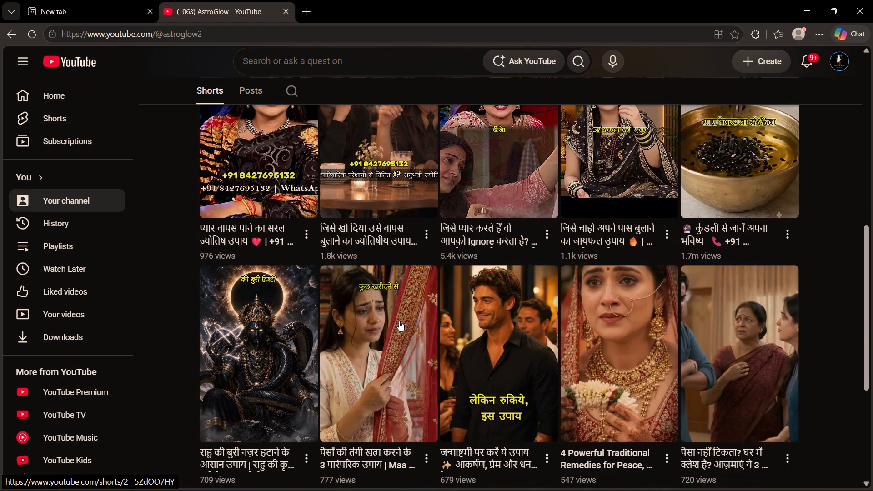
scroll(399, 321, "down", 3)
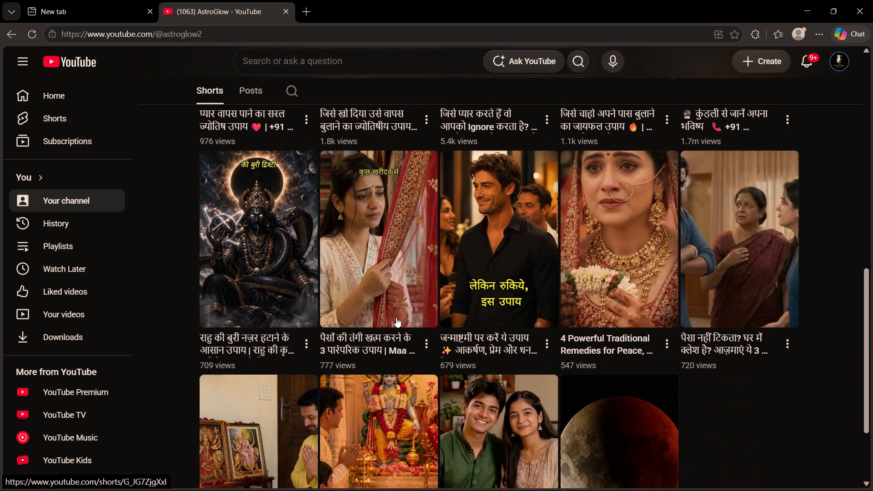
scroll(396, 317, "down", 2)
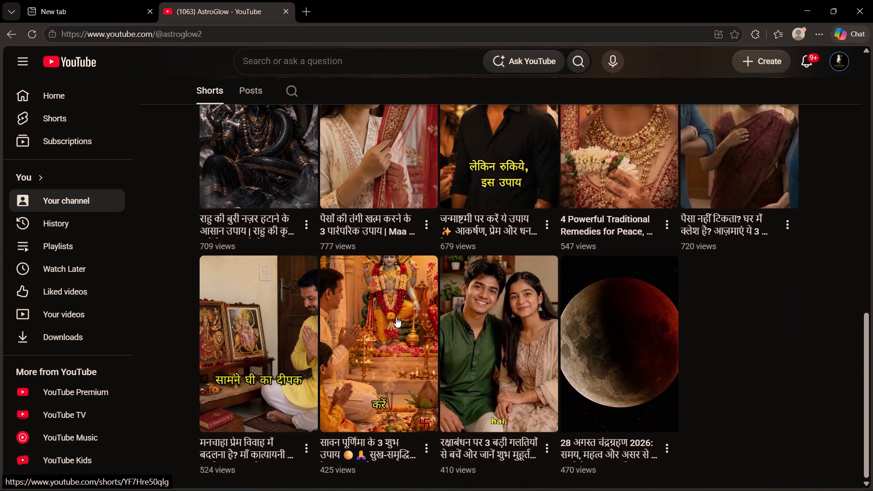
scroll(396, 317, "up", 4)
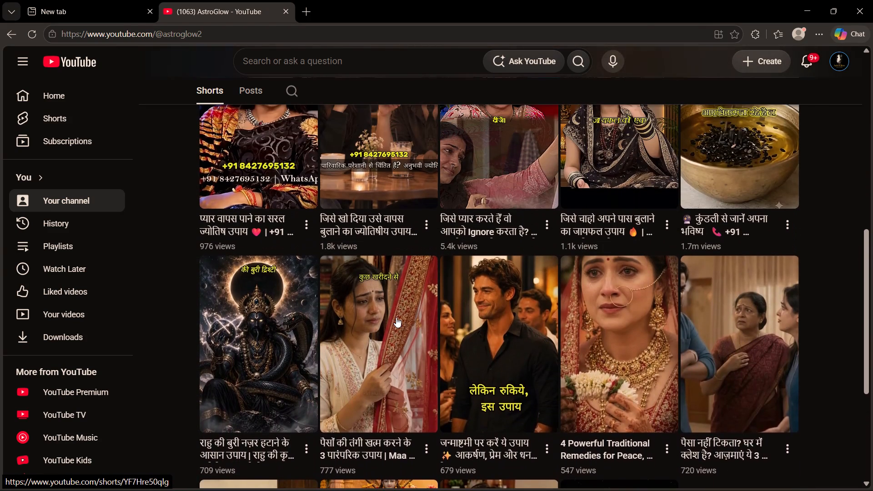
scroll(396, 317, "up", 1)
scroll(737, 210, "up", 2)
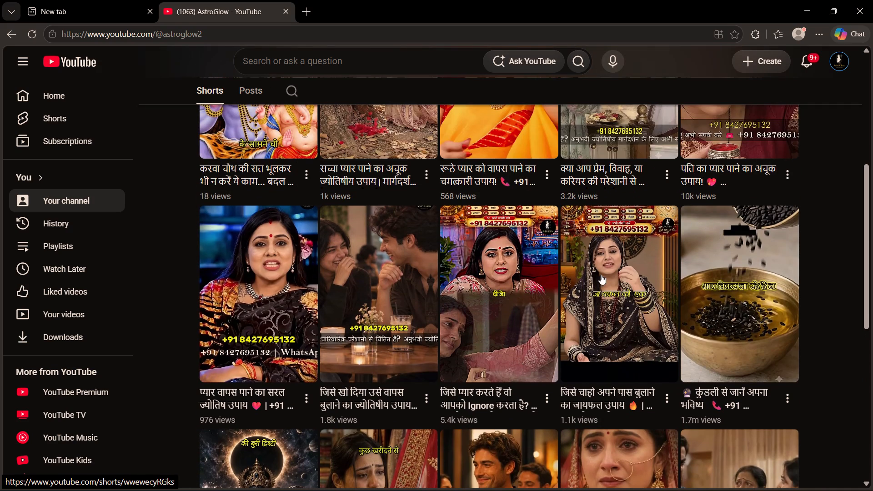
scroll(563, 289, "up", 1)
scroll(561, 290, "down", 1)
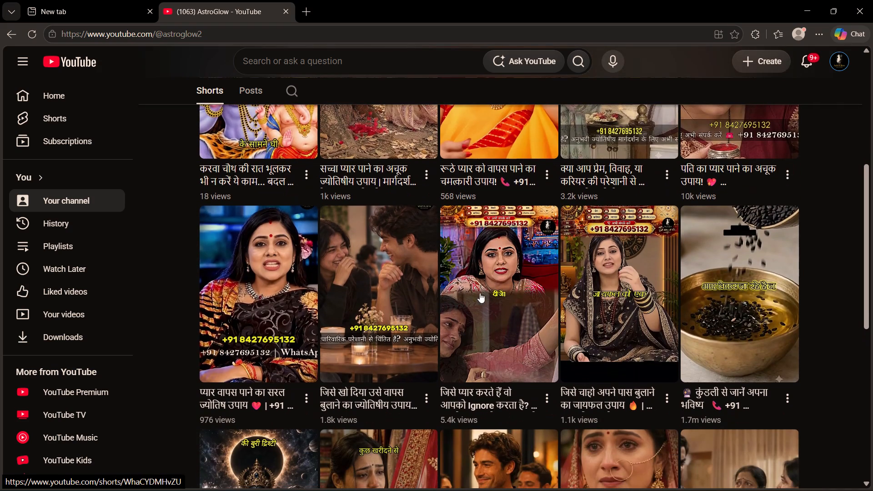
Watch the Short titled "जिसे प्यार करते हैं वो आपको Ignore करता है?" and return to the channel page.
left_click(494, 296)
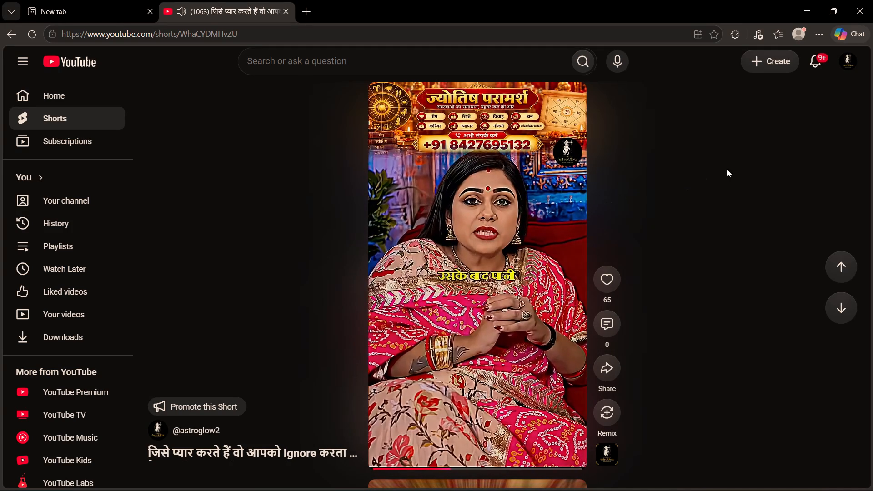
left_click(5, 31)
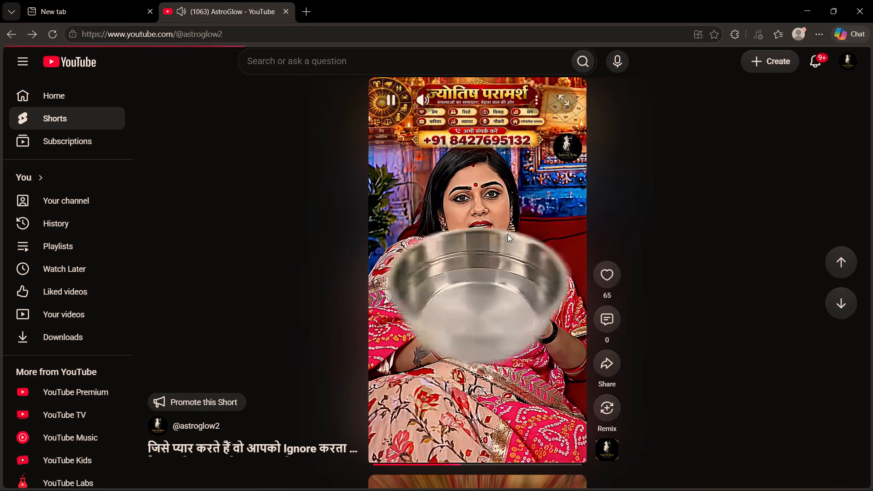
Look through the channel's Shorts, watch the one titled "पति का प्यार पाने का अचूक उपाय!", and return to the channel page.
scroll(524, 307, "down", 9)
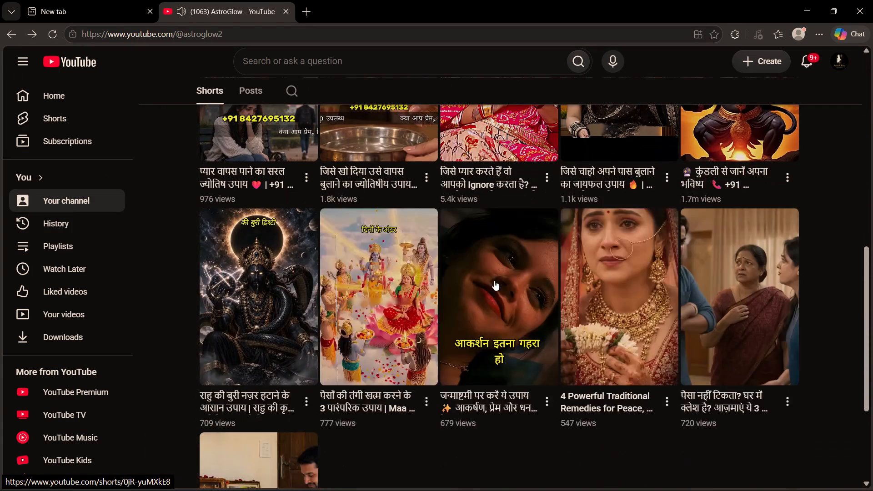
scroll(494, 281, "up", 3)
scroll(336, 260, "up", 2)
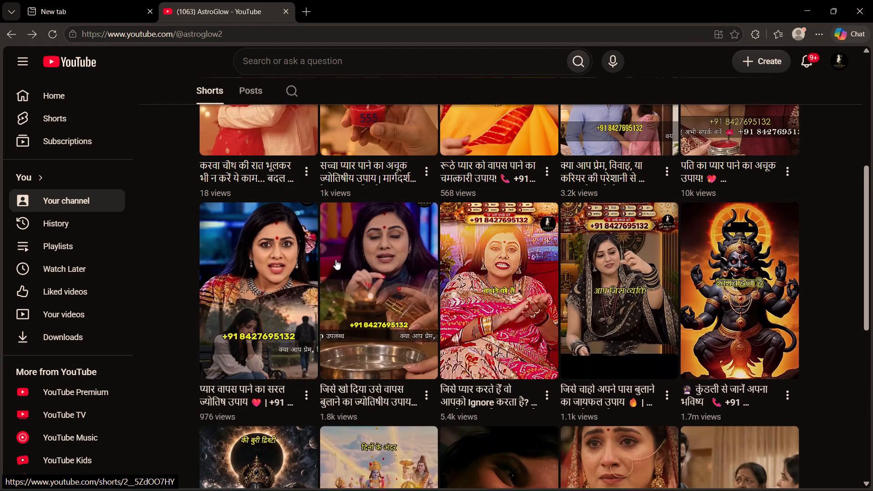
scroll(522, 271, "up", 1)
left_click(769, 197)
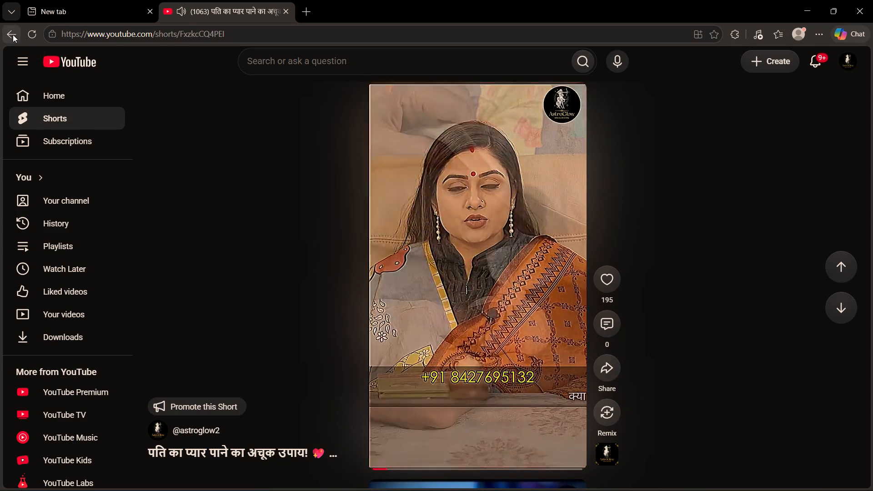
left_click(13, 35)
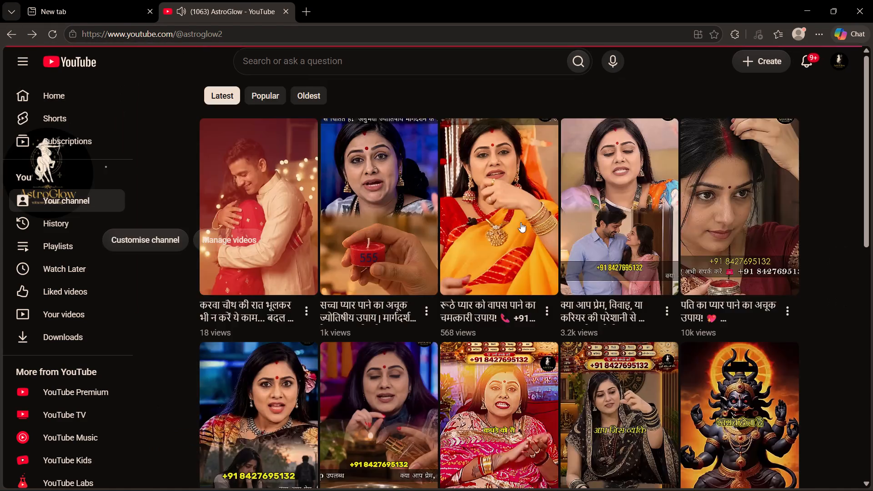
Open the channel's latest Short, titled "करवा चौथ की रात भूलकर भी न करें ये काम".
scroll(602, 247, "down", 3)
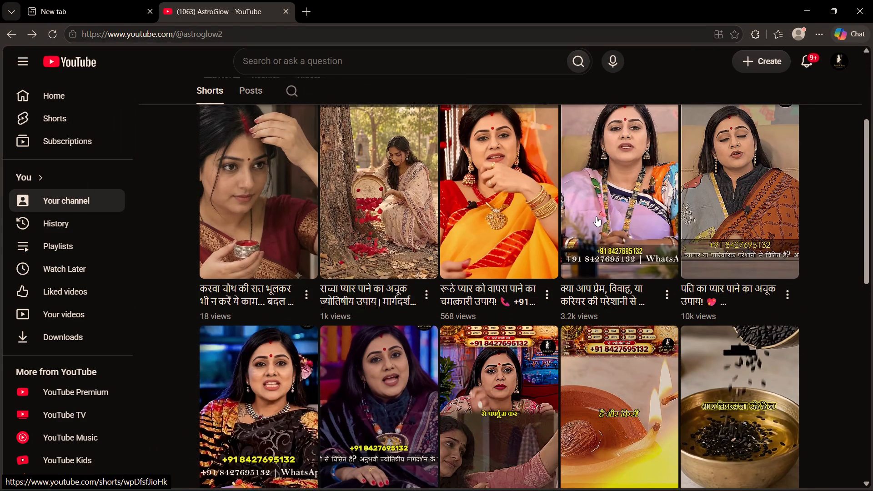
left_click(289, 200)
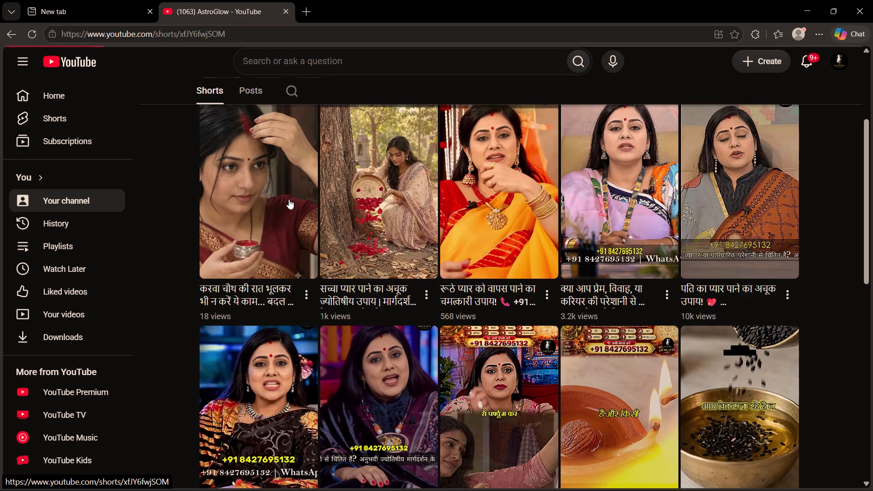
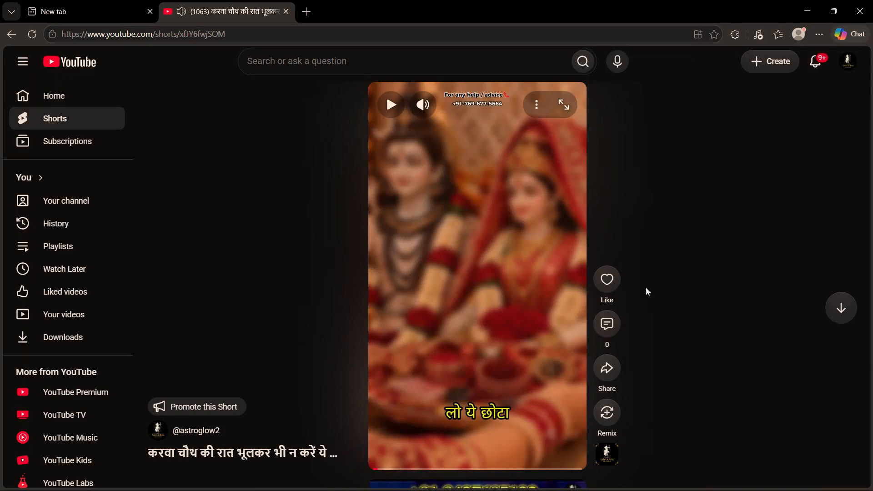
Close the Edge browser window and switch back to project 1102 in CapCut.
left_click(863, 6)
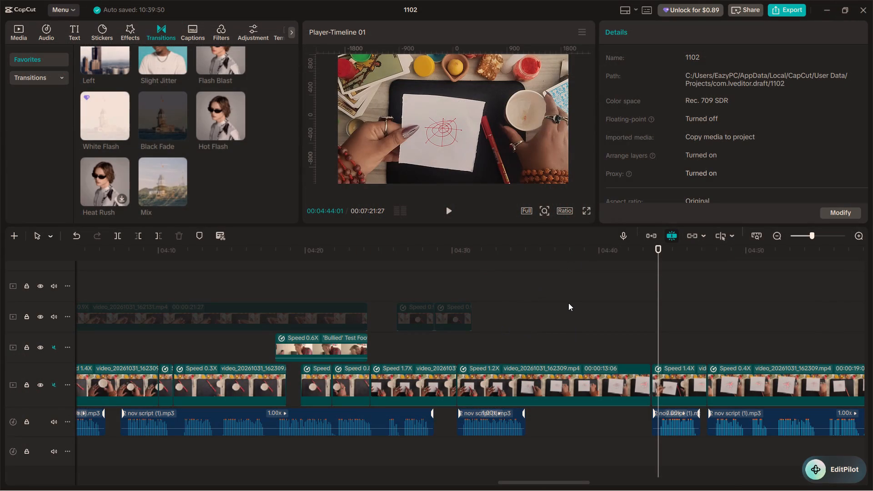
Play the timeline from about 04:25, then replay it from about 04:22 to check where the 0.6X overlay clip ends.
scroll(568, 303, "down", 8, "ctrl")
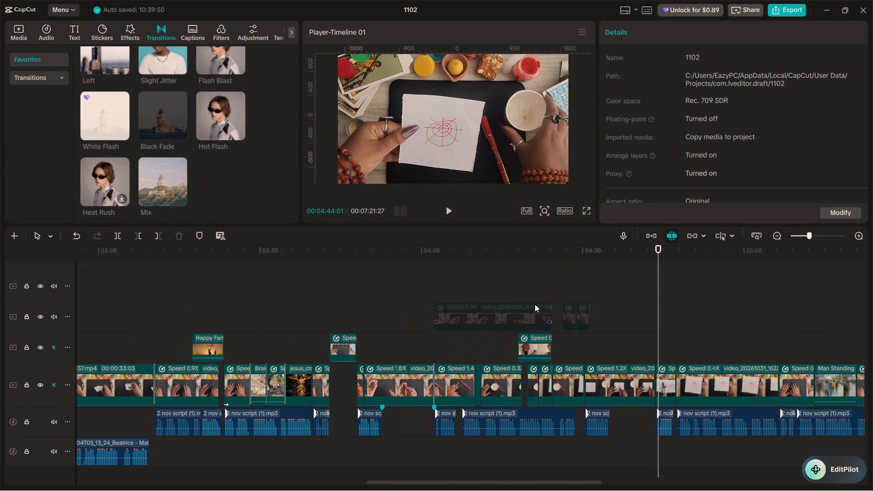
left_click(555, 285)
key("space")
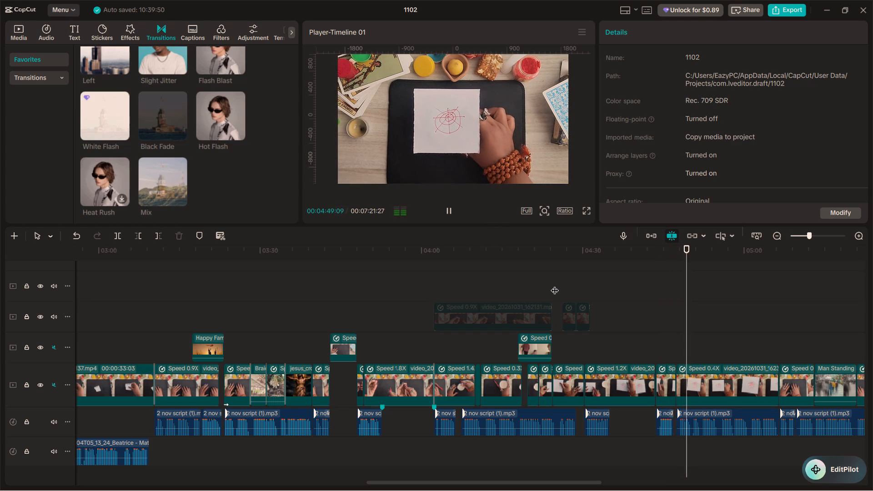
key("space")
scroll(555, 285, "up", 1)
left_click(544, 287)
key("space")
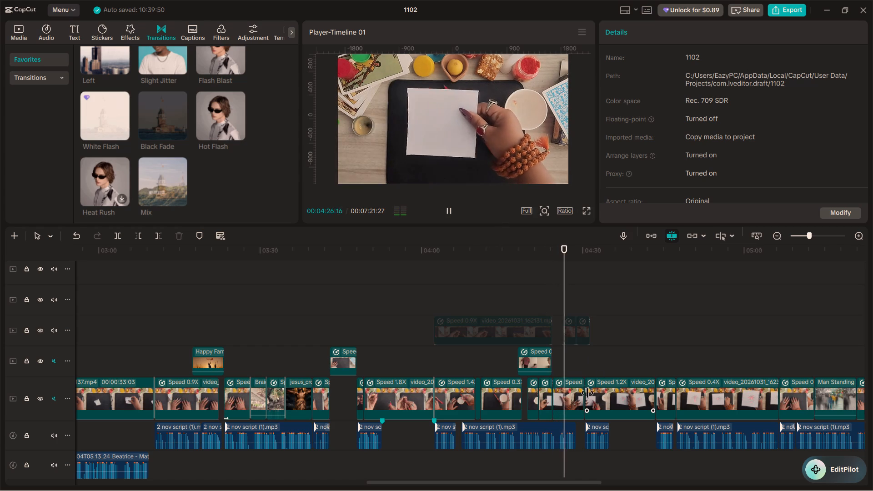
left_click(567, 394)
key("space")
Extend the end of the 0.6X overlay clip slightly to meet the start of the 1.7X main-track clip.
left_click(548, 356)
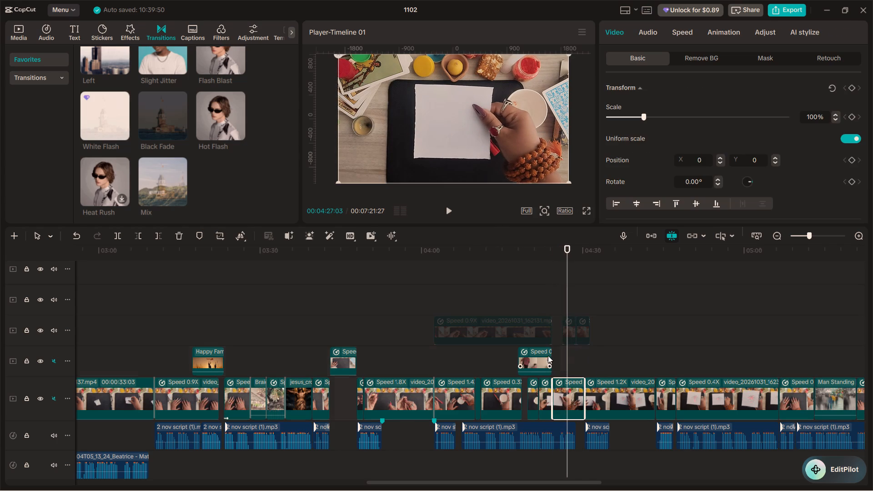
left_click(552, 353)
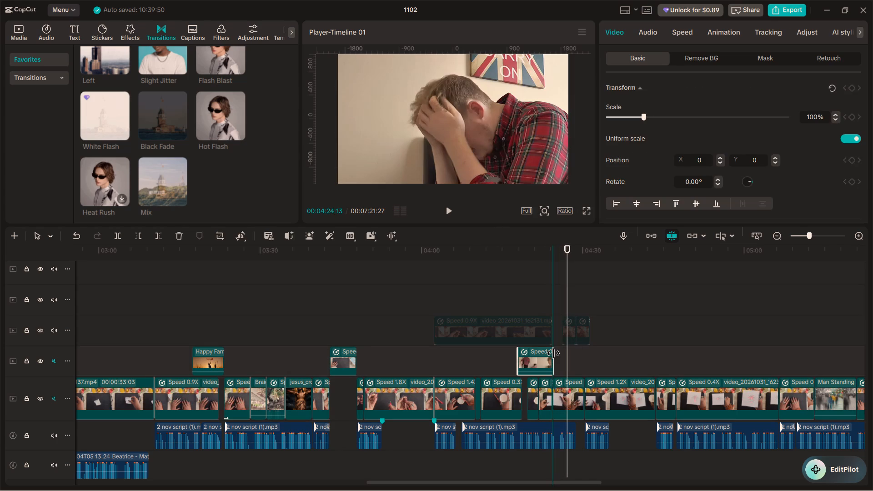
Preview the change from the 0.6X overlay clip to the main footage around 04:24.
left_click(544, 333)
key("space")
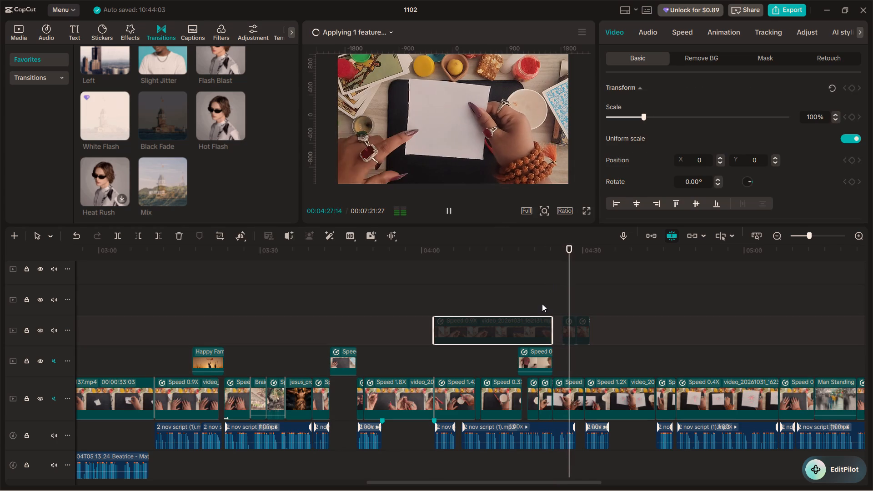
left_click(542, 304)
key("space")
key("space")
scroll(542, 311, "up", 19, "ctrl")
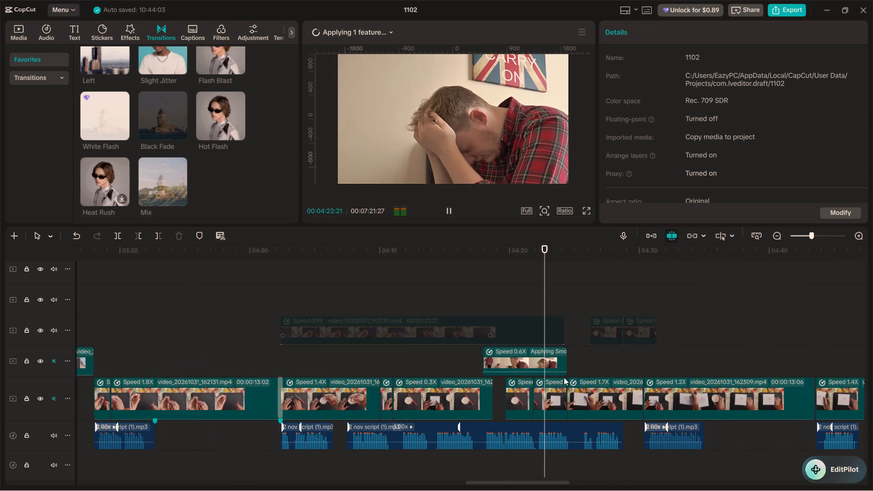
scroll(564, 377, "up", 3, "ctrl")
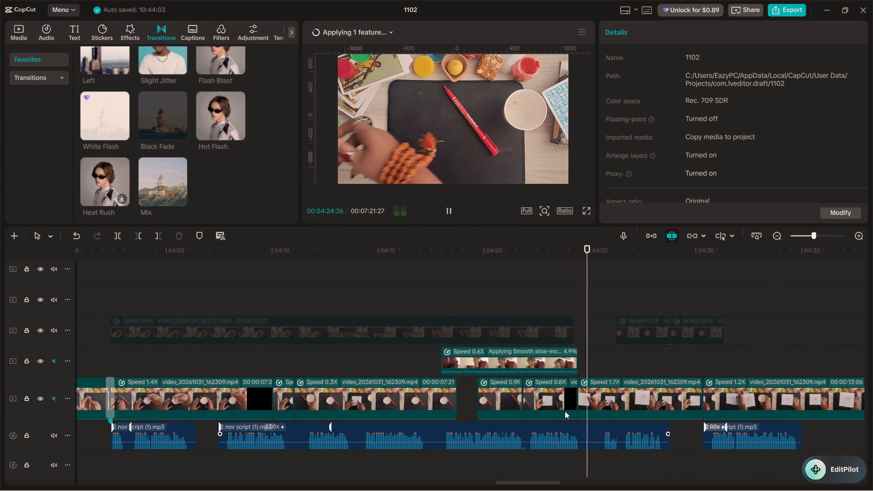
key("space")
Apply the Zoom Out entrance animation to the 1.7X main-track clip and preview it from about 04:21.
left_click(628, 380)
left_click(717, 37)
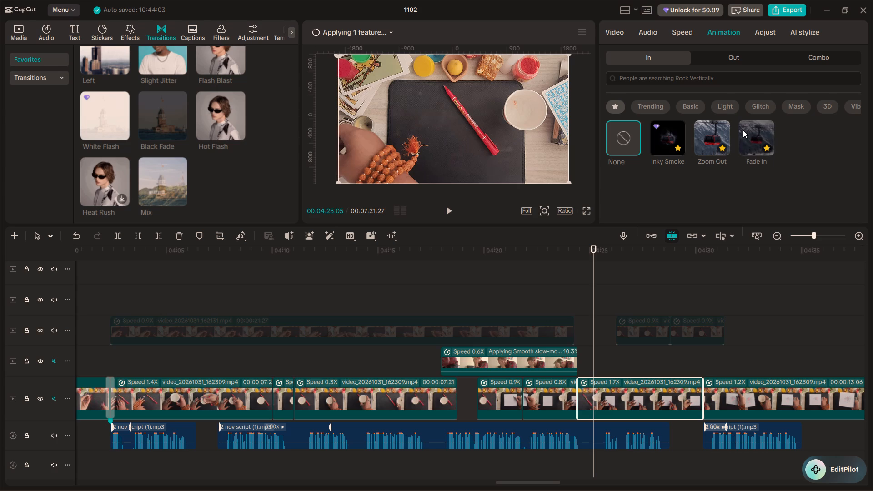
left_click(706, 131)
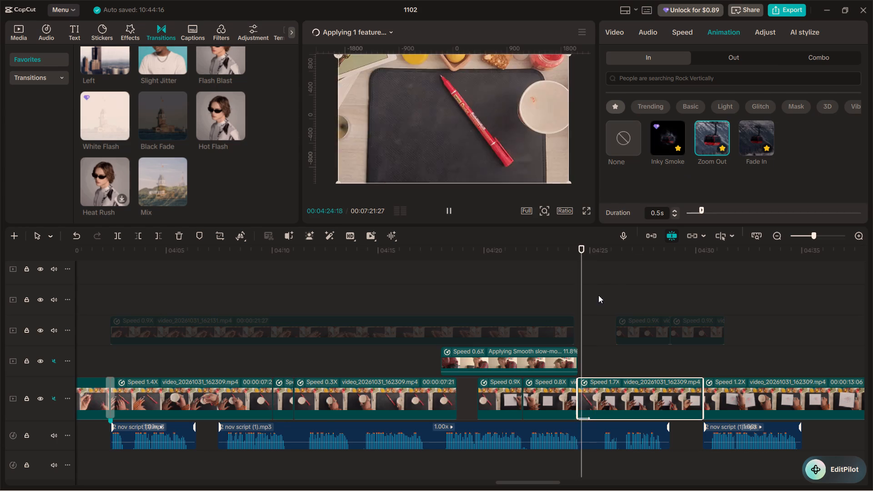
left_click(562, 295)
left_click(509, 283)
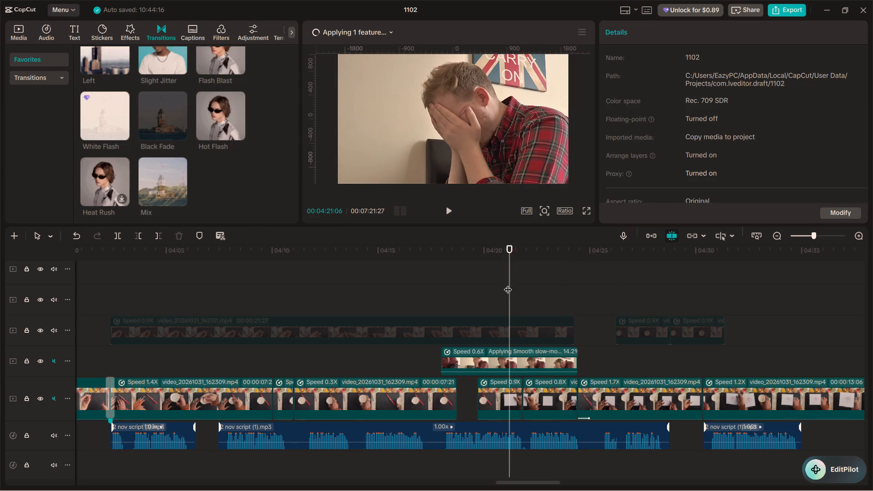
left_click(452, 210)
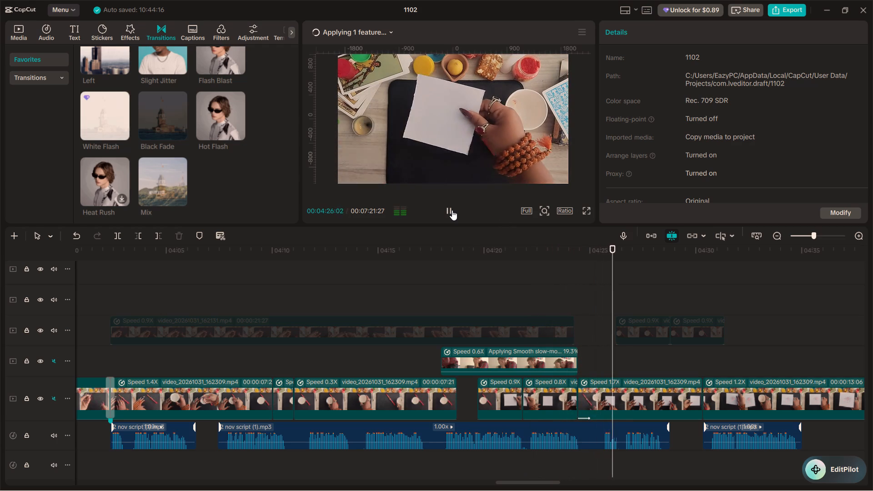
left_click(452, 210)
Apply the Fade In entrance animation to the 1.7X main-track clip and preview it from about 04:23.
left_click(603, 408)
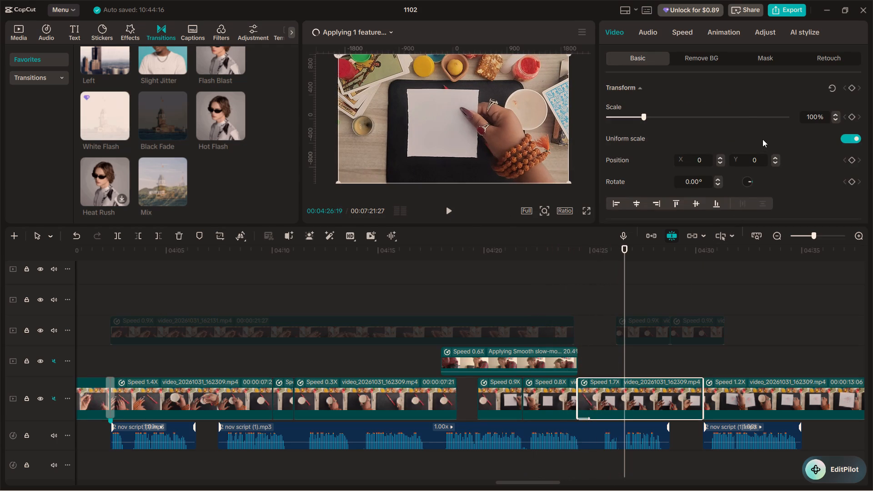
left_click(717, 37)
left_click(757, 127)
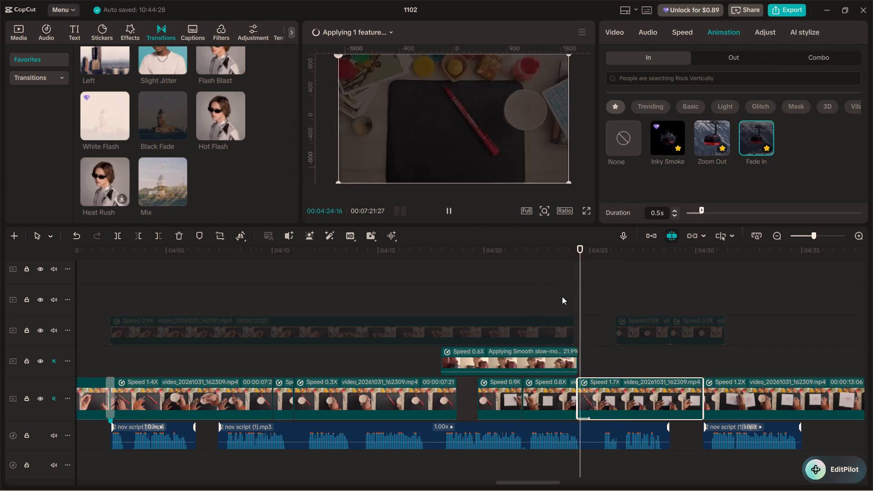
left_click(550, 298)
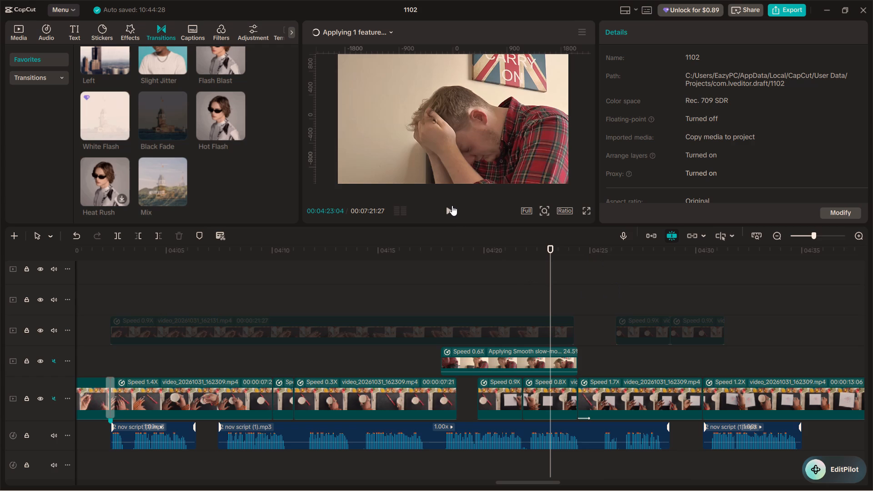
left_click(452, 205)
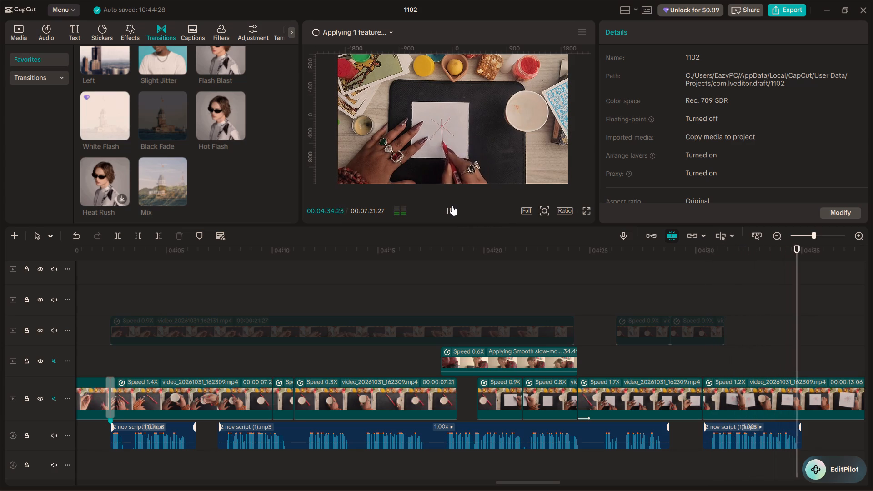
left_click(452, 205)
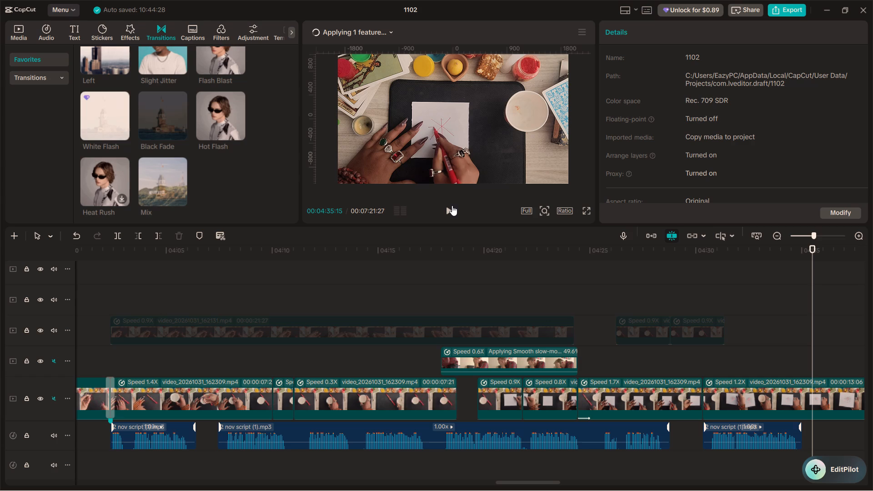
Add a 100% scale keyframe to the 1.2X main-track clip and move it to the clip's start.
scroll(439, 208, "down", 5, "ctrl")
scroll(510, 318, "down", 7, "ctrl")
scroll(507, 306, "down", 2, "alt")
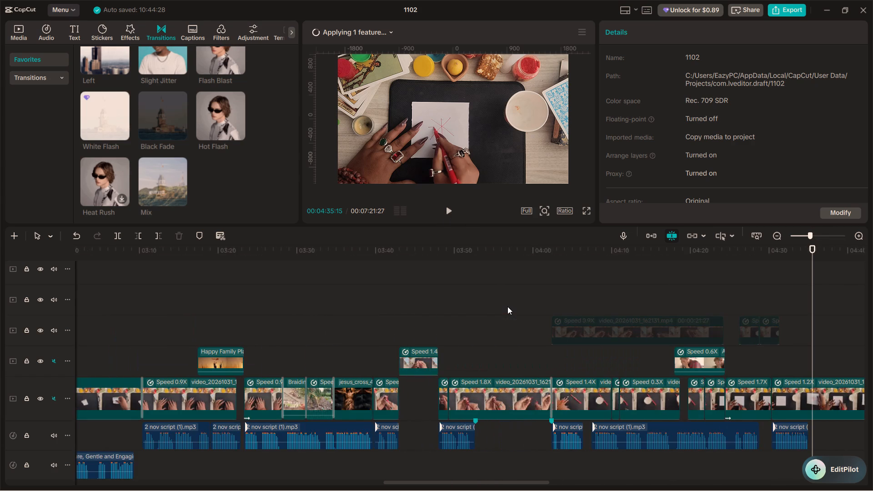
scroll(507, 306, "down", 2, "alt")
scroll(470, 294, "down", 3, "alt")
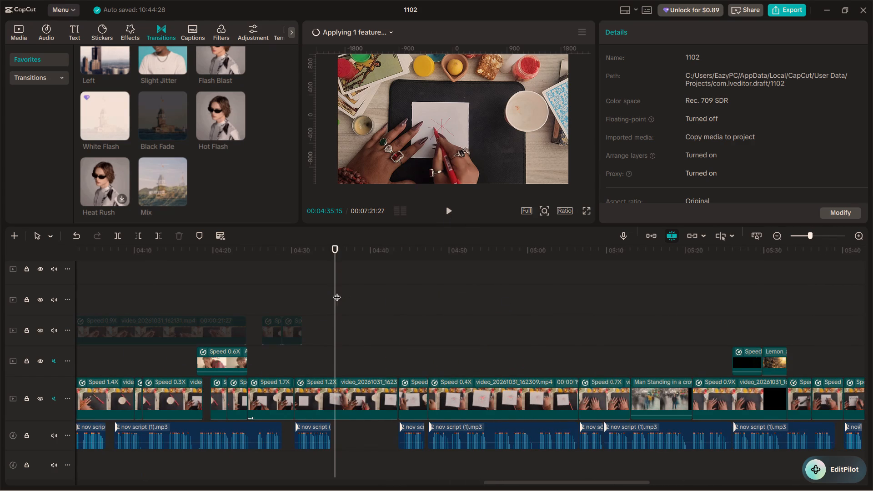
left_click(286, 292)
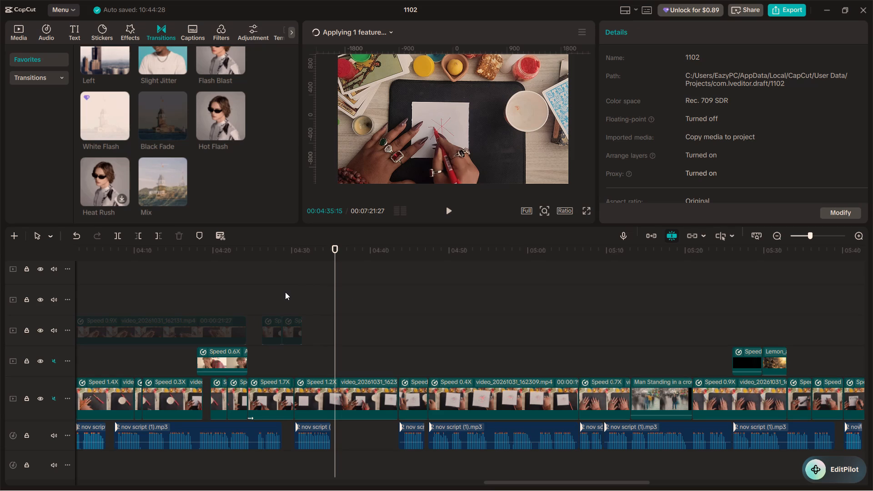
key("space")
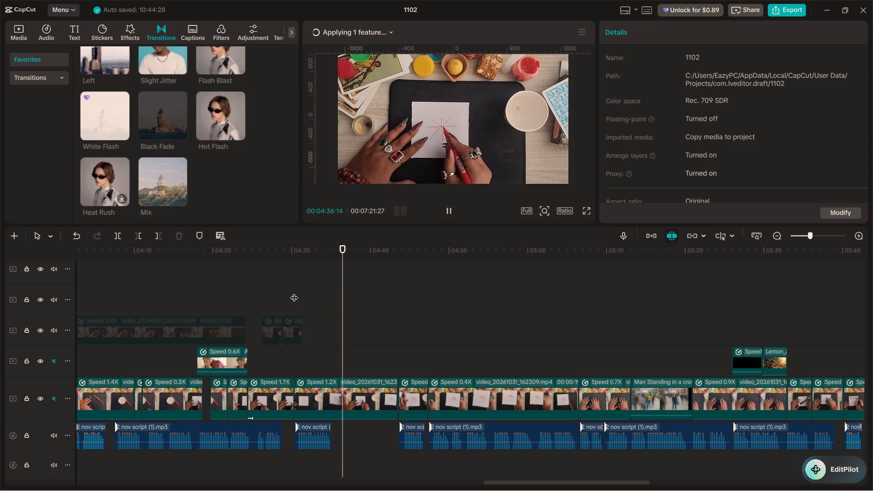
key("space")
left_click(311, 396)
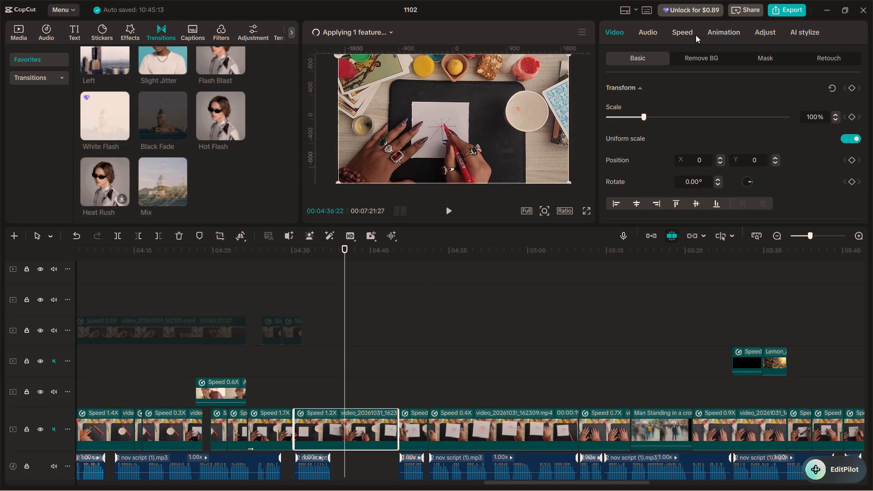
left_click(645, 38)
left_click(623, 28)
left_click(852, 119)
left_click_drag(346, 430, 308, 432)
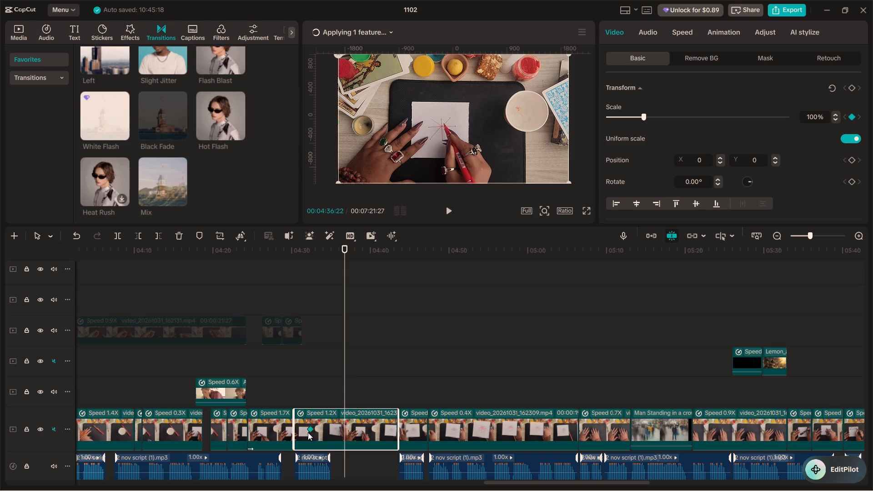
left_click_drag(308, 432, 294, 432)
Add a second scale keyframe to the 1.2X clip at 110% and move it to the clip's end.
left_click(851, 121)
triple_click(836, 113)
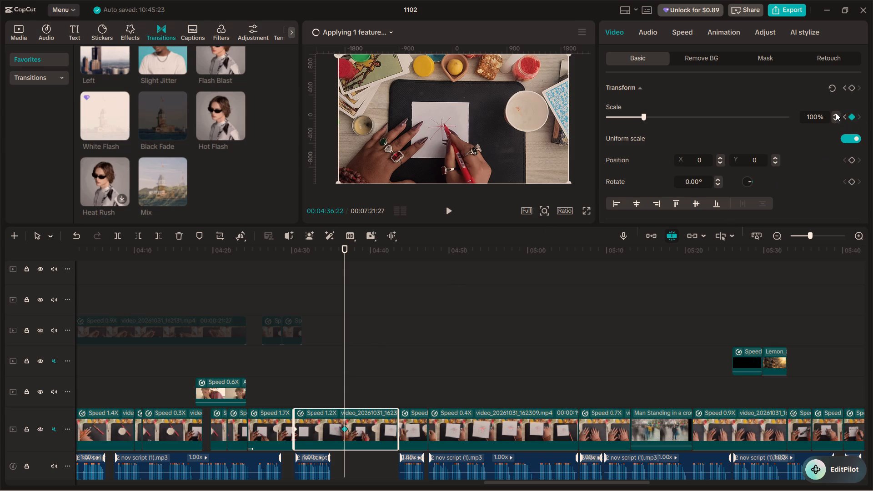
triple_click(836, 113)
double_click(836, 113)
left_click(836, 113)
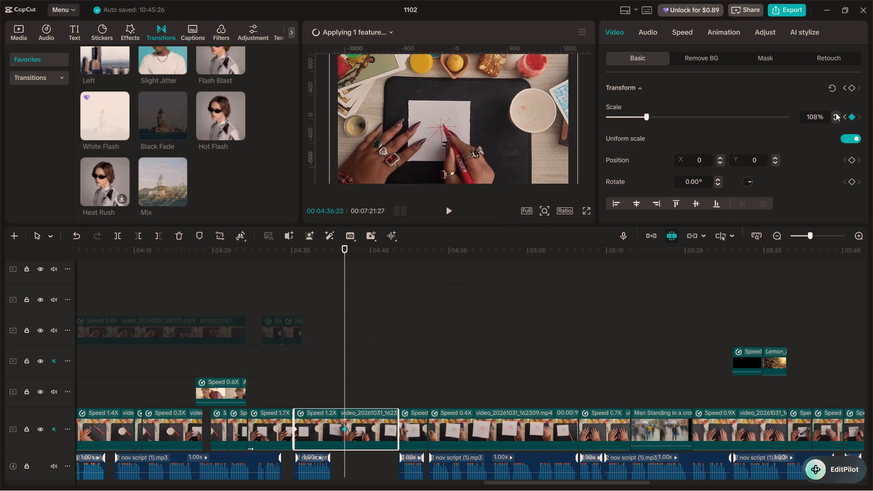
left_click(836, 113)
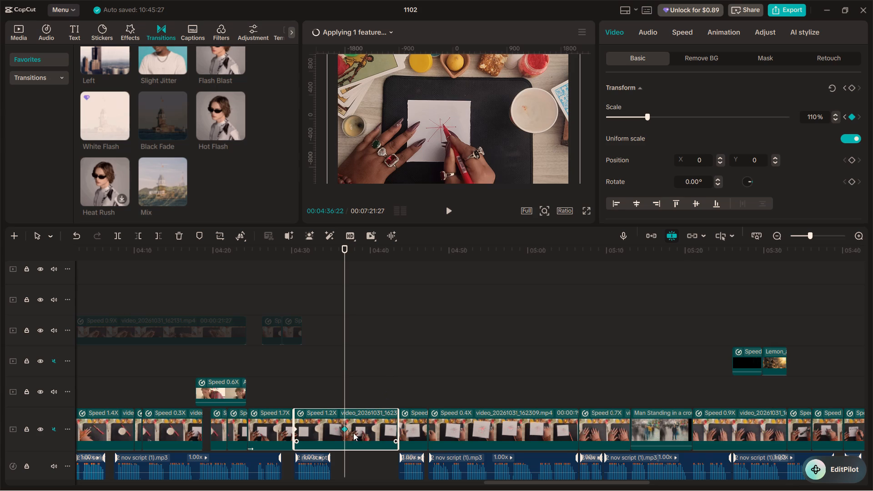
left_click_drag(345, 430, 398, 435)
Preview the 1.2X clip's gradual zoom and inspect the frames around its junction with the following 1.4X clip.
left_click(287, 383)
key("space")
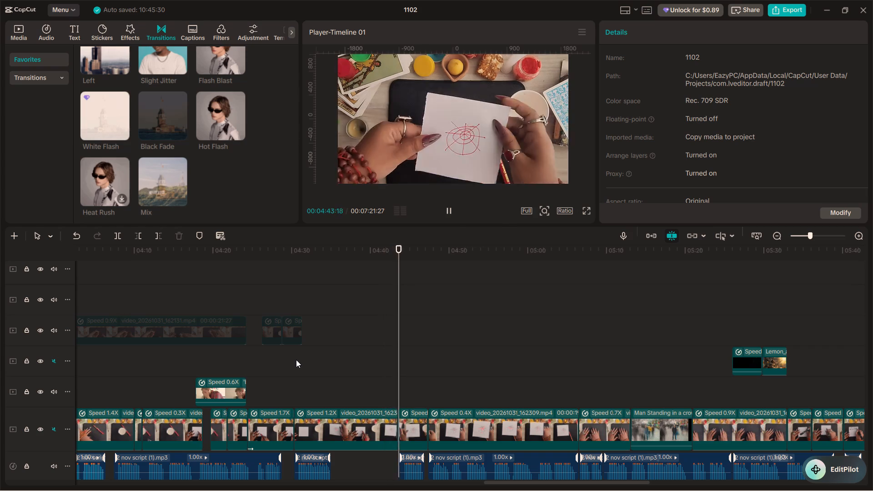
key("space")
left_click(380, 379)
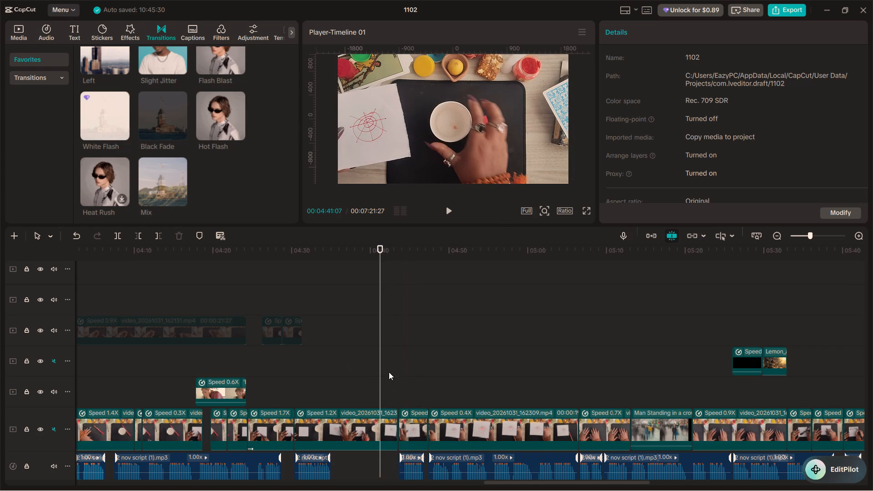
left_click_drag(405, 385, 409, 390)
left_click(409, 390)
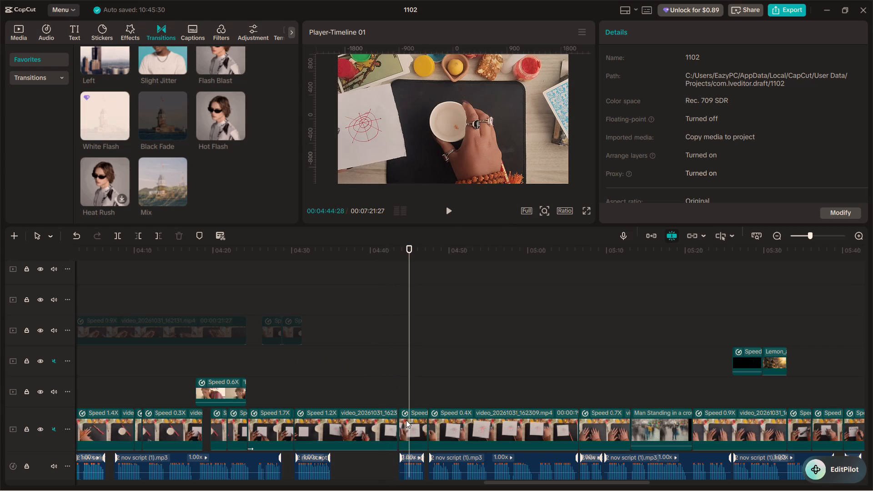
Extend the start of the 1.4X main-track clip back to meet the 1.2X clip, closing the gap, and preview the junction.
scroll(408, 423, "up", 4, "ctrl")
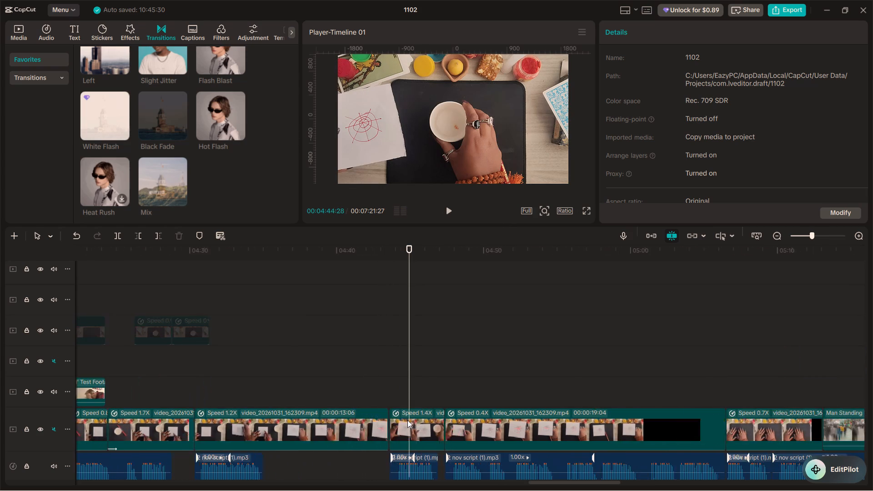
scroll(407, 420, "up", 7, "ctrl")
left_click(390, 419)
left_click(353, 417)
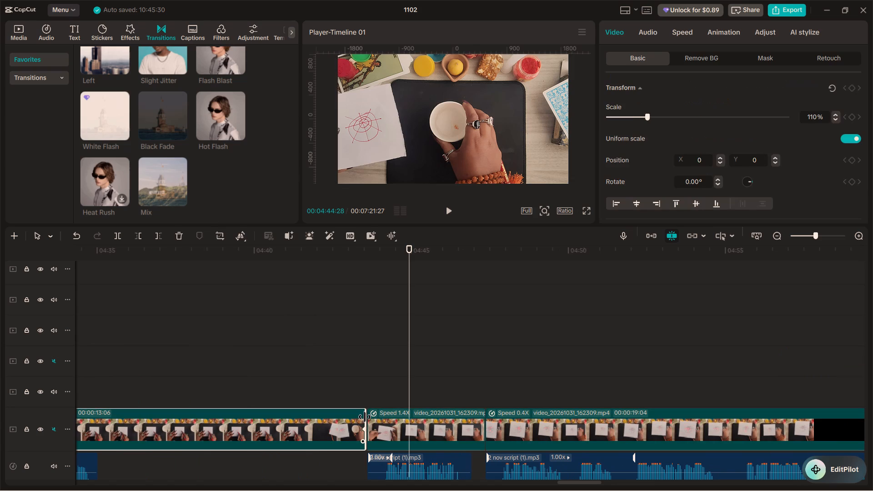
left_click(381, 421)
left_click_drag(367, 419, 363, 418)
left_click(349, 395)
key("space")
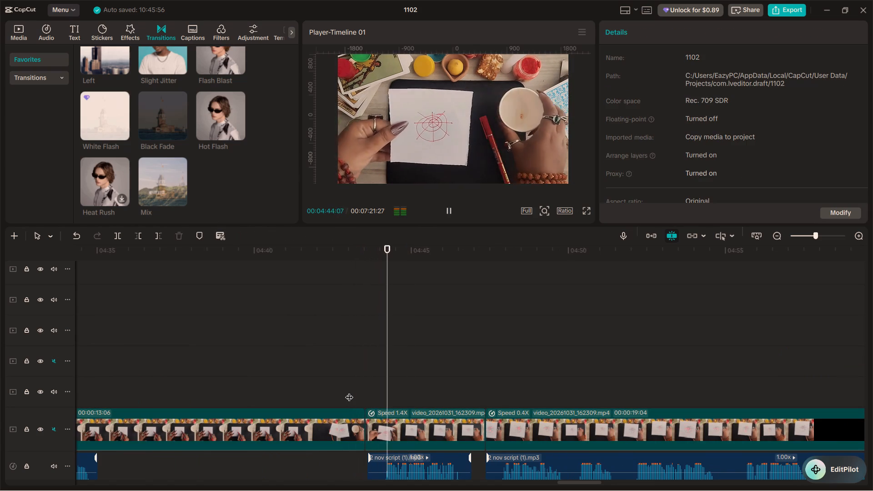
key("space")
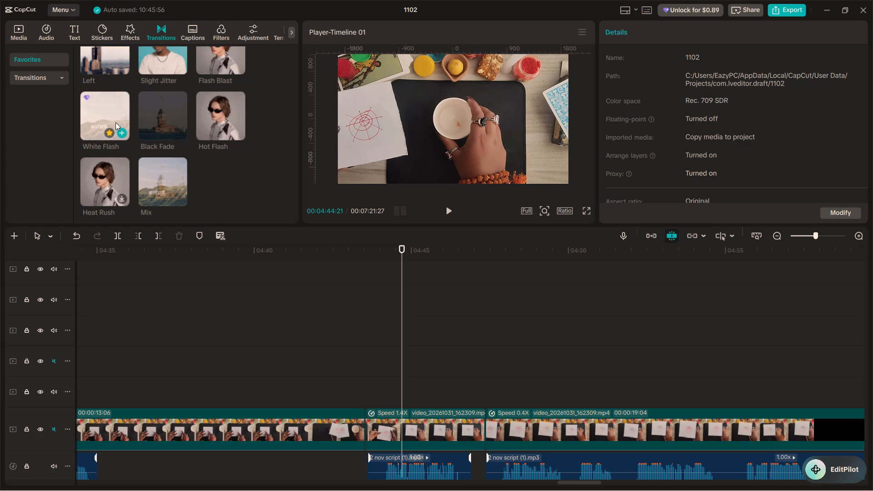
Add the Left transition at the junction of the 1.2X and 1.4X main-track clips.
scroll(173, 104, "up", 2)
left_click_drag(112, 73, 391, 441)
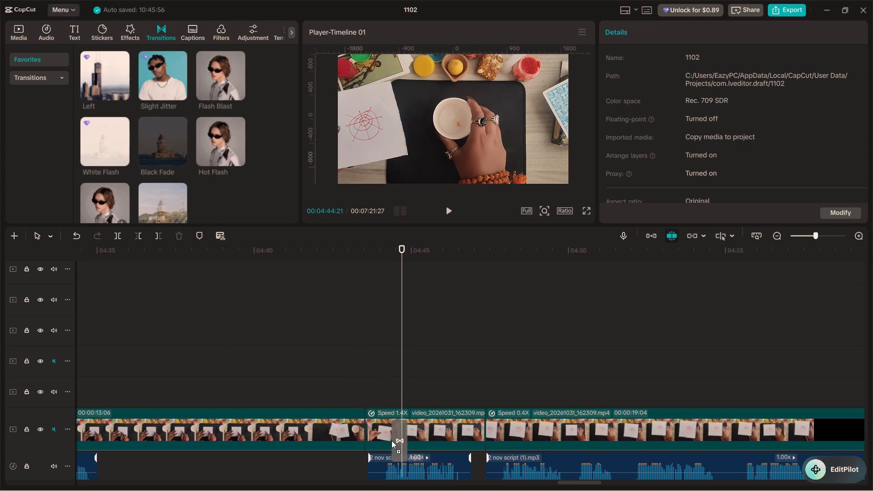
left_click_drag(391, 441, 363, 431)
Preview the Left transition between the 1.2X and 1.4X clips several times from just before the junction, around 04:42.
left_click(355, 374)
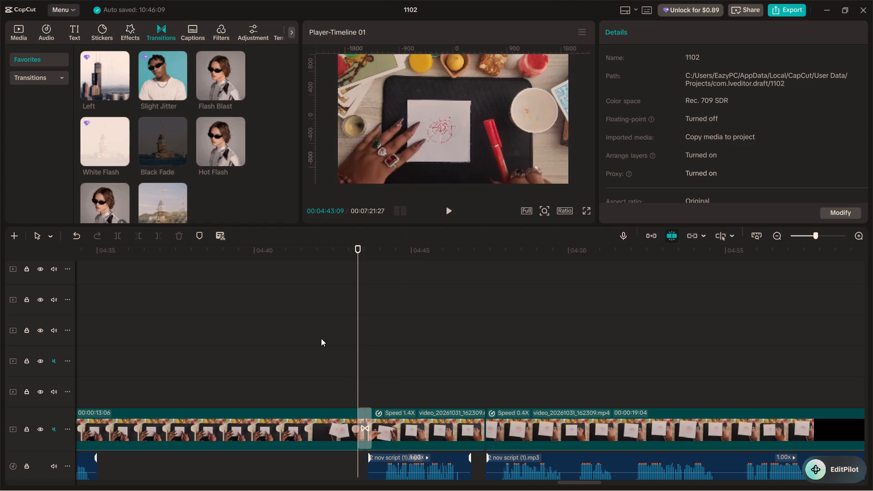
left_click(357, 376)
left_click(346, 383)
left_click(451, 210)
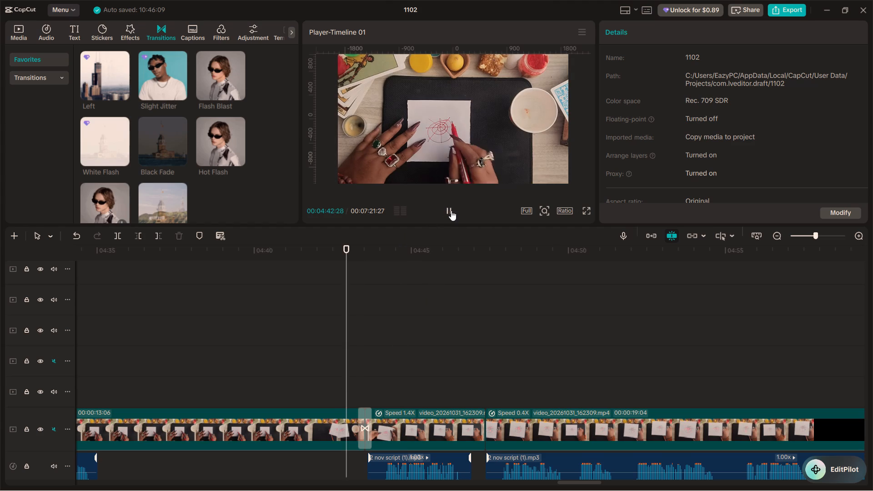
left_click(451, 210)
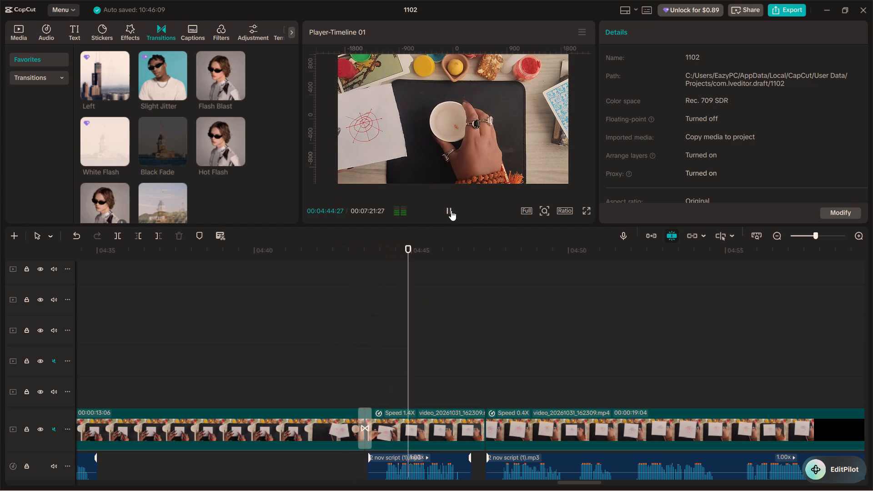
left_click_drag(323, 377, 326, 383)
left_click(329, 353)
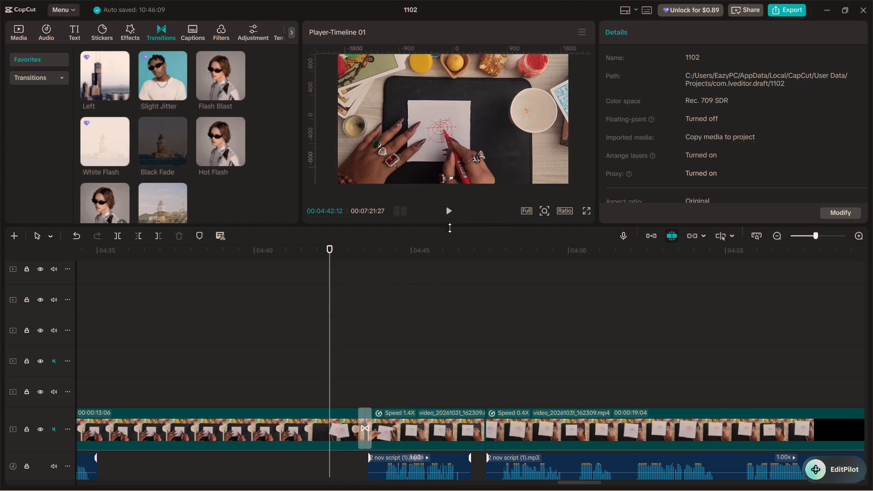
left_click(446, 212)
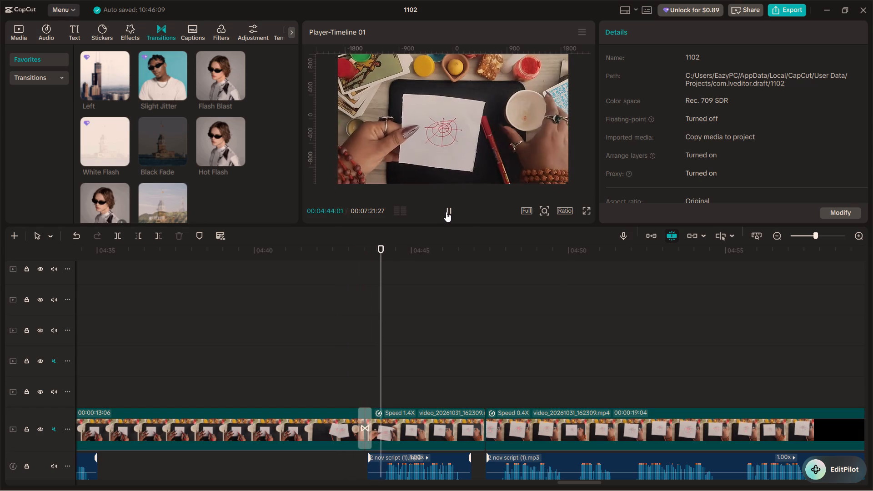
left_click(446, 212)
left_click(361, 362)
left_click(336, 371)
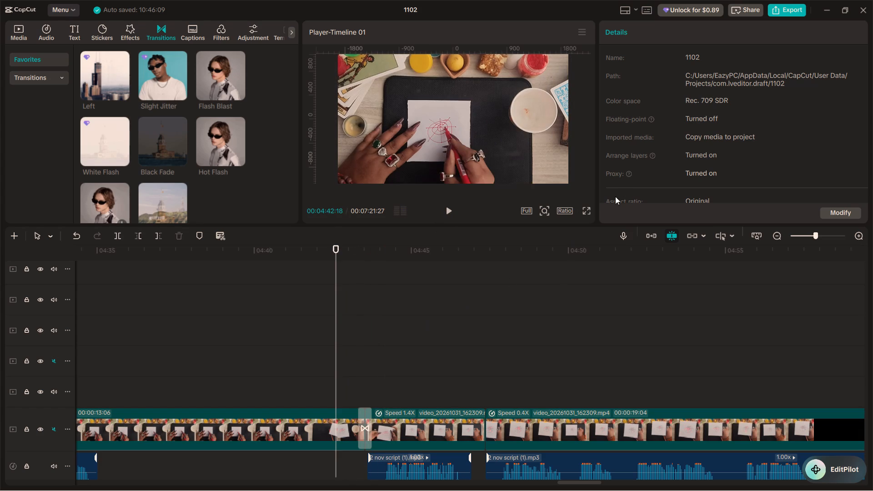
Watch the Left transition full screen, then replay it in the normal player from about 04:42.
left_click(587, 213)
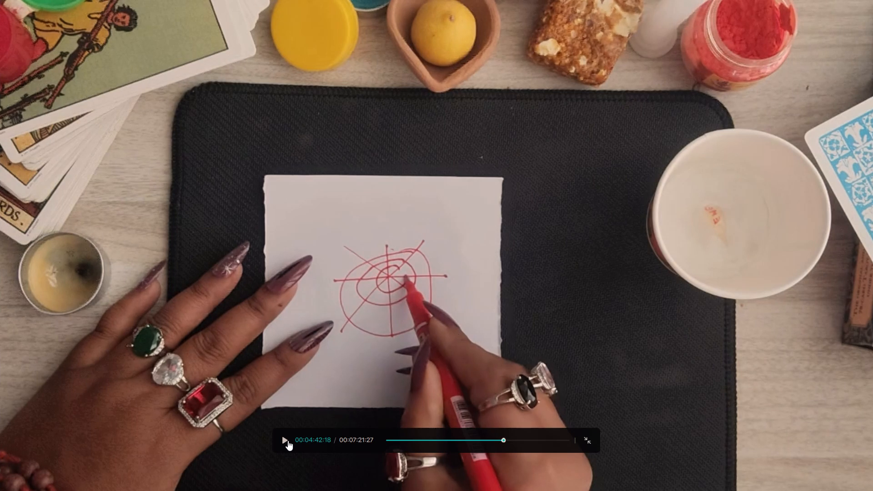
left_click(282, 441)
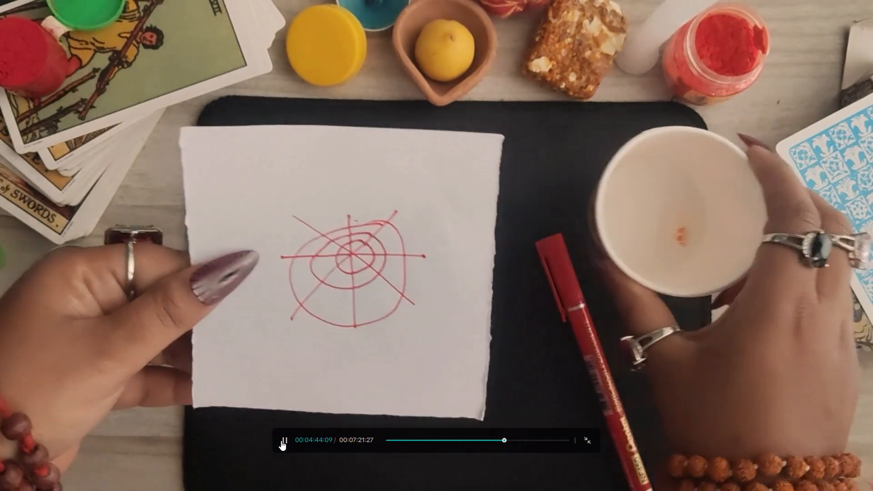
left_click(281, 441)
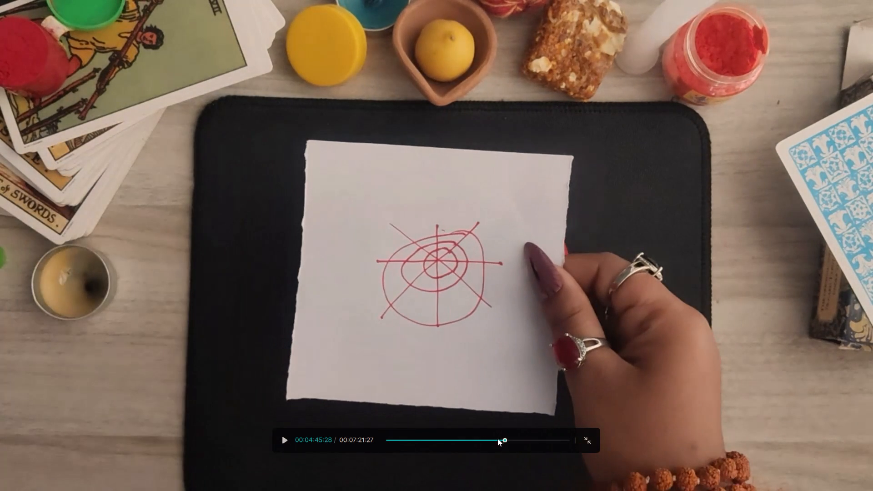
left_click(590, 441)
left_click(340, 392)
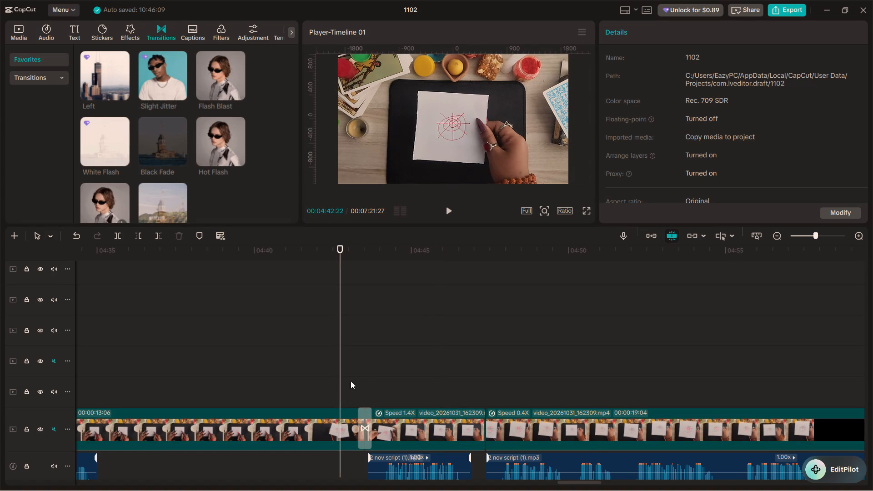
left_click(445, 215)
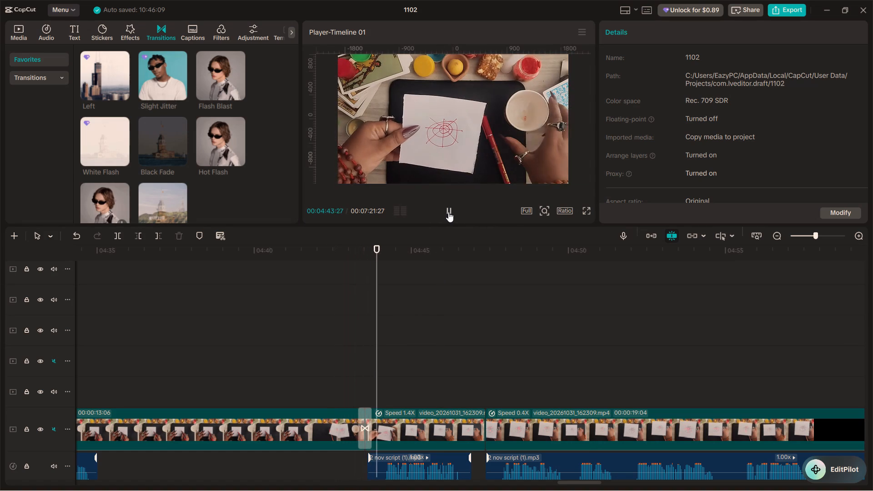
left_click(448, 212)
left_click(357, 383)
left_click(447, 205)
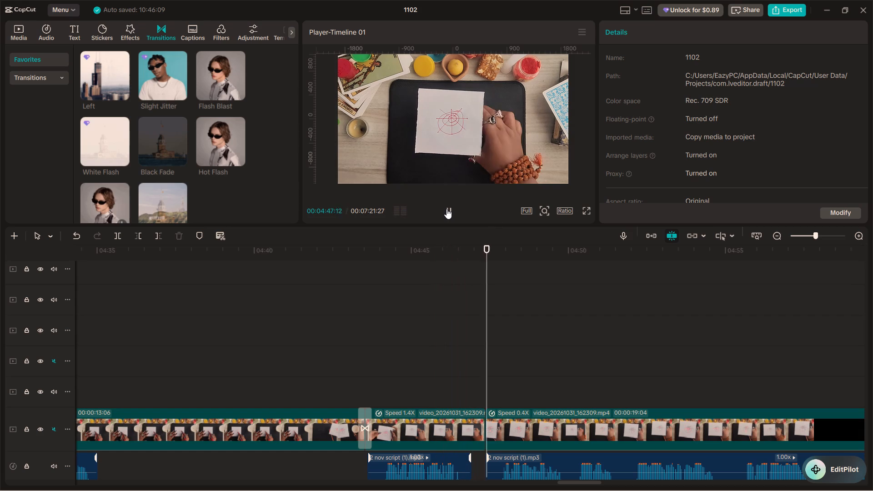
left_click(447, 209)
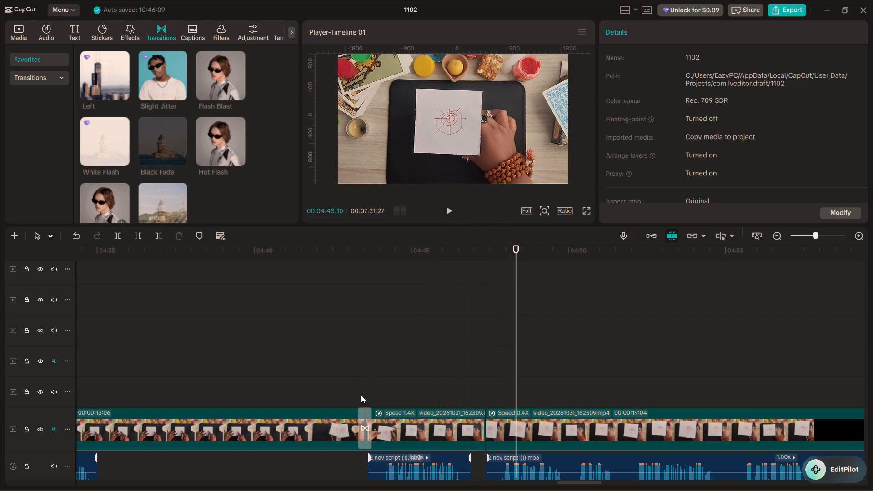
Replace the Left transition between the 1.2X and 1.4X clips with Mix and preview it.
left_click(358, 416)
key("BackSpace")
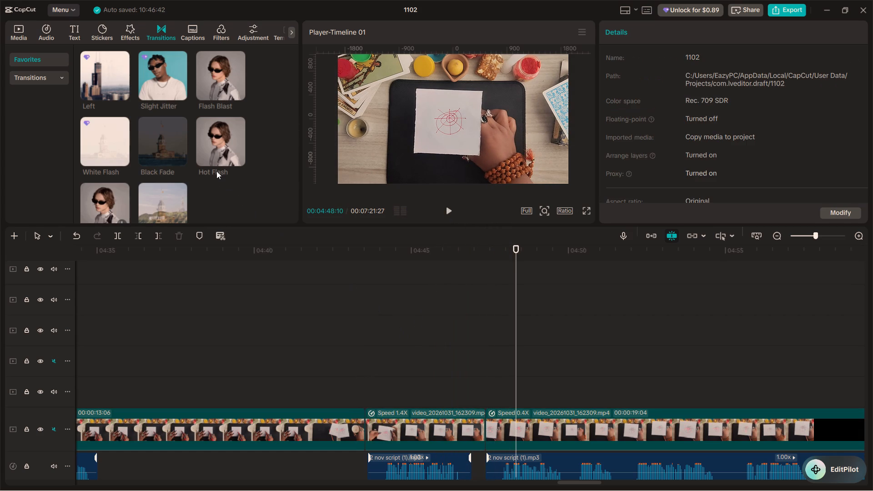
scroll(170, 200, "down", 2)
left_click_drag(159, 169, 364, 389)
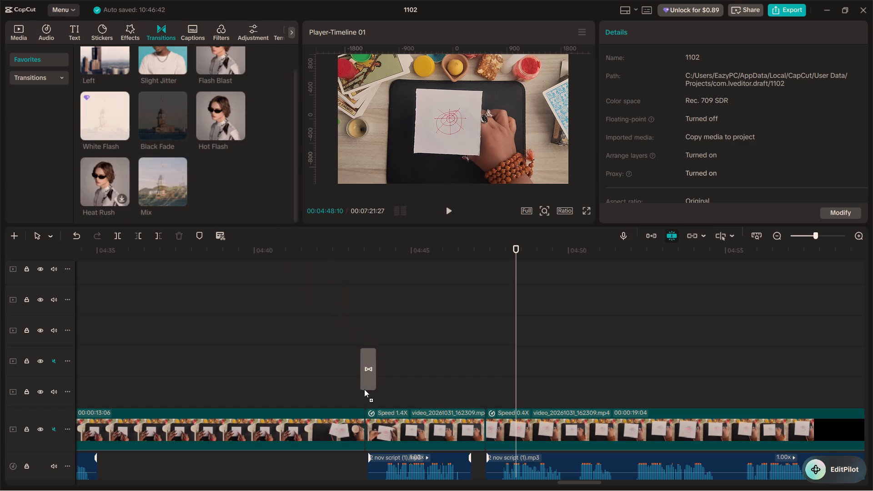
left_click_drag(364, 389, 356, 421)
left_click(345, 381)
key("space")
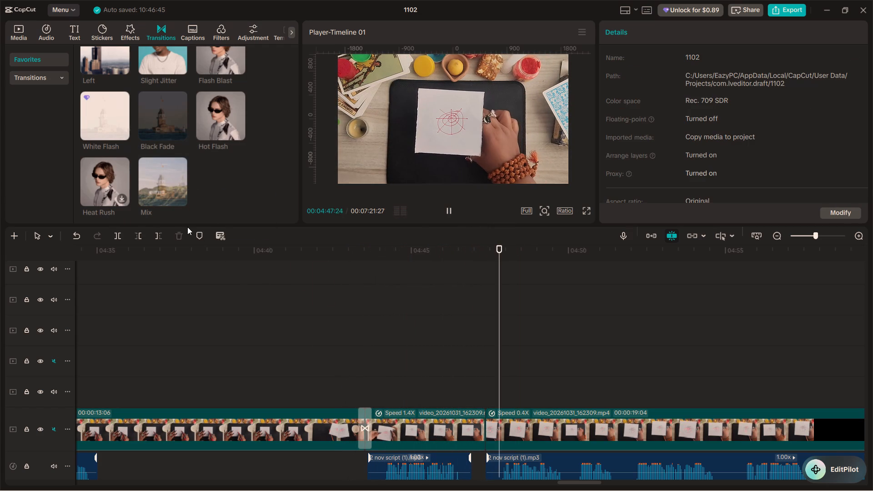
key("space")
Add a Mix transition between the 1.4X and 0.4X main-track clips and preview it.
left_click_drag(158, 167, 400, 322)
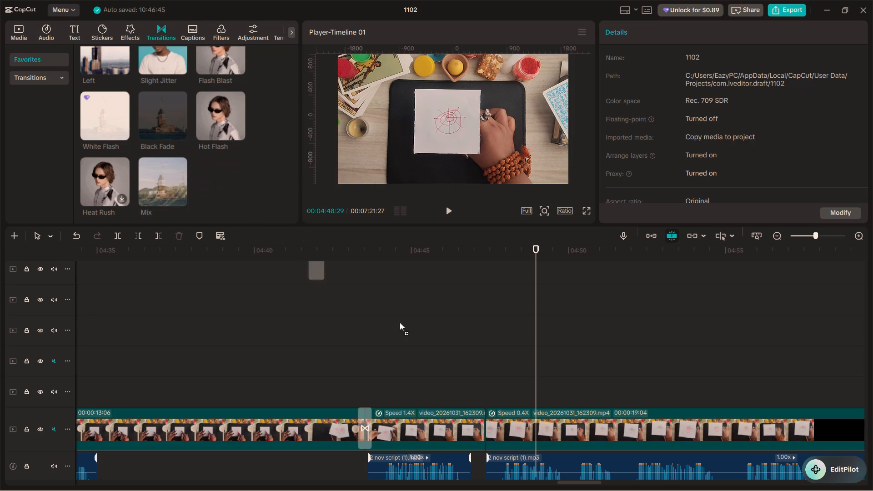
left_click_drag(400, 322, 483, 426)
left_click(470, 386)
key("space")
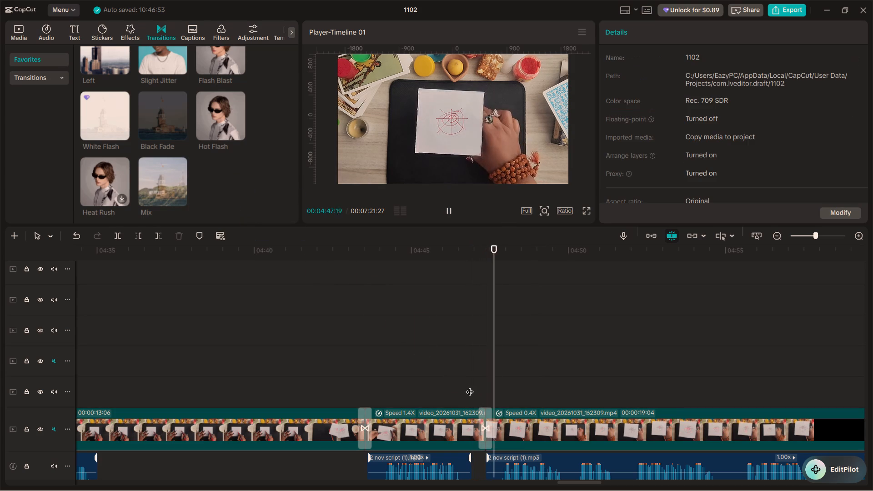
Play the sequence from before the first Mix transition through the 0.4X clip to about 05:07, checking both transitions and the clips' flow.
left_click(338, 385)
key("space")
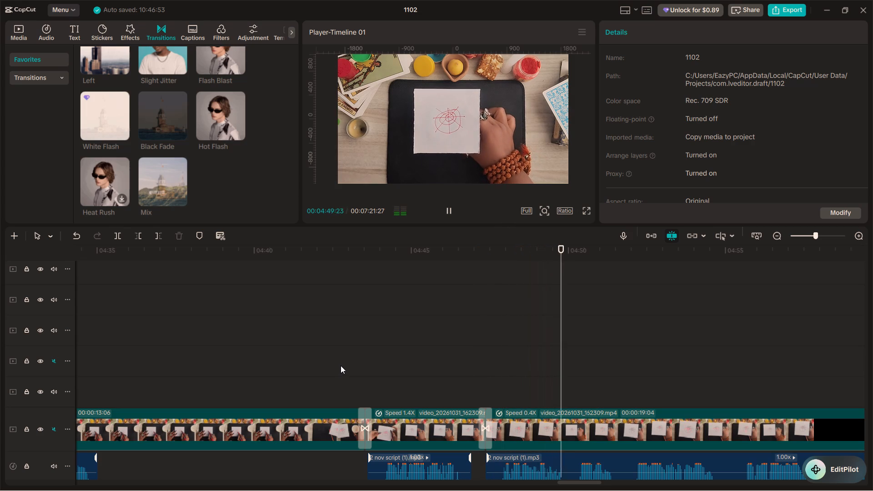
scroll(341, 366, "down", 6, "ctrl")
scroll(341, 366, "down", 2, "alt")
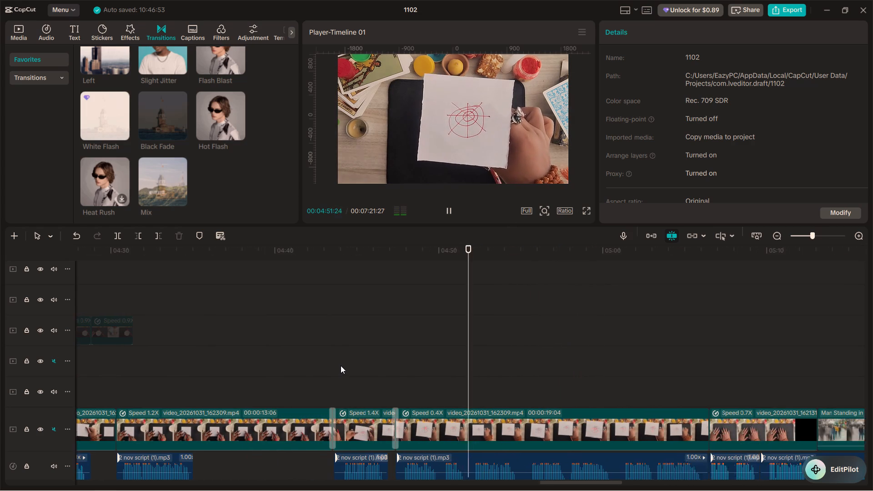
scroll(341, 366, "down", 2, "alt")
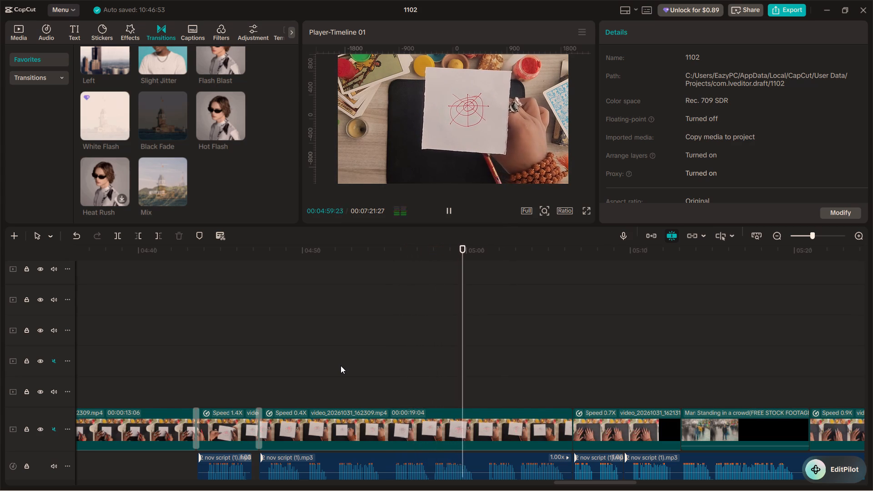
scroll(341, 366, "down", 3)
scroll(341, 366, "down", 13, "ctrl")
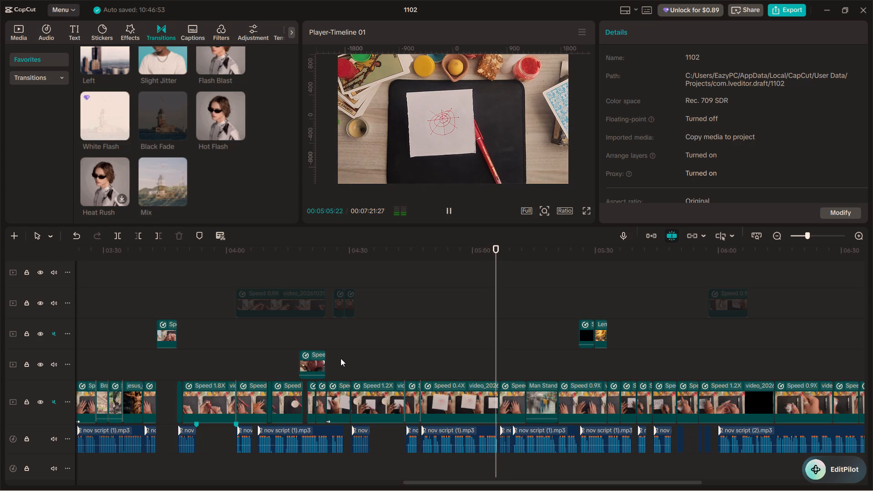
key("space")
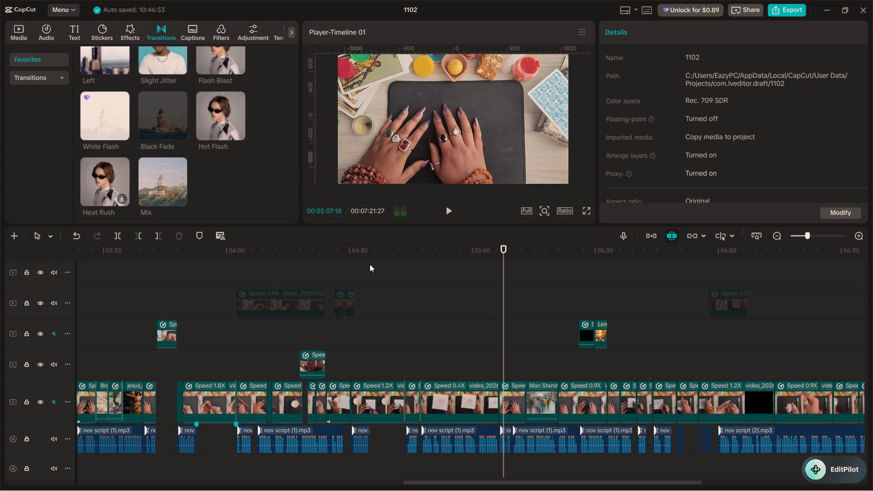
Add the Black Fade transition between the 0.4X and 0.7X main-track clips and preview it through the Man Standing in a crowd clip.
left_click_drag(180, 113, 502, 396)
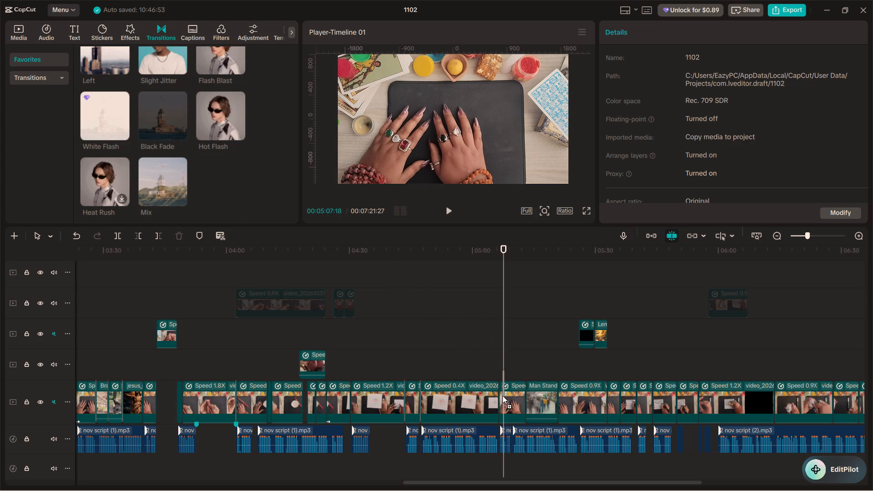
left_click_drag(502, 396, 497, 398)
left_click(493, 367)
key("space")
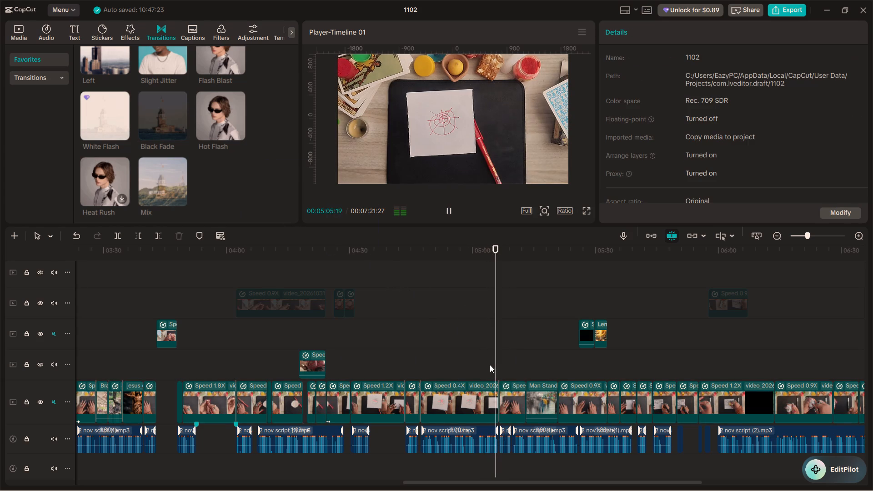
scroll(486, 360, "up", 8, "ctrl")
scroll(438, 338, "down", 3, "alt")
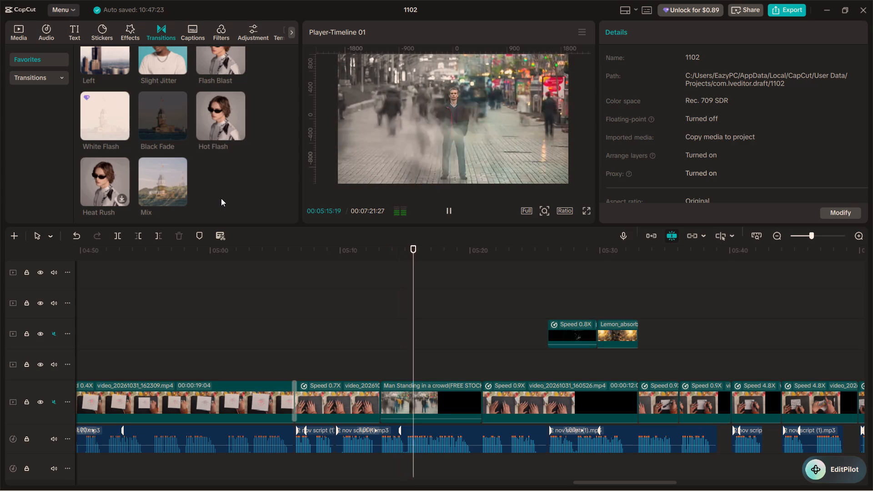
left_click(415, 396)
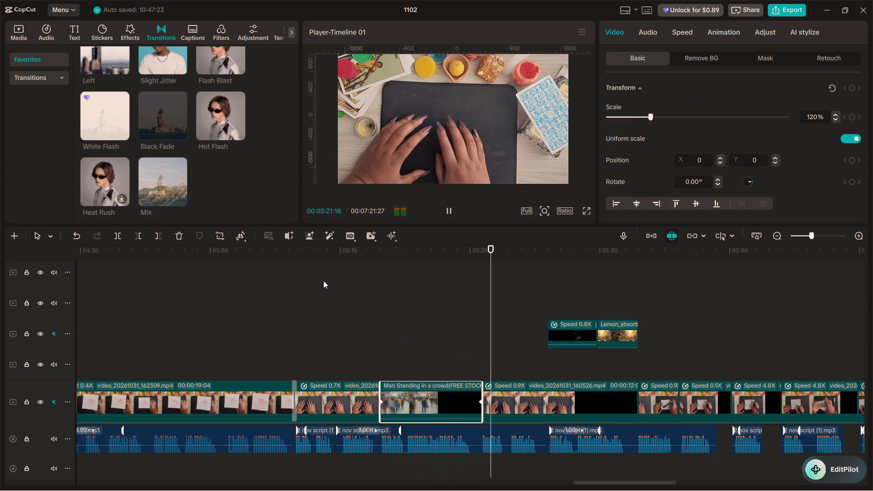
key("space")
Apply the Inky Smoke entrance animation to the 0.9X clip following Man Standing in a crowd, with a duration of 1.3 s.
left_click(516, 372)
left_click(516, 412)
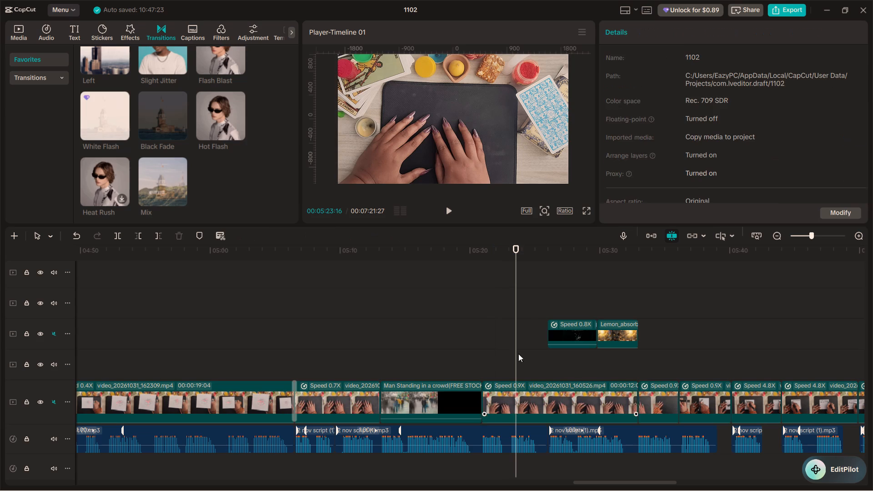
left_click(712, 40)
left_click(667, 143)
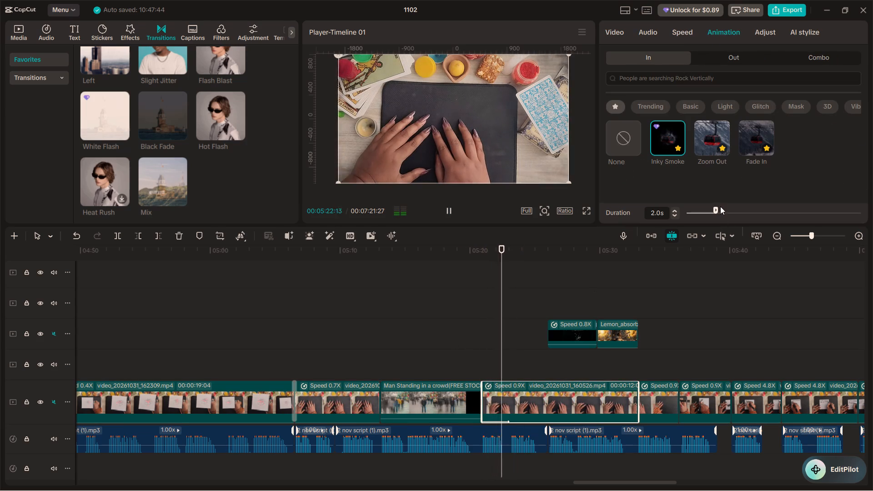
triple_click(673, 215)
triple_click(673, 215)
triple_click(672, 215)
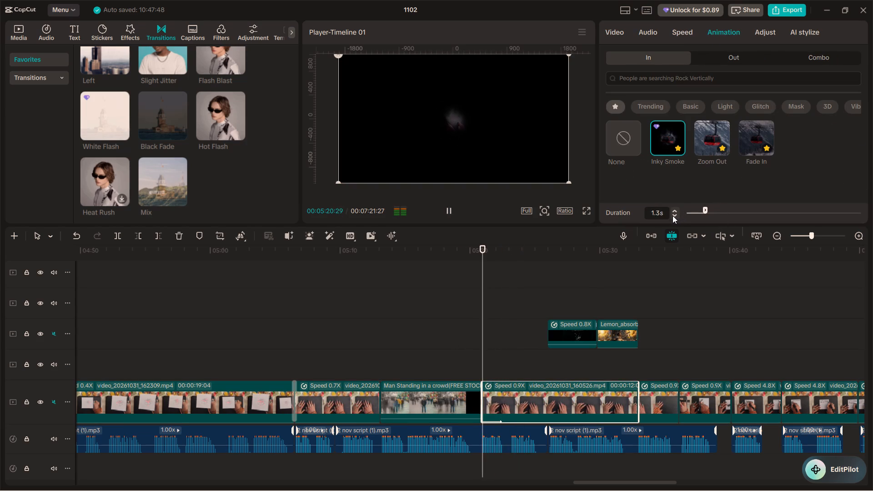
Set the Inky Smoke entrance duration to 0.5 s and play from the Man Standing in a crowd ending into the Lemon In Water overlay.
triple_click(672, 215)
triple_click(672, 215)
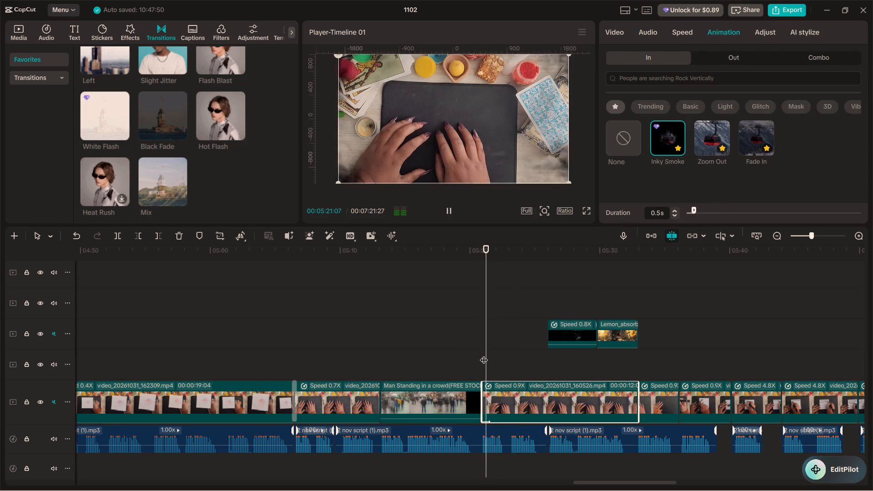
left_click(454, 371)
key("space")
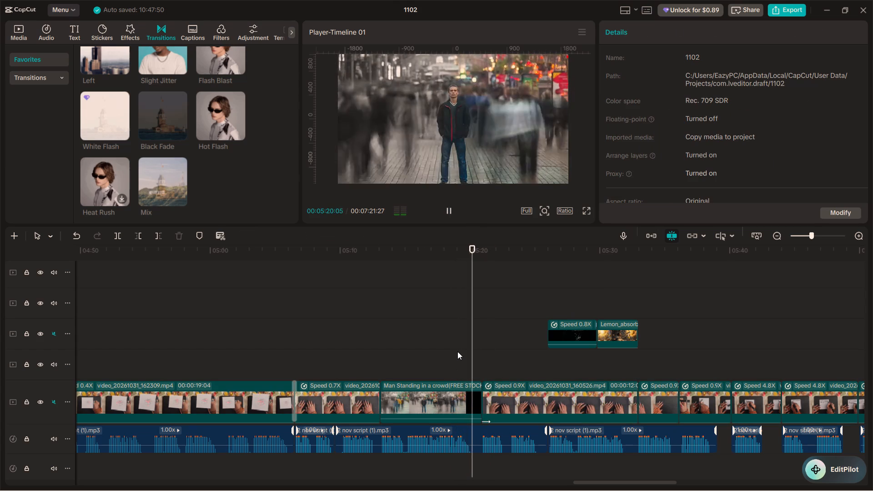
scroll(436, 323, "down", 1, "ctrl")
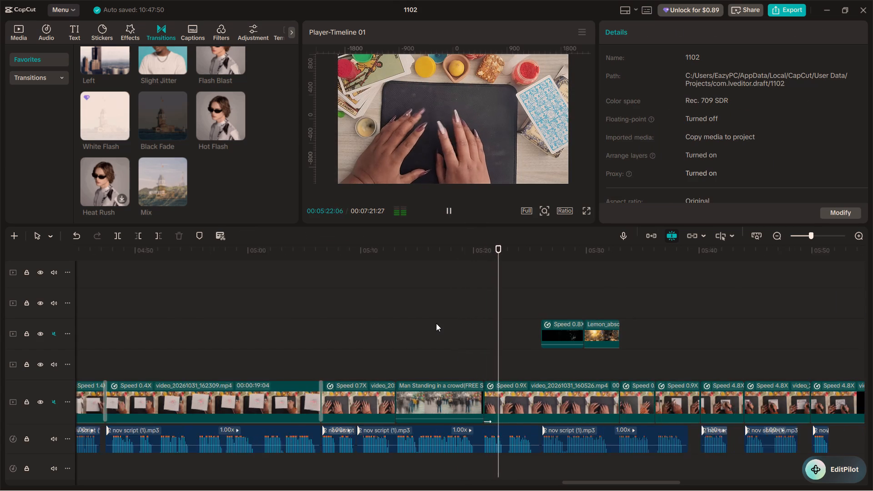
scroll(436, 323, "down", 1, "ctrl")
scroll(436, 323, "up", 4, "alt")
scroll(435, 322, "down", 6, "alt")
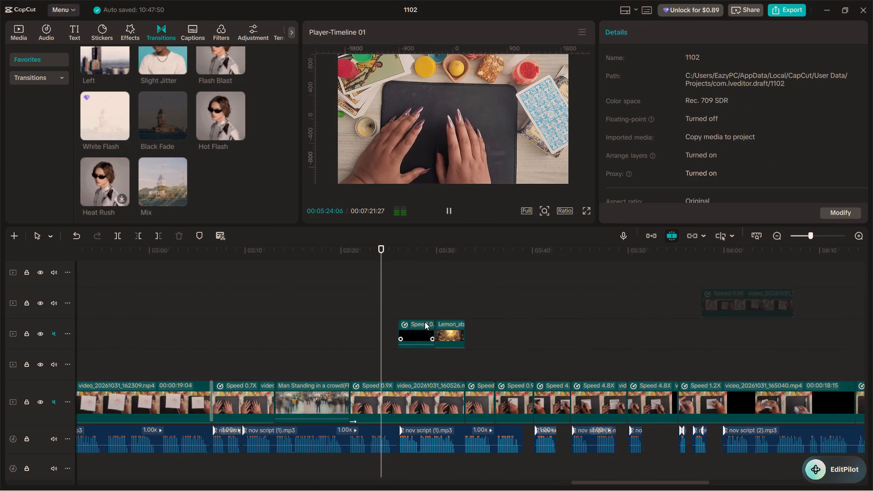
scroll(425, 322, "down", 1, "alt")
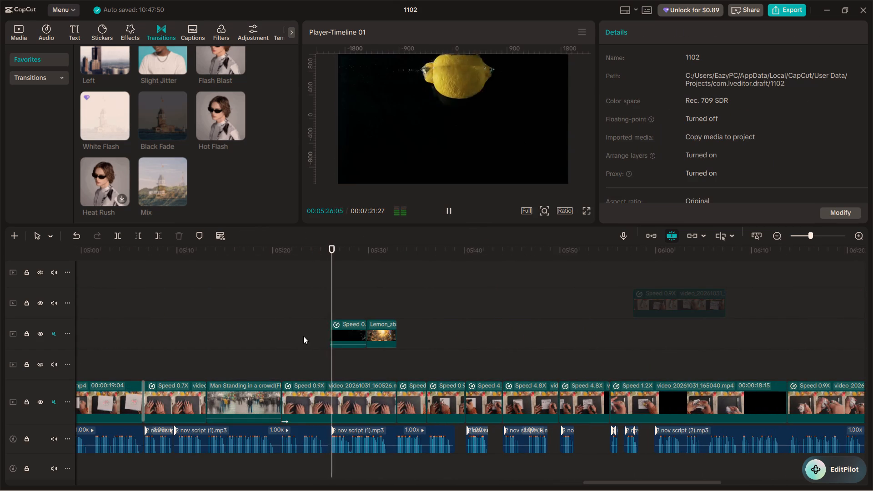
key("space")
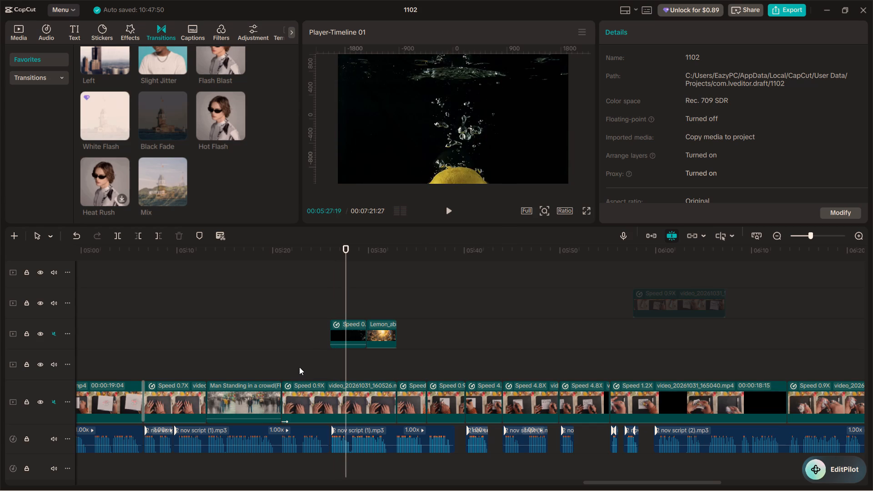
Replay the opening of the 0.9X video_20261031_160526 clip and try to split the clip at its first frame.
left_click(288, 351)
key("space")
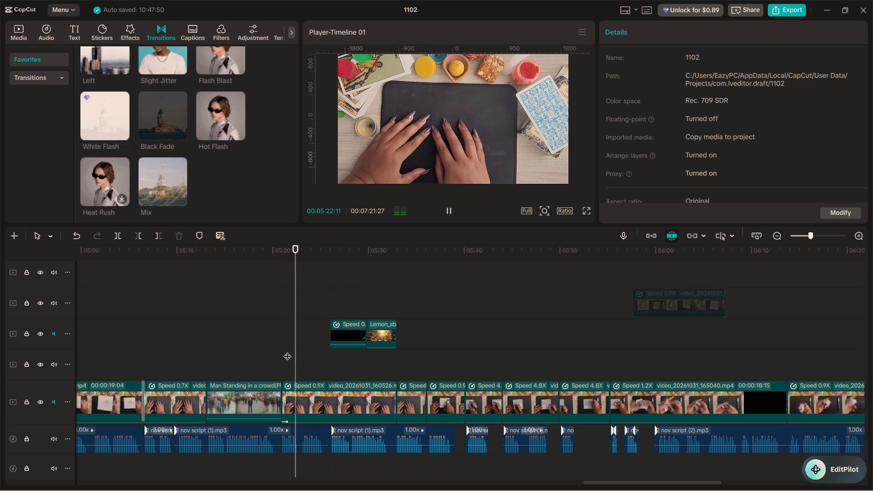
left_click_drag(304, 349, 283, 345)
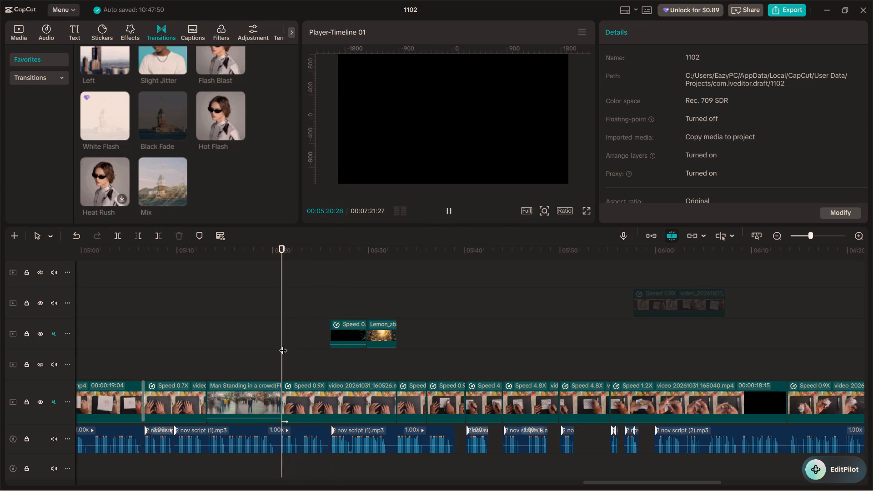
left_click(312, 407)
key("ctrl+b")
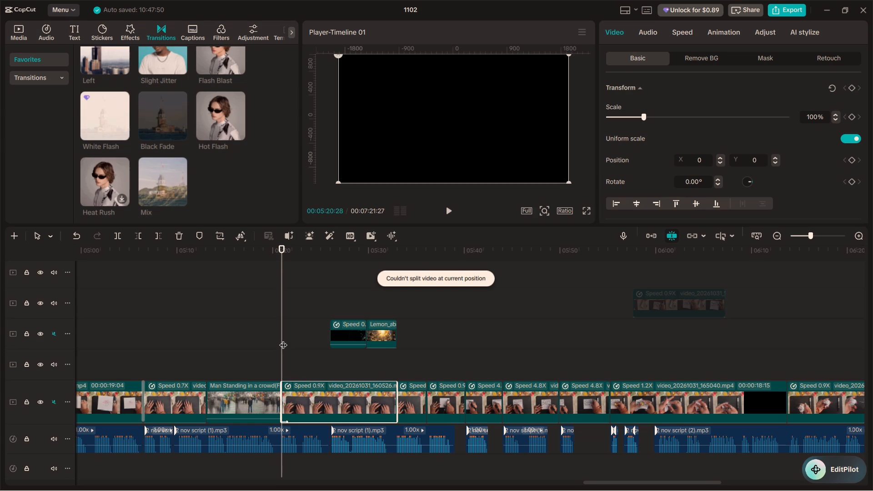
Add scale keyframes at 100% to the 0.9X video_20261031_160526 clip, at its start and at 05:26:00 where the lemon overlay begins.
left_click_drag(283, 339, 328, 351)
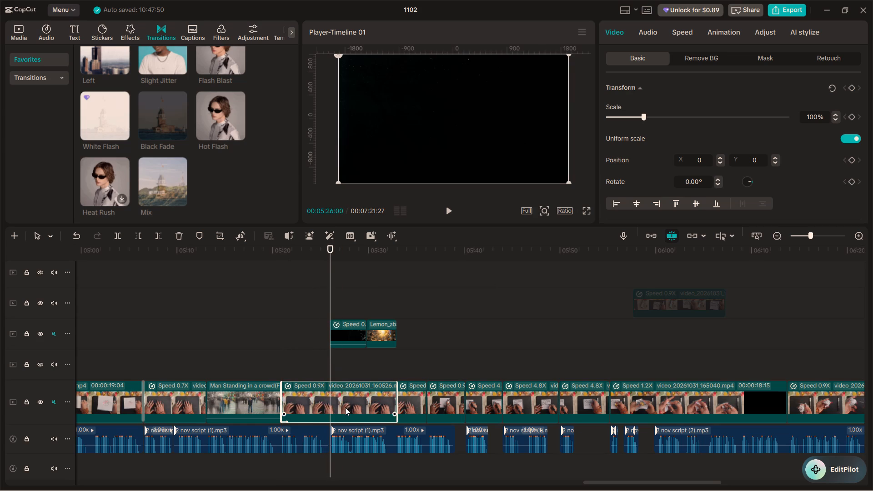
left_click(853, 117)
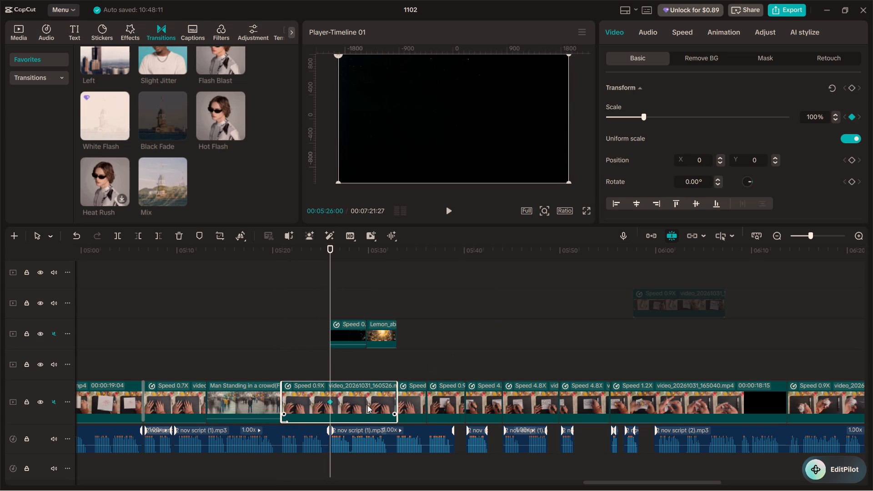
left_click_drag(330, 401, 269, 401)
left_click(853, 119)
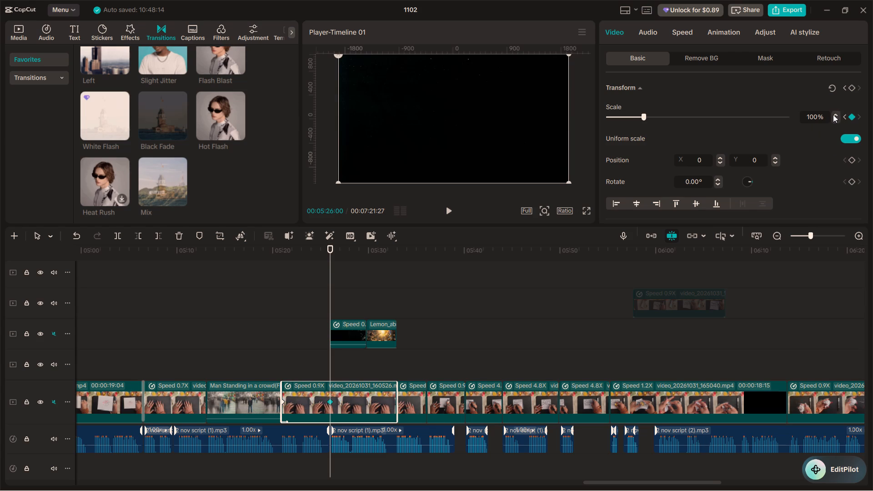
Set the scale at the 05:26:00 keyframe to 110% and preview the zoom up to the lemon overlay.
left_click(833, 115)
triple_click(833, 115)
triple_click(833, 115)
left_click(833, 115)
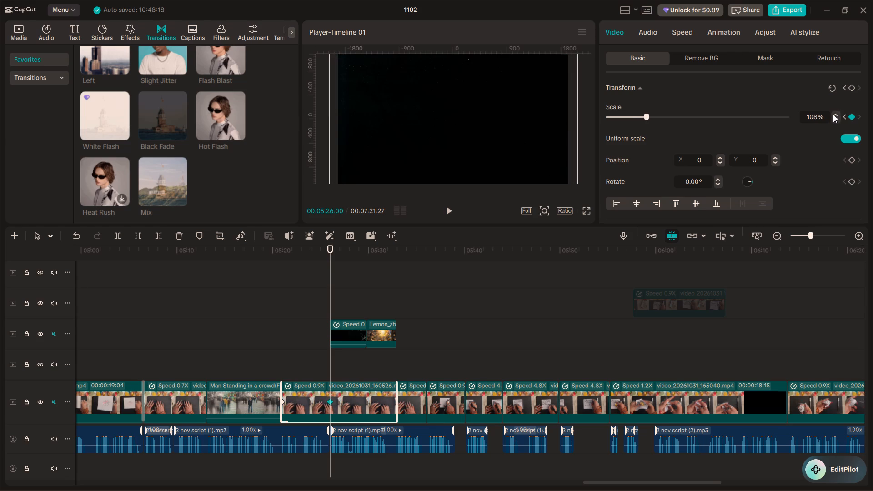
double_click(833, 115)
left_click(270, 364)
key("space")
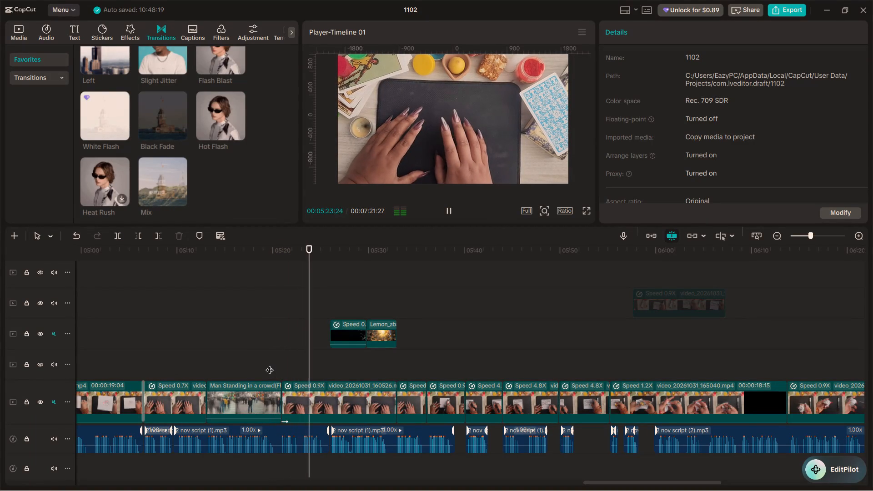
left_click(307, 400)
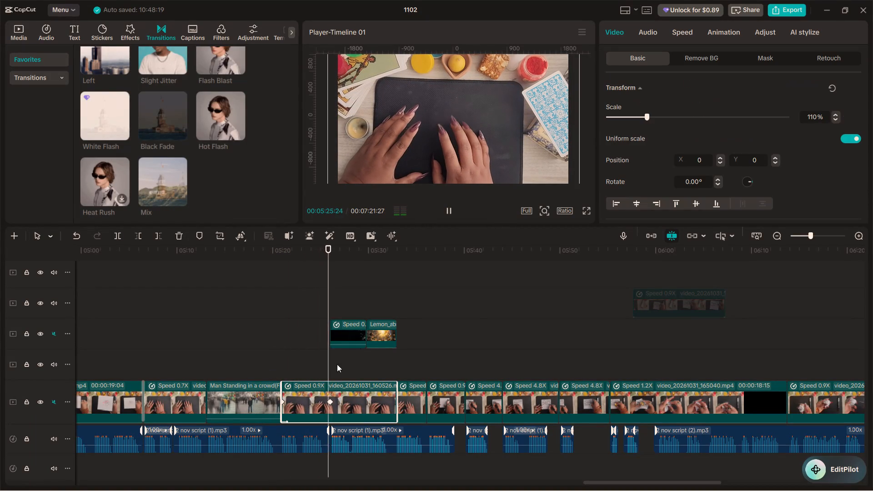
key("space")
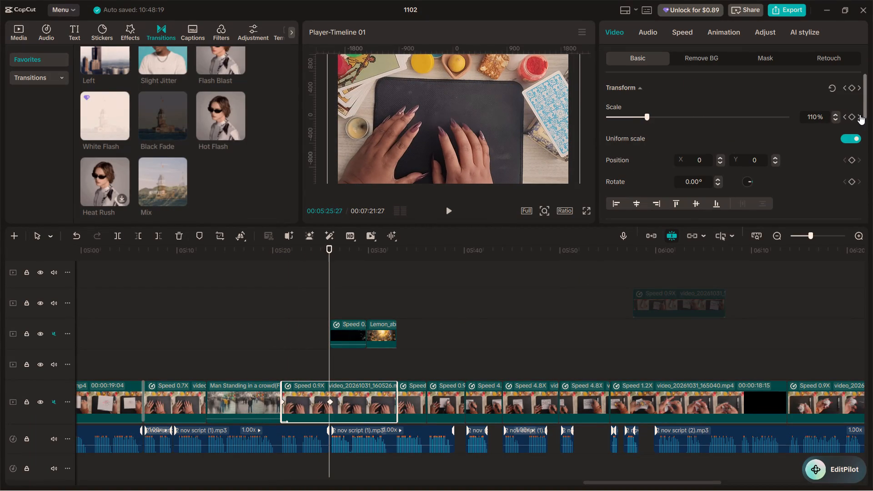
Set the scale at the 05:26:00 keyframe to 105% and play from before the clip into the Lemon_absorbing overlay.
left_click(860, 115)
triple_click(835, 120)
left_click(835, 119)
left_click(835, 119)
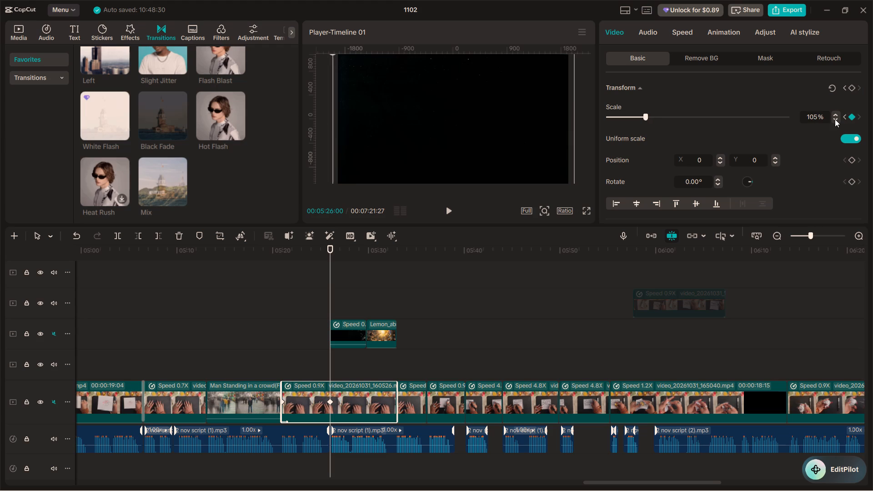
left_click_drag(279, 349, 274, 349)
left_click(272, 349)
key("space")
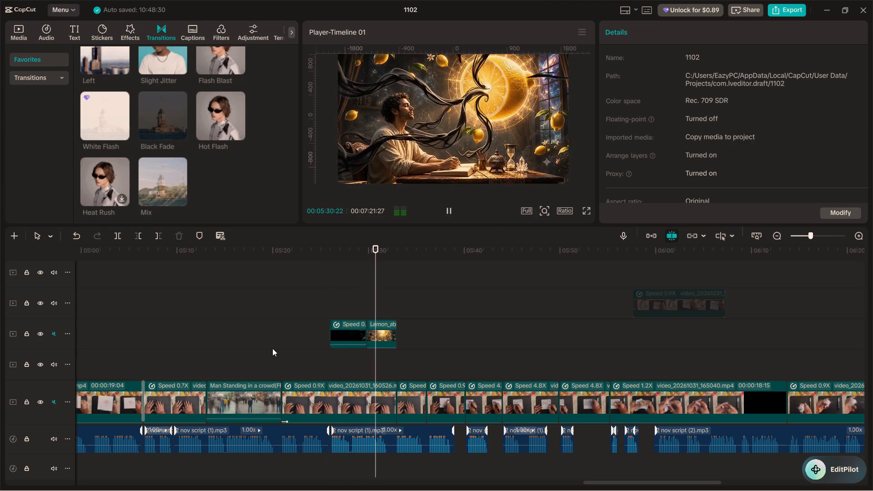
Replay the lemon overlays and the cut to the following 0.9X clip up to about 05:34, checking the flow.
left_click(364, 363)
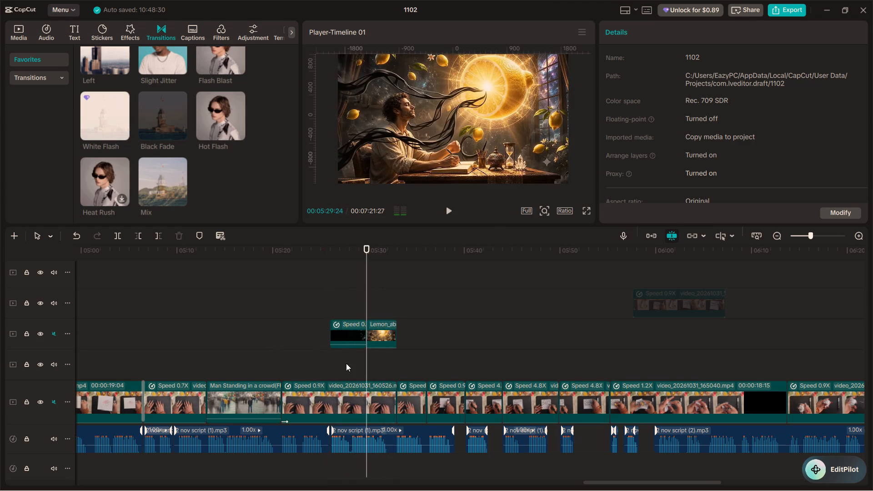
left_click(346, 363)
key("space")
scroll(346, 363, "up", 12, "ctrl")
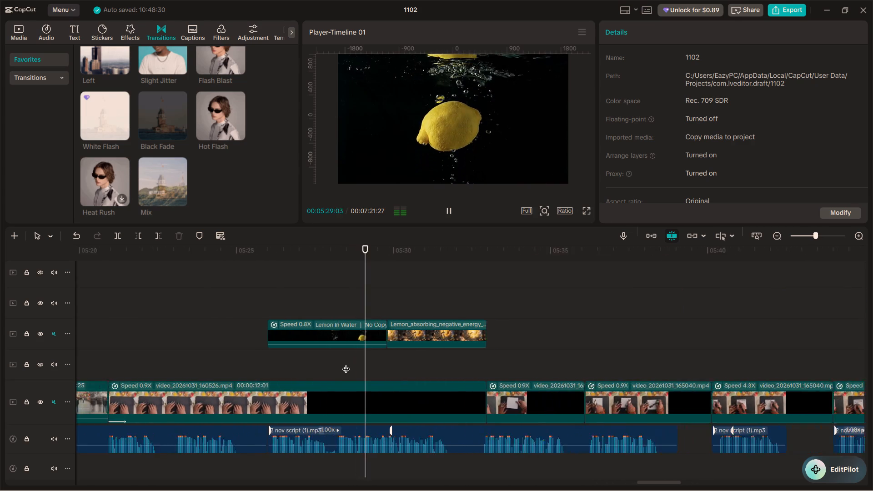
scroll(346, 363, "up", 6, "ctrl")
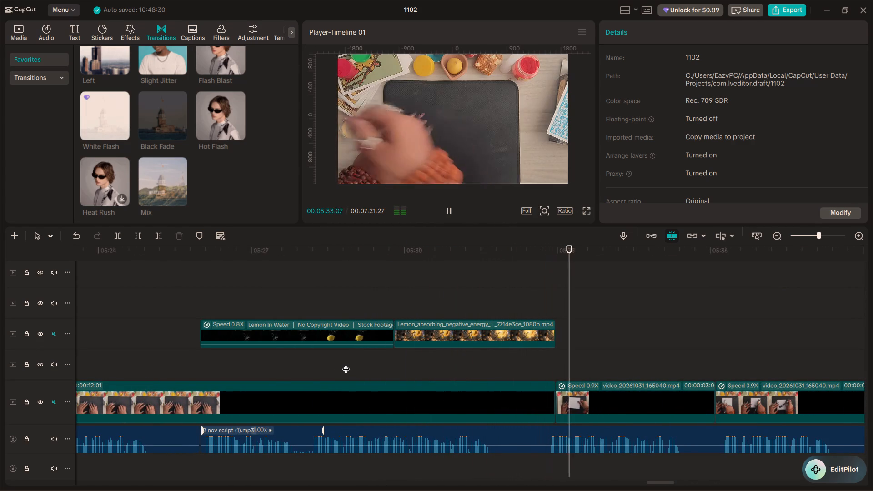
scroll(346, 363, "down", 5, "ctrl")
key("space")
left_click(576, 363)
left_click_drag(576, 363, 562, 360)
key("space")
scroll(556, 360, "down", 4, "alt")
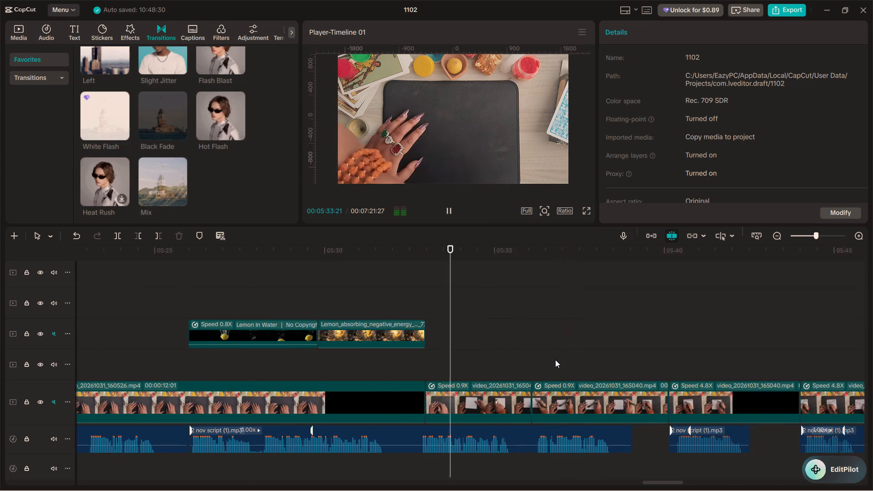
scroll(555, 360, "down", 1, "alt")
key("space")
Inspect the 0.9X clip after the lemon overlays and replay the cut into it, up to about 05:35.
left_click(284, 391)
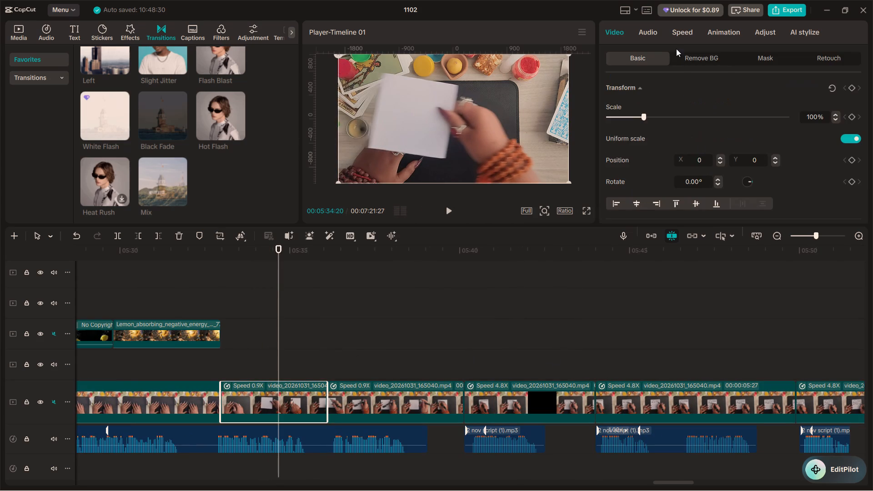
left_click(676, 37)
scroll(656, 146, "down", 5)
left_click(187, 349)
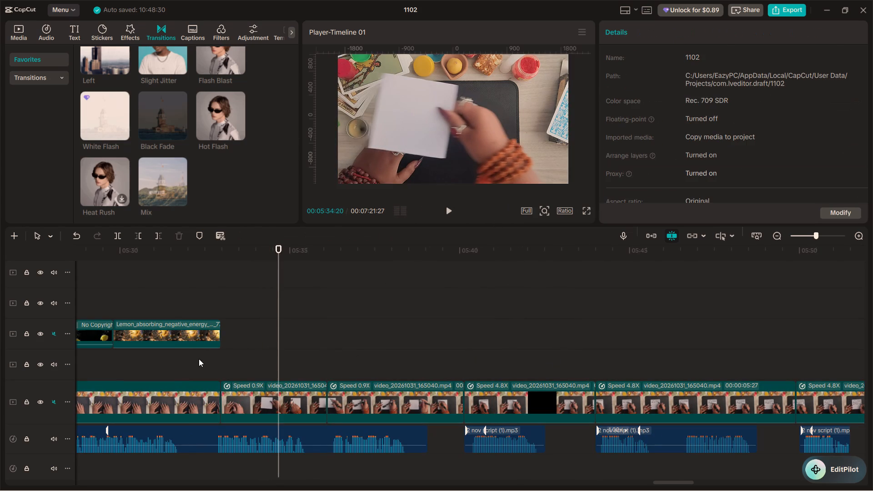
key("space")
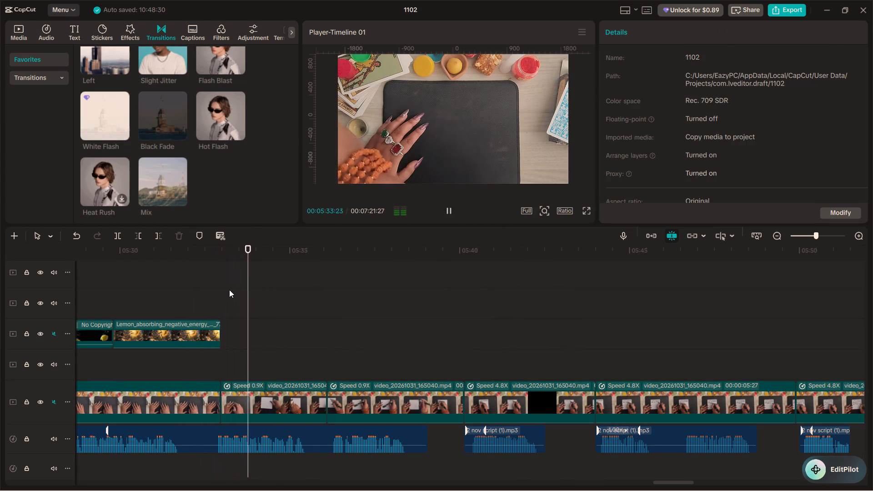
key("space")
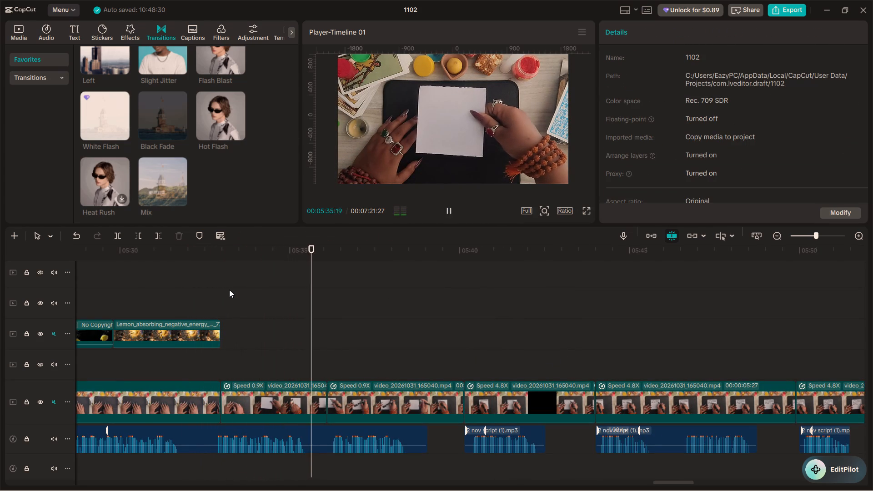
left_click(210, 364)
key("space")
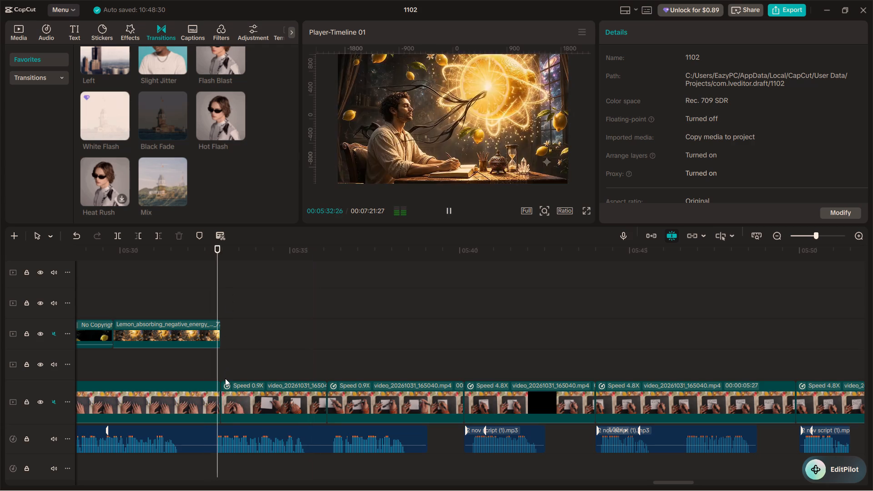
key("space")
Add a scale keyframe of 105% at the start of the 0.9X clip following the lemon overlays.
left_click(243, 398)
left_click_drag(237, 362, 233, 360)
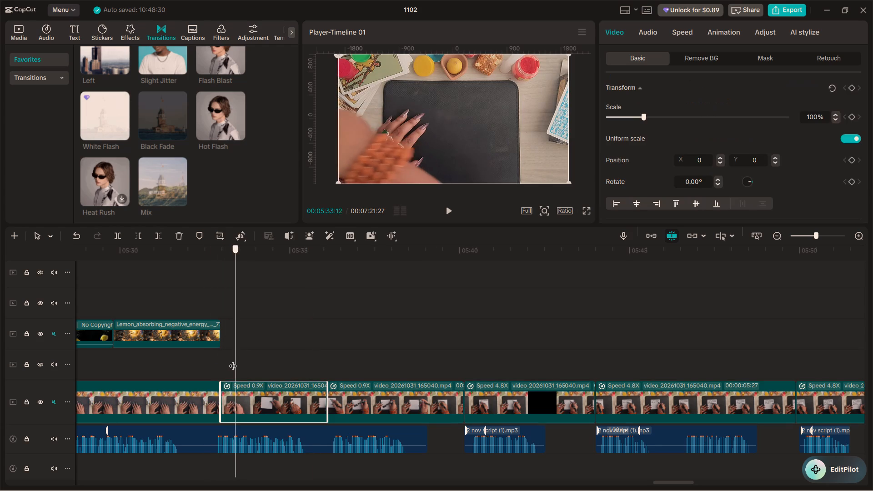
left_click_drag(233, 360, 220, 353)
left_click(849, 119)
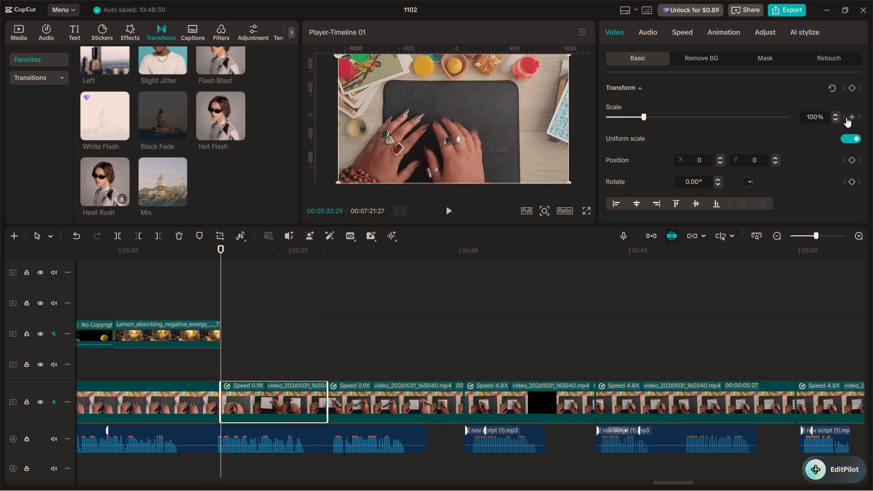
left_click(833, 112)
triple_click(835, 114)
double_click(835, 114)
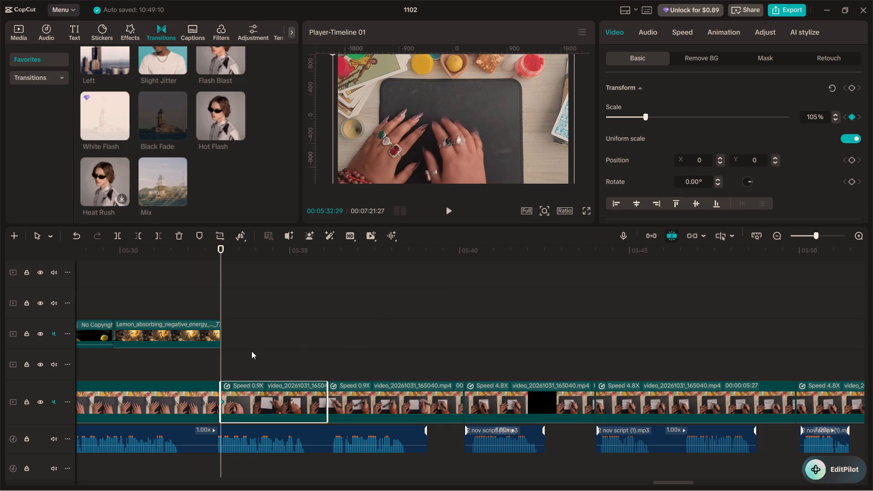
Set the same 0.9X clip's scale to 100% at 05:35:22, near its end, to create a slow zoom-out.
left_click(290, 336)
left_click(288, 335)
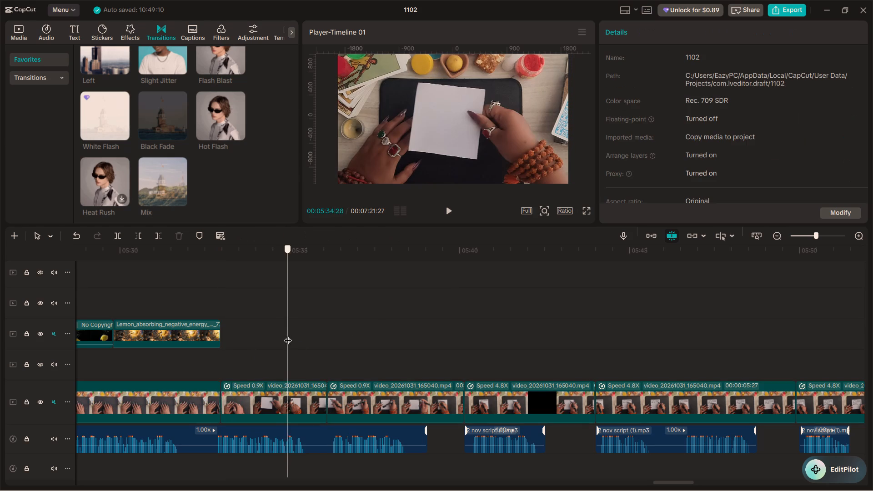
left_click(299, 407)
left_click_drag(294, 362, 299, 362)
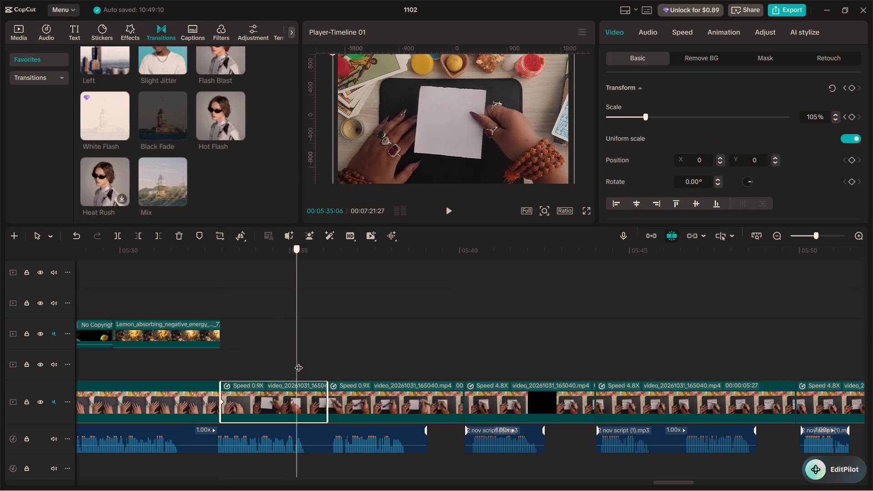
left_click_drag(299, 362, 314, 363)
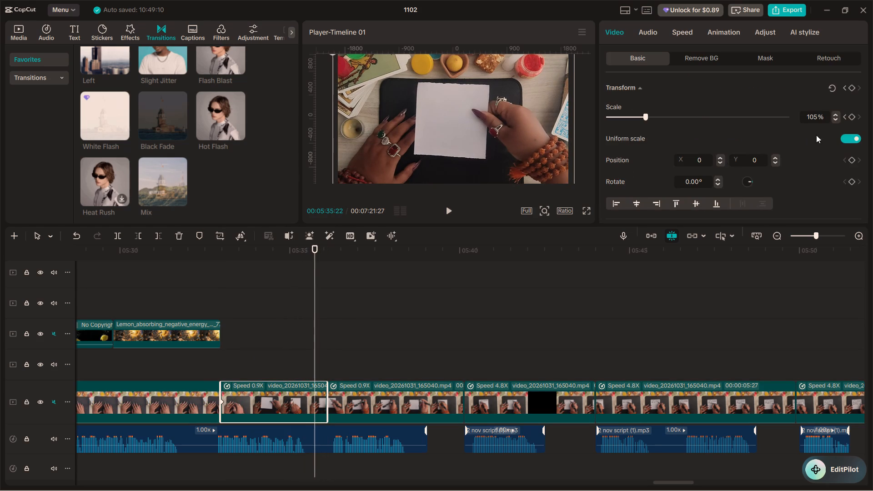
triple_click(834, 117)
double_click(834, 117)
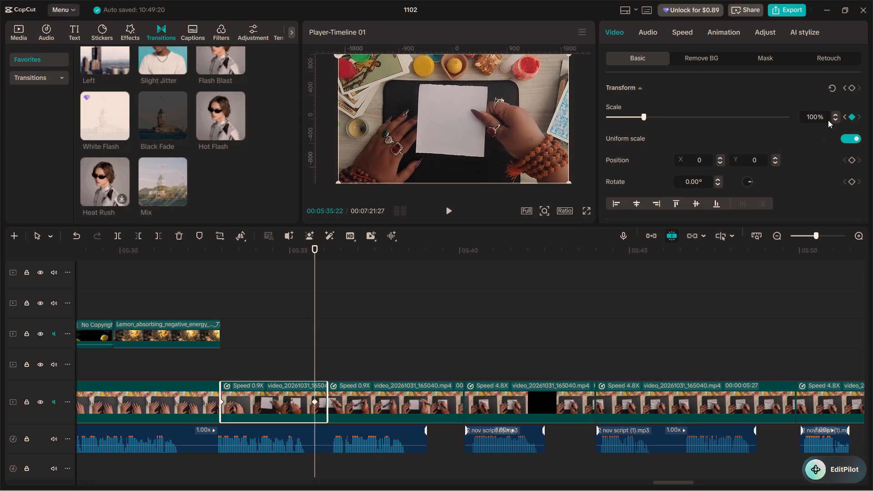
Move the 100% scale keyframe to the very end of the first 0.9X clip after the lemon overlays, checking playback briefly.
left_click_drag(317, 402, 348, 407)
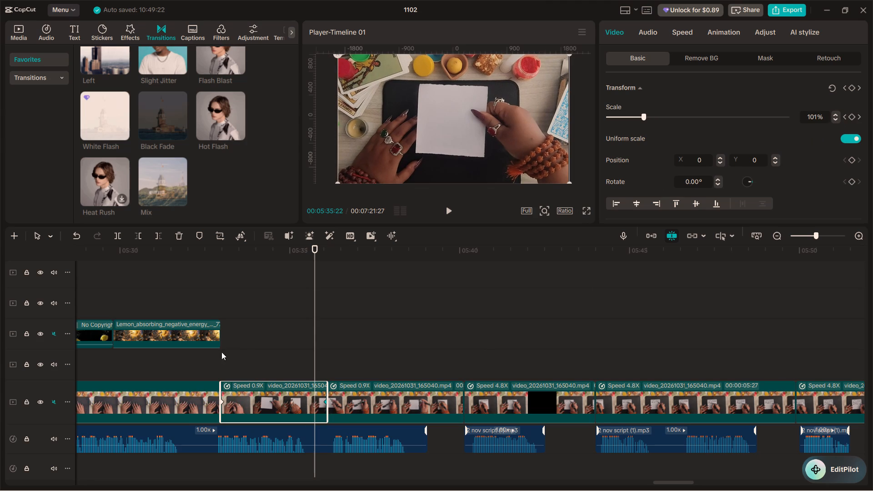
left_click(205, 376)
key("space")
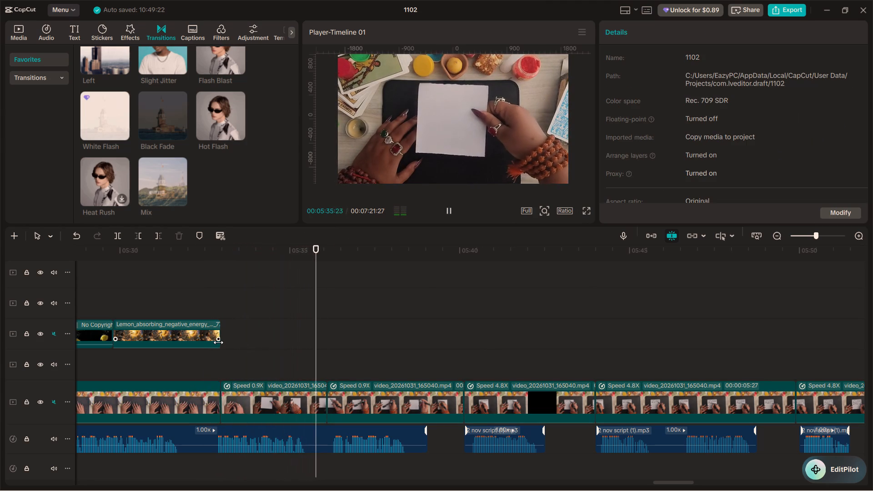
key("space")
Add the Left transition at the cut into the first 0.9X clip, where the lemon overlay ends, and replay the section.
left_click(213, 375)
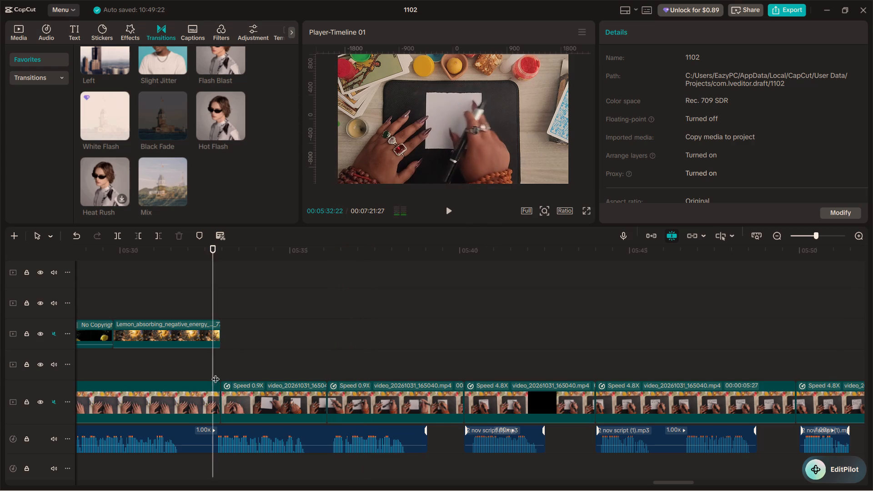
left_click(216, 413)
left_click(253, 326)
left_click(203, 355)
key("space")
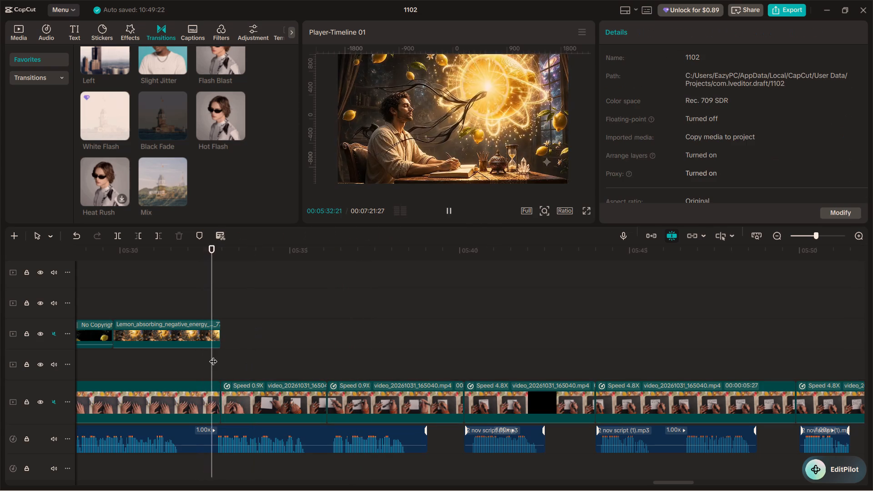
key("space")
scroll(135, 123, "up", 5)
left_click_drag(112, 78, 215, 387)
left_click(201, 364)
key("space")
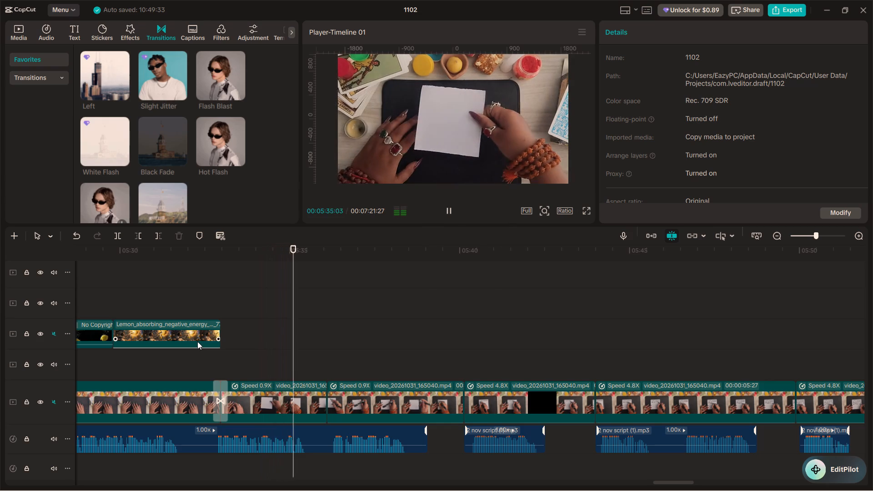
left_click(192, 368)
key("space")
key("space")
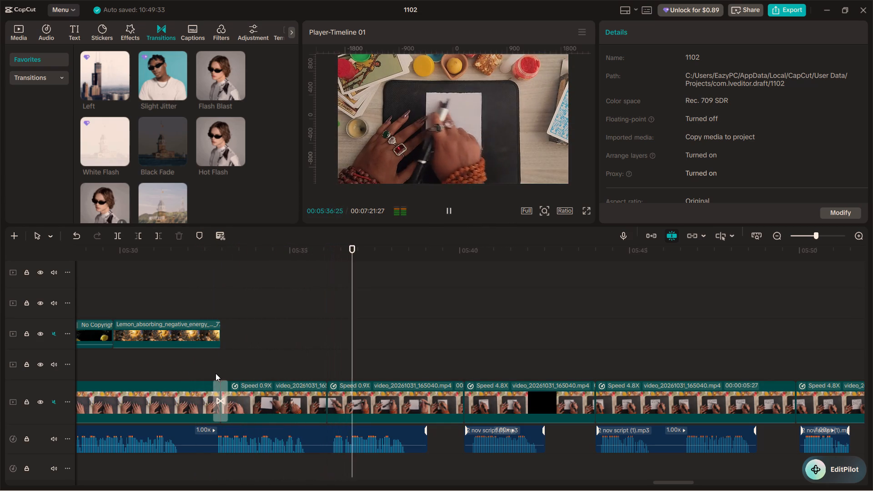
key("space")
Add the Mix transition between the two 0.9X clips and play the section.
left_click_drag(173, 204, 321, 400)
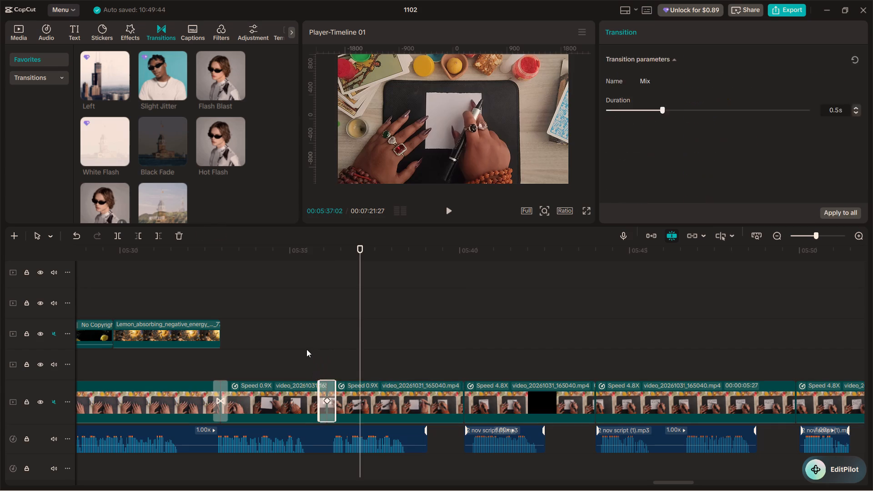
left_click(306, 349)
key("space")
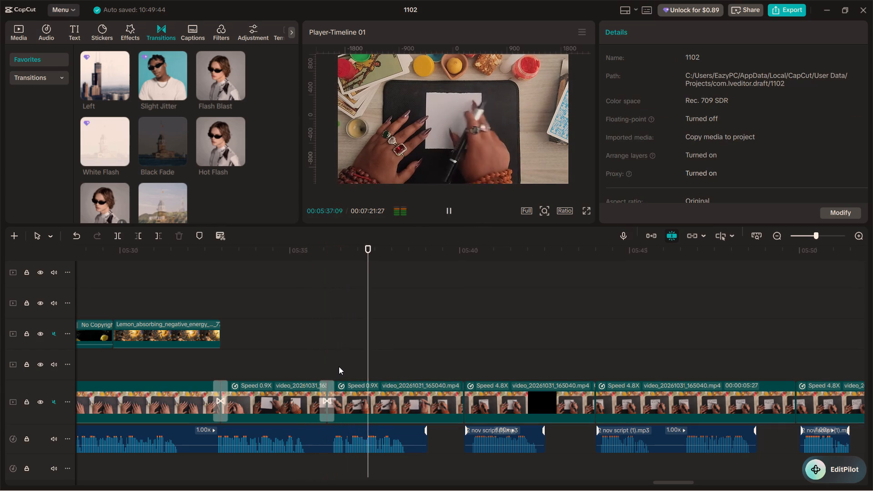
key("space")
Add a 100% scale keyframe to the second 0.9X clip and move it to the clip's start.
left_click(342, 363)
left_click(355, 400)
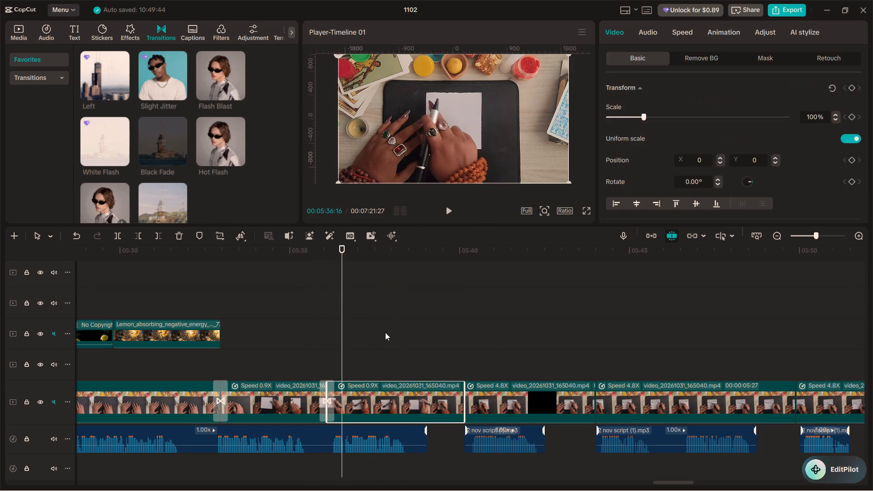
left_click(689, 34)
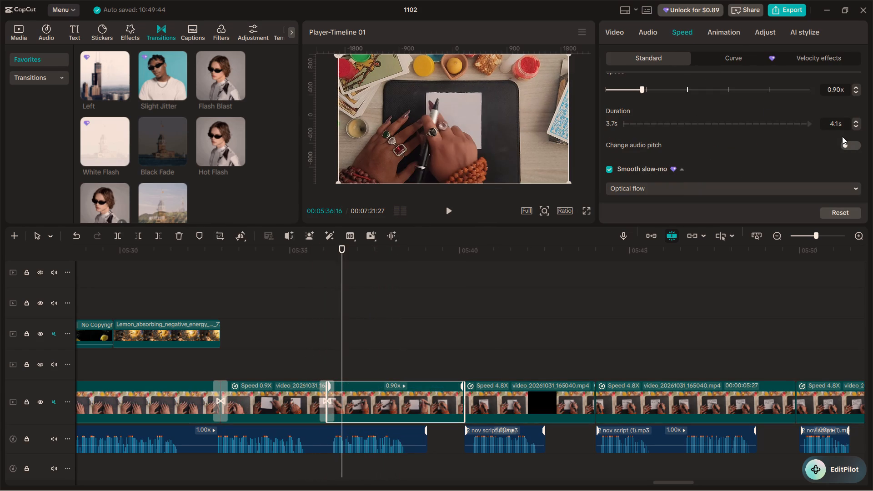
left_click(620, 30)
left_click(852, 115)
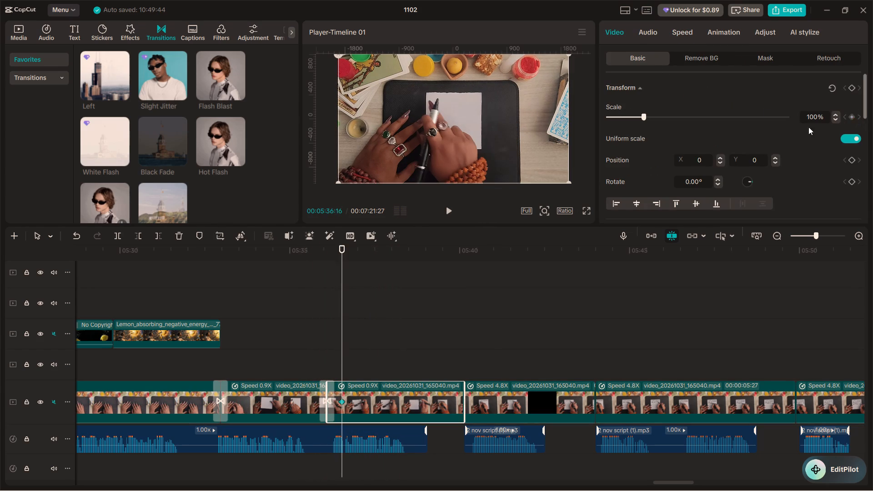
left_click_drag(341, 401, 316, 399)
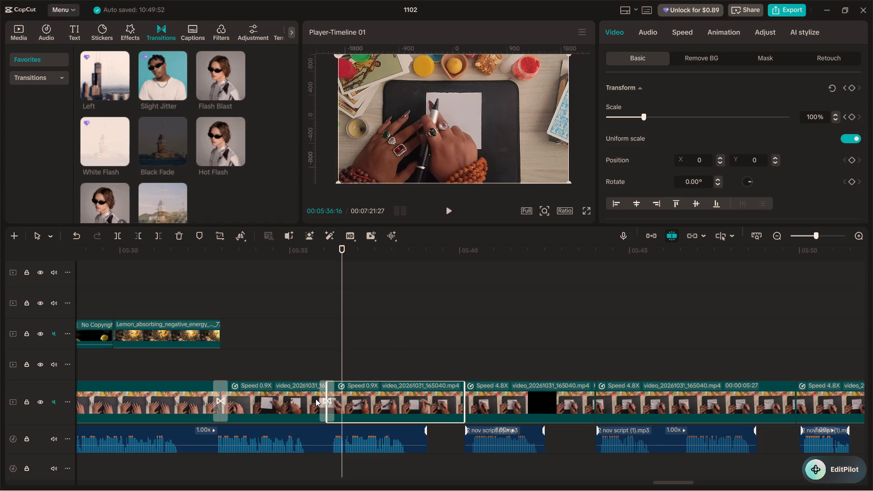
left_click_drag(316, 399, 316, 398)
Add a 107% scale keyframe at the end of the second 0.9X clip and replay through to about 05:41.
left_click_drag(344, 346, 454, 362)
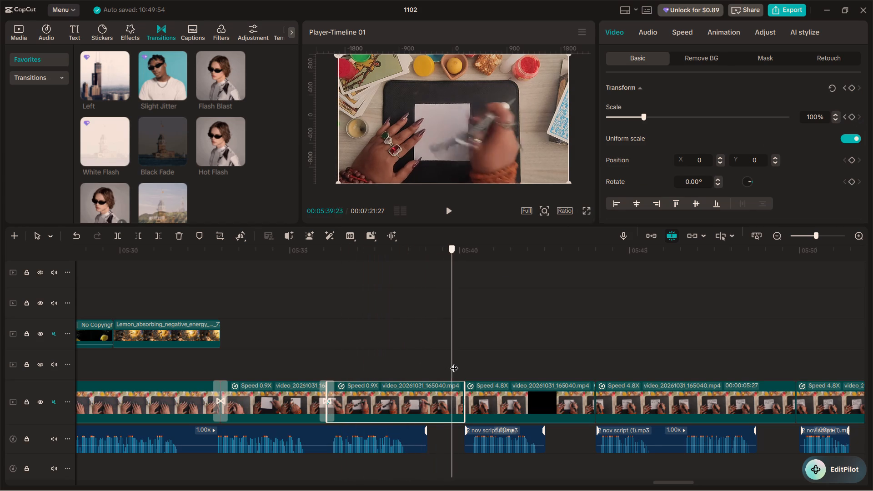
left_click_drag(454, 362, 455, 362)
left_click(849, 117)
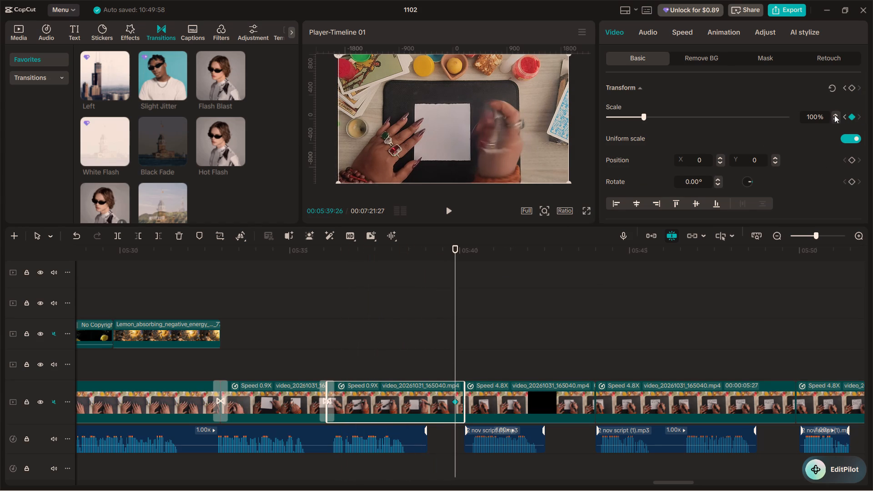
triple_click(834, 114)
left_click(834, 114)
left_click(832, 110)
left_click(836, 116)
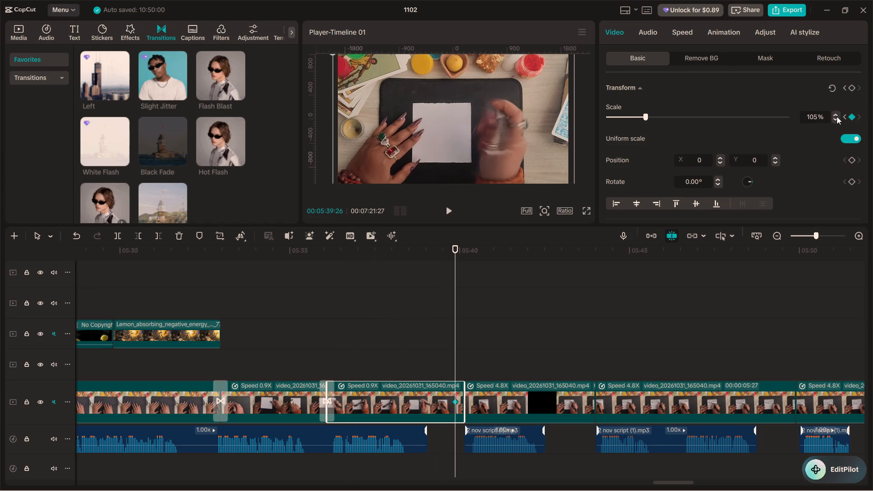
left_click(837, 116)
left_click(833, 113)
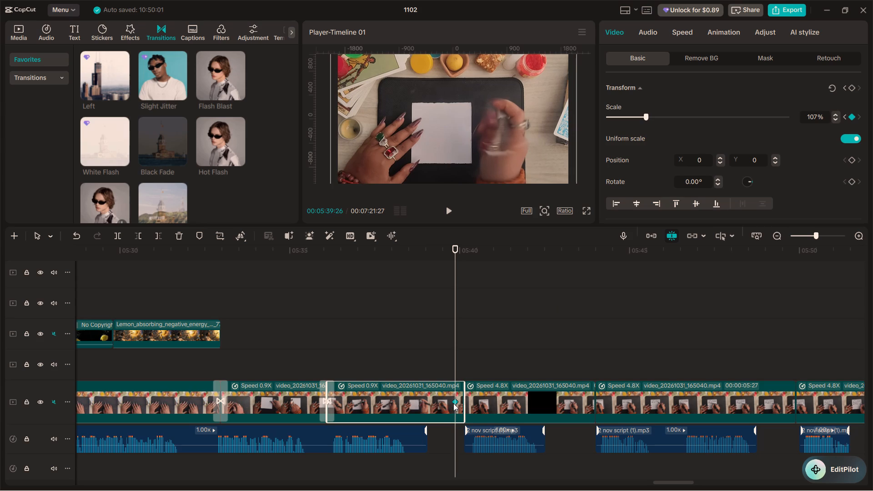
left_click_drag(455, 403, 480, 407)
left_click(310, 363)
key("space")
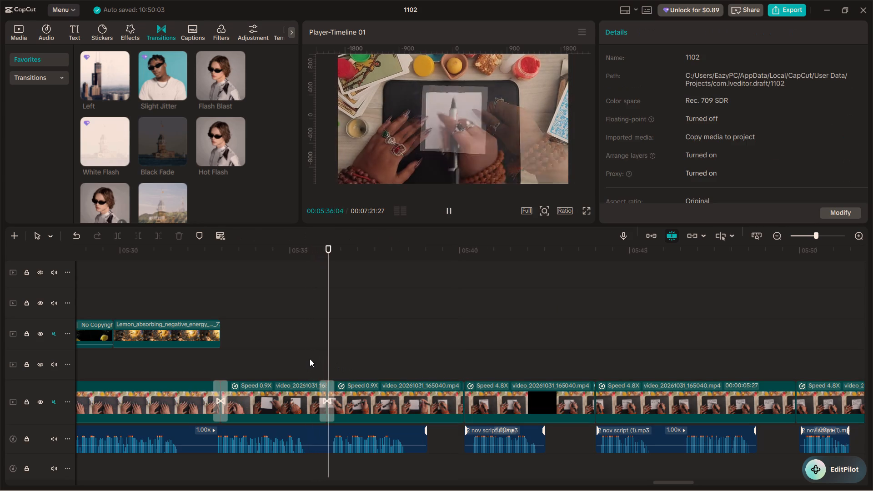
scroll(305, 349, "up", 3, "alt")
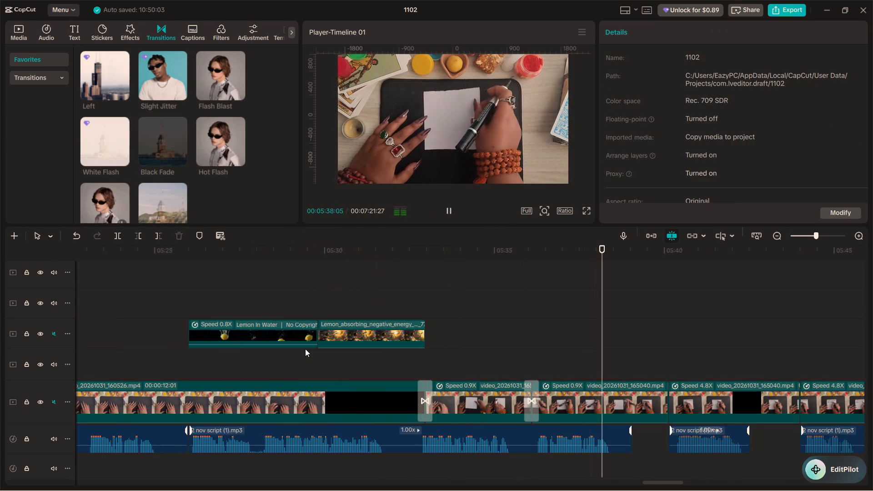
scroll(305, 349, "down", 4, "alt")
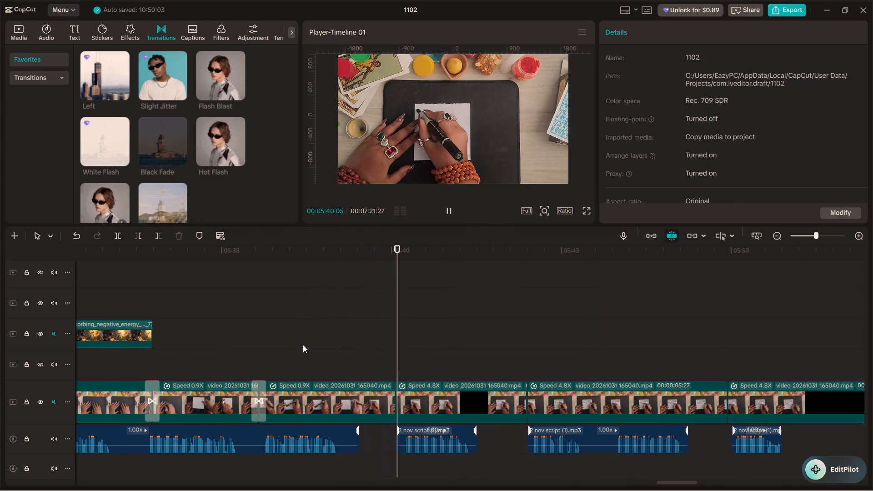
key("space")
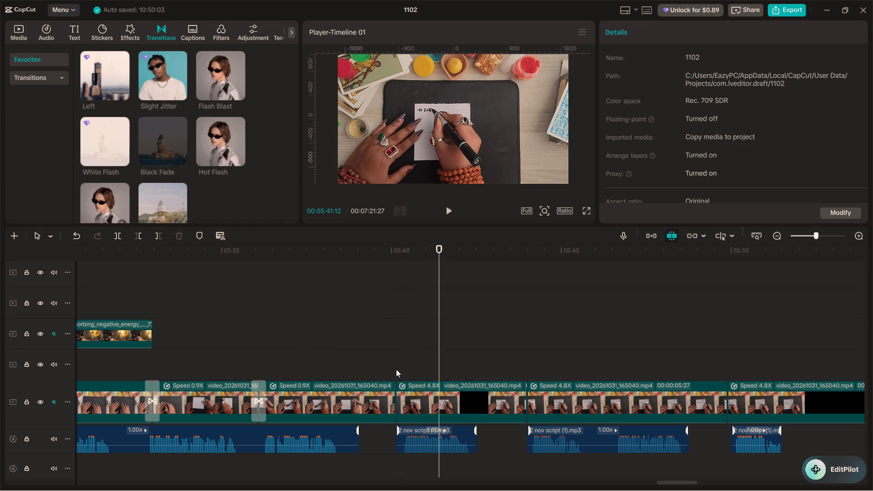
Add the Black Fade transition between the second 0.9X clip and the first 4.8X clip, and replay the cut.
left_click(393, 358)
left_click_drag(393, 358, 403, 362)
left_click(404, 363)
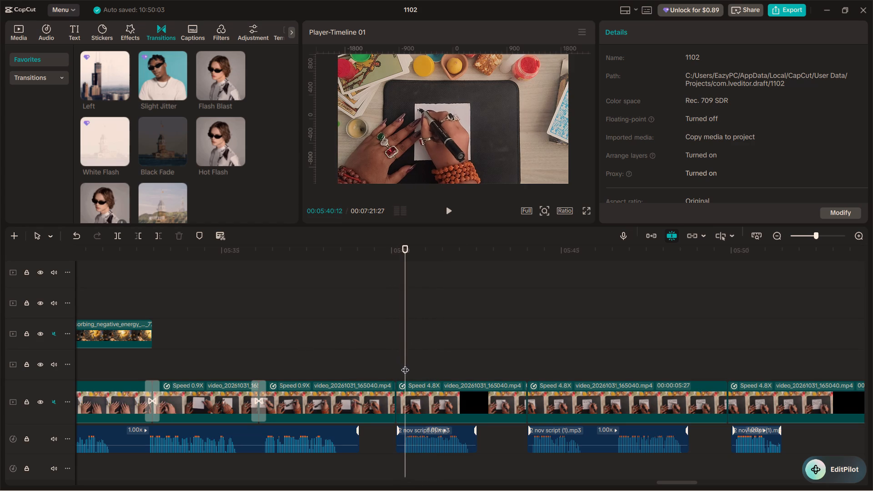
left_click_drag(166, 134, 388, 390)
left_click(374, 361)
key("space")
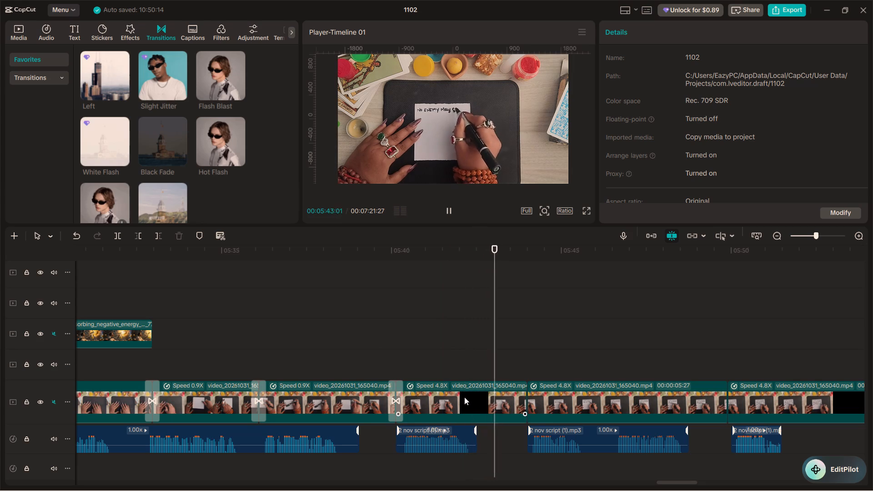
left_click(464, 397)
key("space")
left_click(389, 345)
key("space")
key("space")
Add a 100% scale keyframe at the start of the first 4.8X clip, at 05:40:04.
left_click(417, 397)
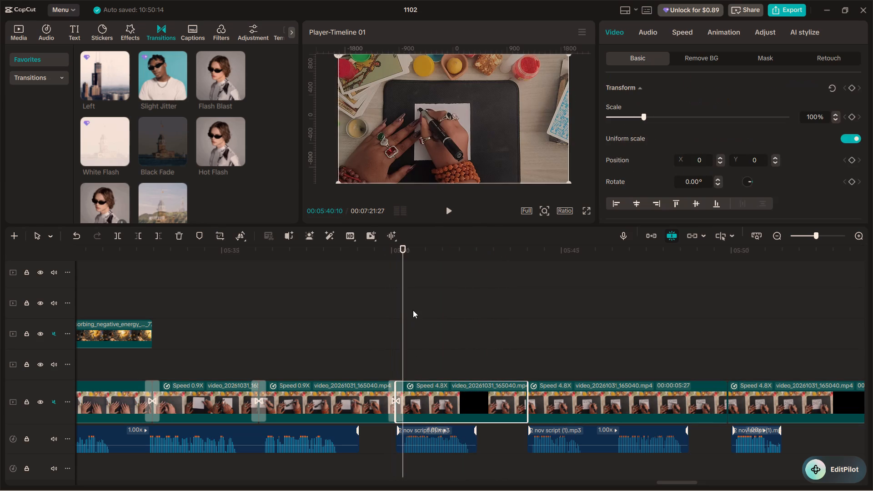
left_click_drag(404, 306, 390, 302)
left_click_drag(387, 330, 396, 333)
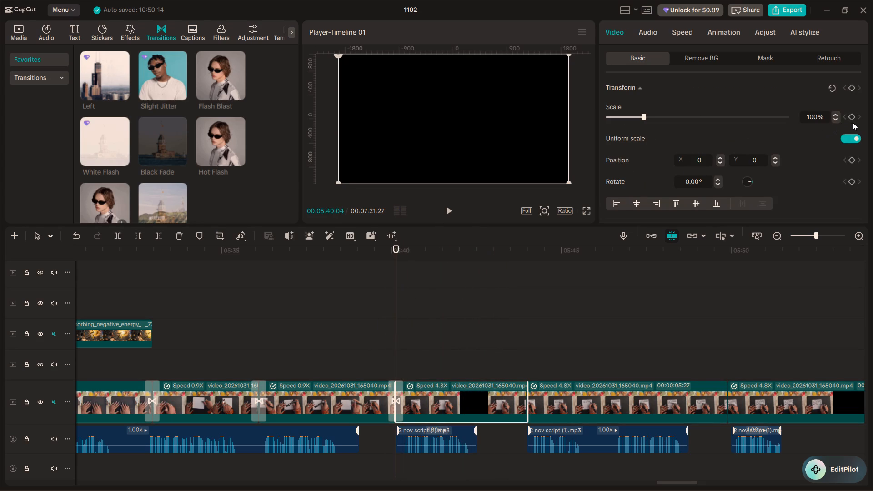
left_click(854, 118)
Add a 110% scale keyframe near the end of the first 4.8X clip, move it to the clip's end, and replay the zoom.
left_click_drag(397, 316, 416, 321)
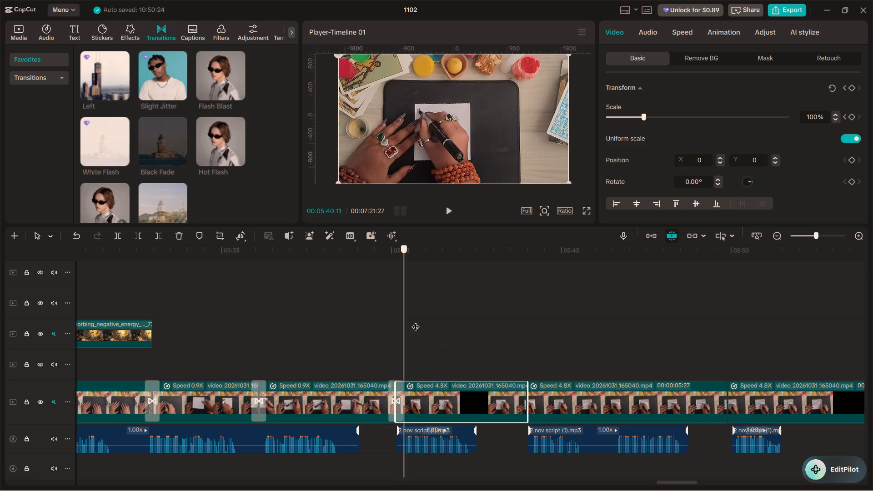
left_click_drag(416, 321, 510, 346)
left_click(851, 119)
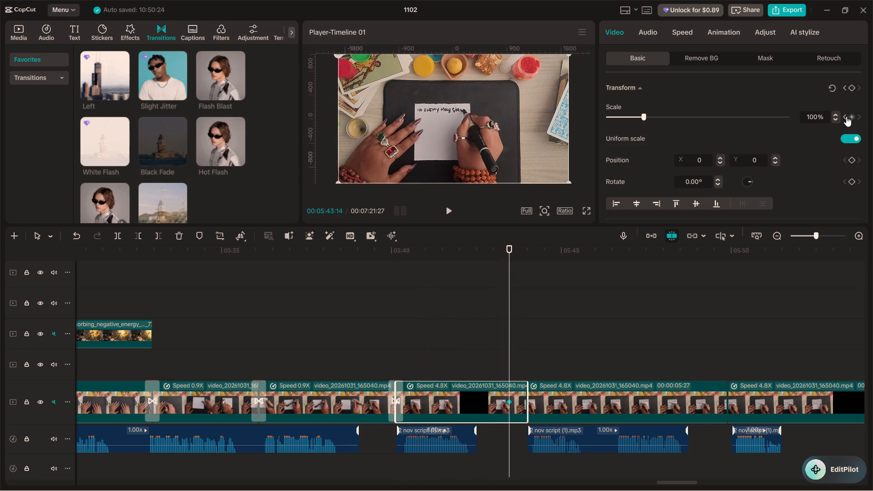
left_click(835, 112)
triple_click(833, 116)
triple_click(833, 116)
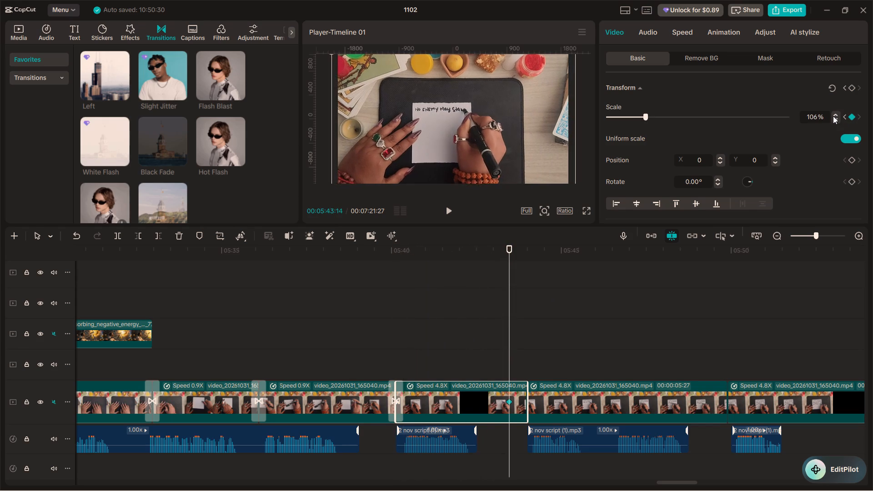
double_click(833, 116)
double_click(833, 116)
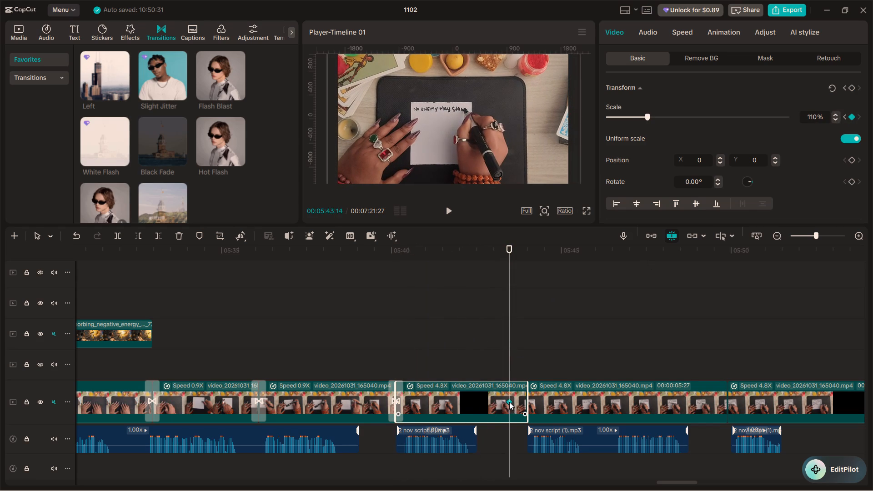
left_click_drag(509, 402, 551, 406)
left_click(386, 351)
key("space")
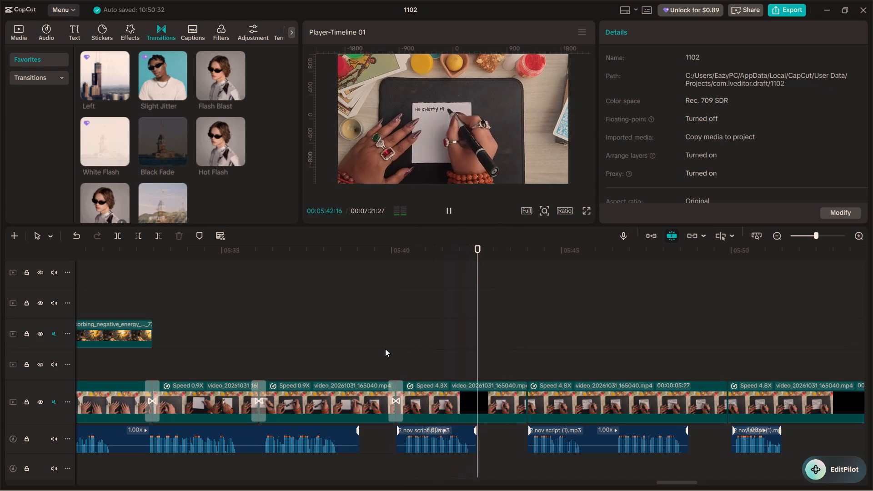
key("space")
Set the first 4.8X clip's end scale keyframe to 107% and replay the end of the clip.
left_click(459, 410)
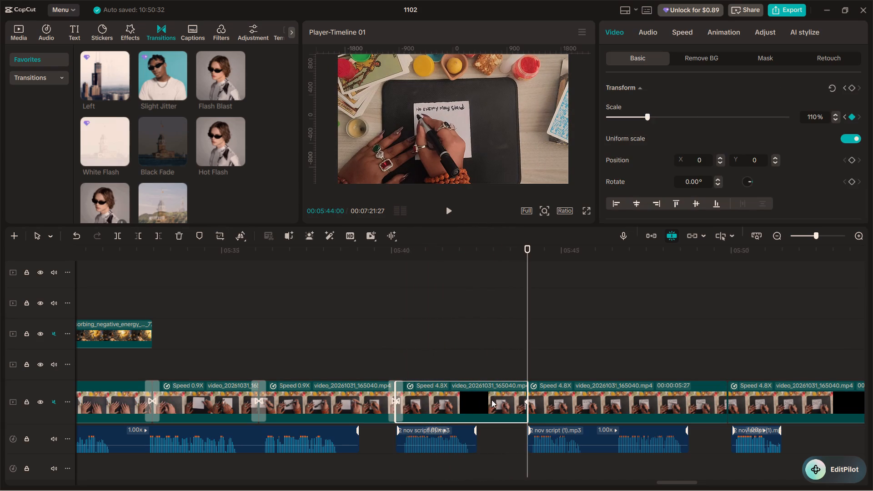
left_click(524, 401)
left_click(838, 120)
double_click(838, 120)
left_click(838, 120)
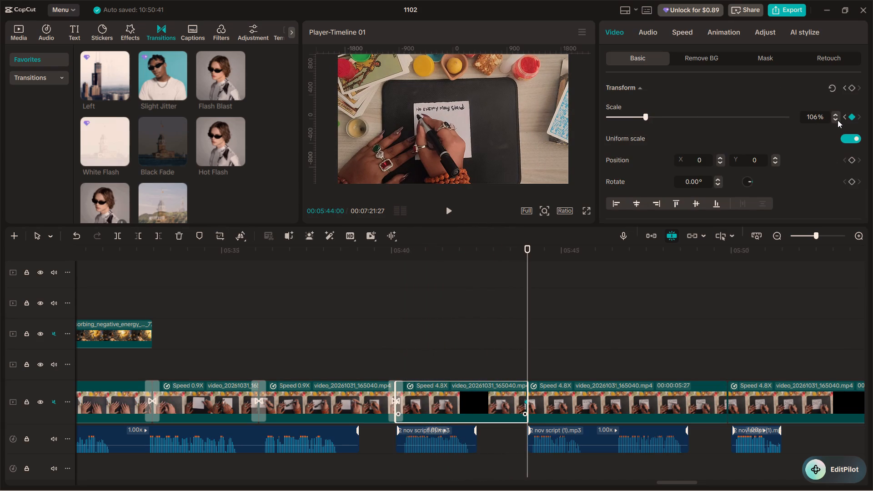
left_click(833, 112)
left_click(837, 114)
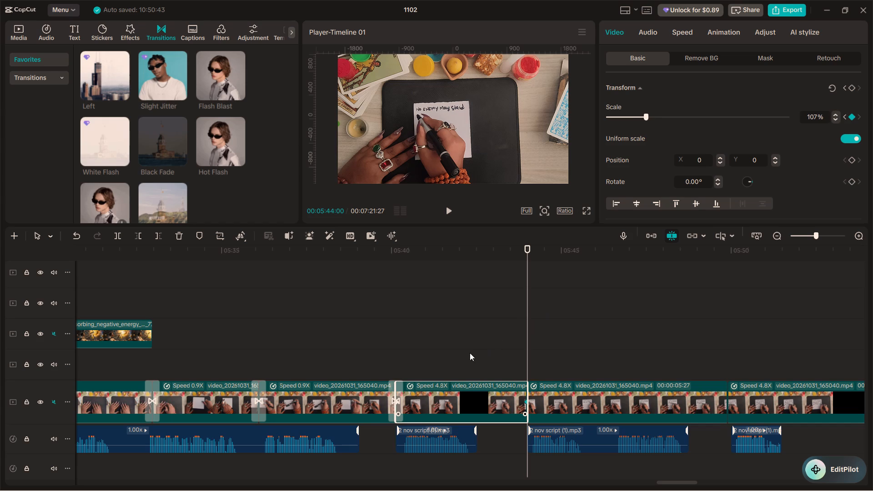
left_click(470, 353)
key("space")
key("space")
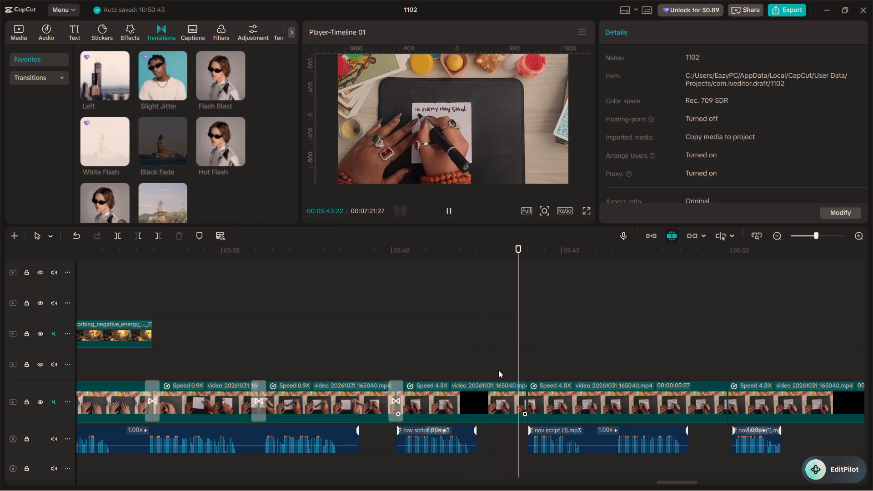
Set the first 4.8X clip's end scale keyframe to 105% and replay the clip across the following cut.
key("space")
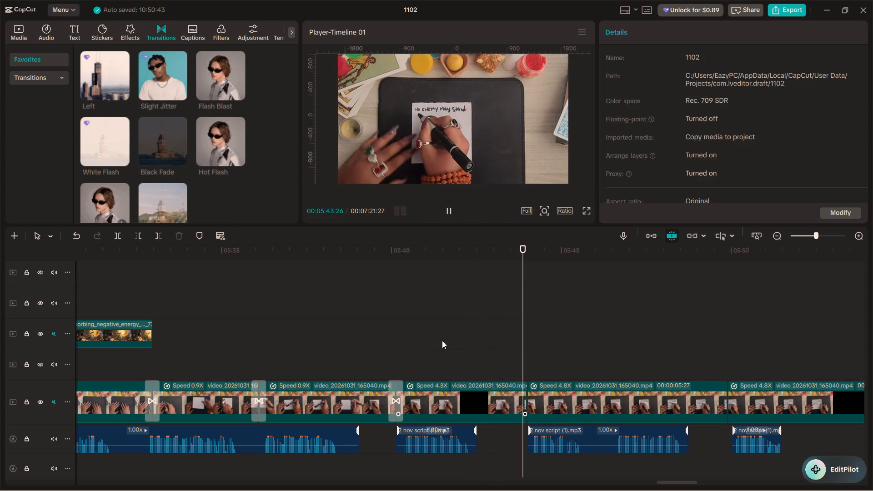
key("space")
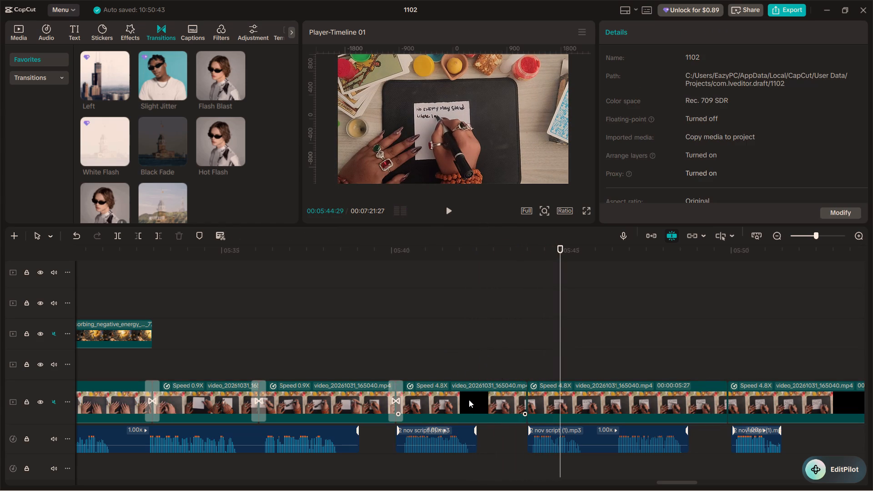
left_click(469, 400)
left_click(451, 329)
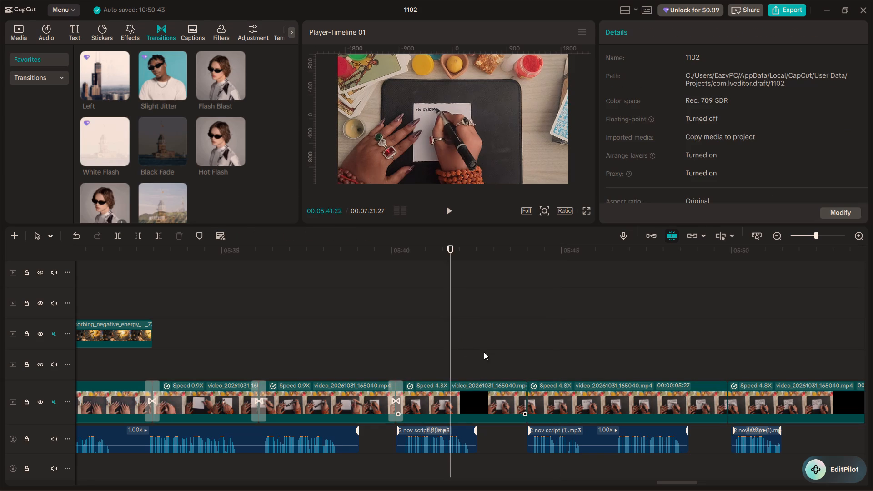
key("space")
left_click(498, 391)
key("space")
left_click(859, 119)
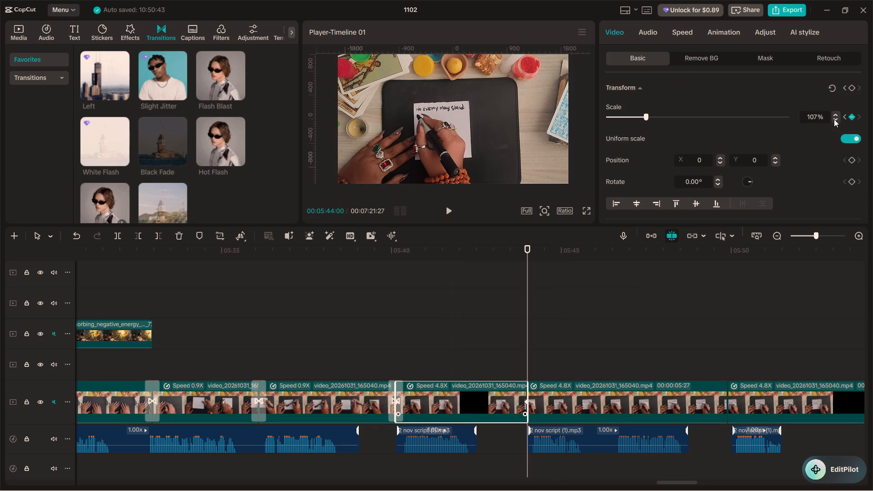
double_click(834, 118)
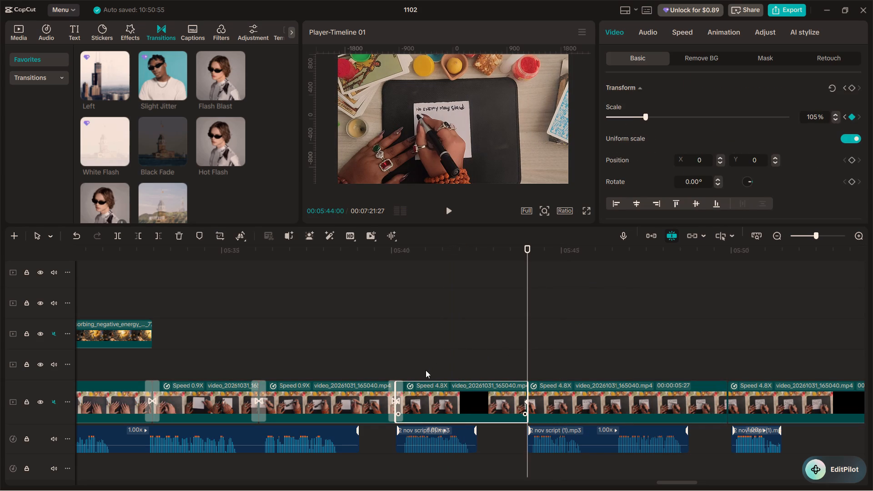
left_click(426, 370)
left_click(405, 352)
left_click(379, 347)
key("space")
key("space")
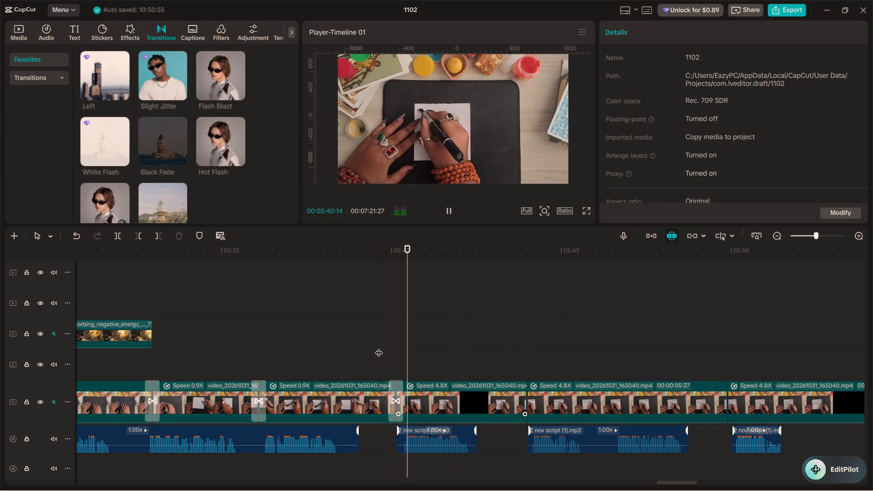
scroll(379, 347, "up", 3, "alt")
scroll(379, 347, "down", 4, "alt")
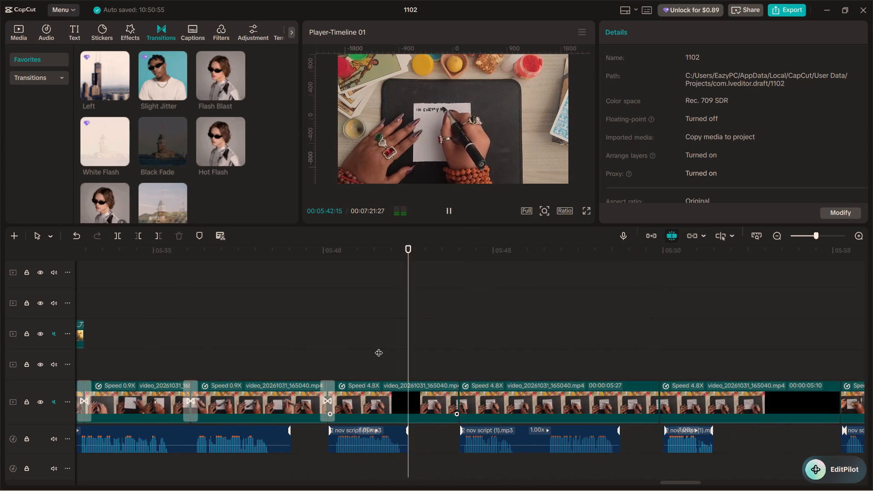
key("space")
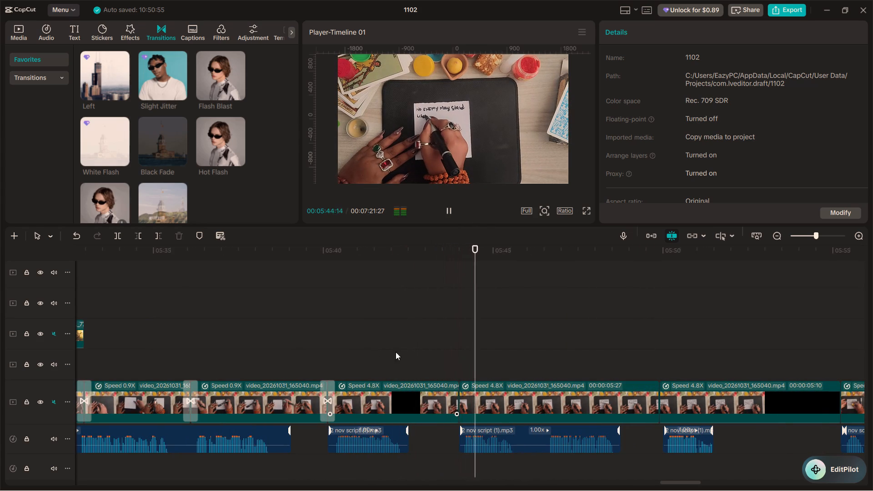
Add a 100% scale keyframe at the start of the second 4.8X clip, at 05:44:00.
left_click(505, 395)
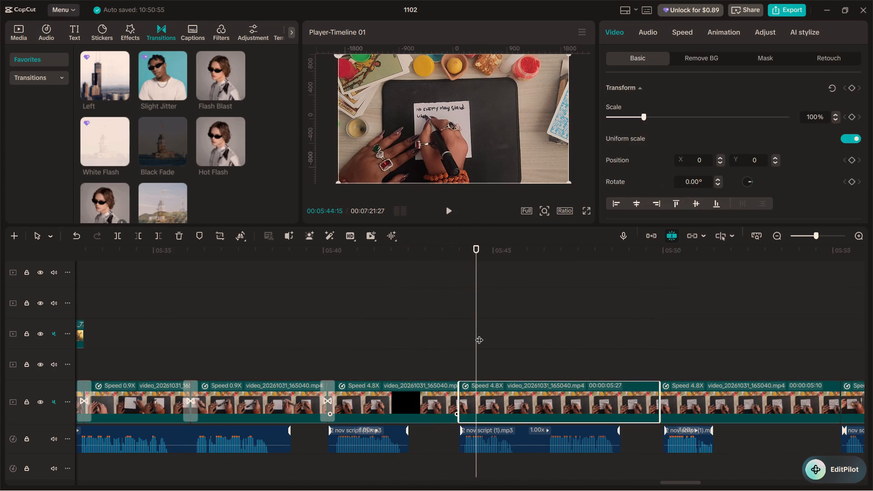
left_click_drag(477, 334, 461, 334)
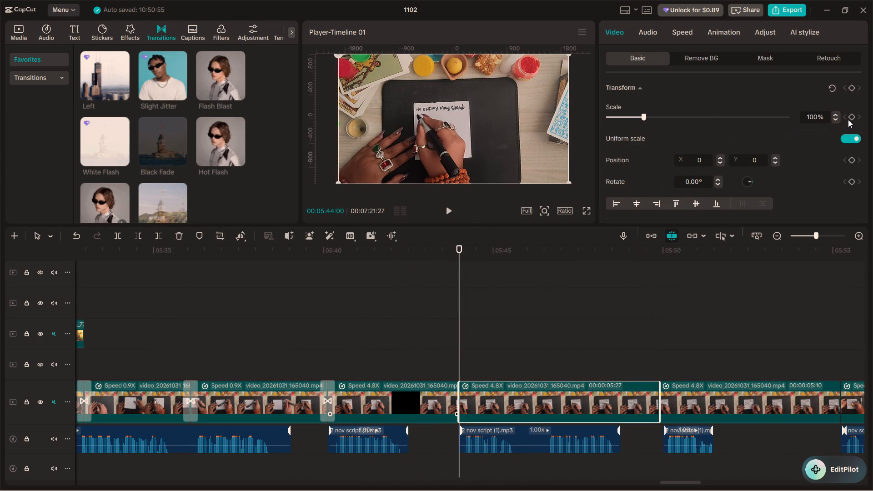
left_click(851, 120)
Add a 105% scale keyframe later in the second 4.8X clip, move it to the clip's end, and replay the zoom.
left_click(579, 336)
left_click(598, 393)
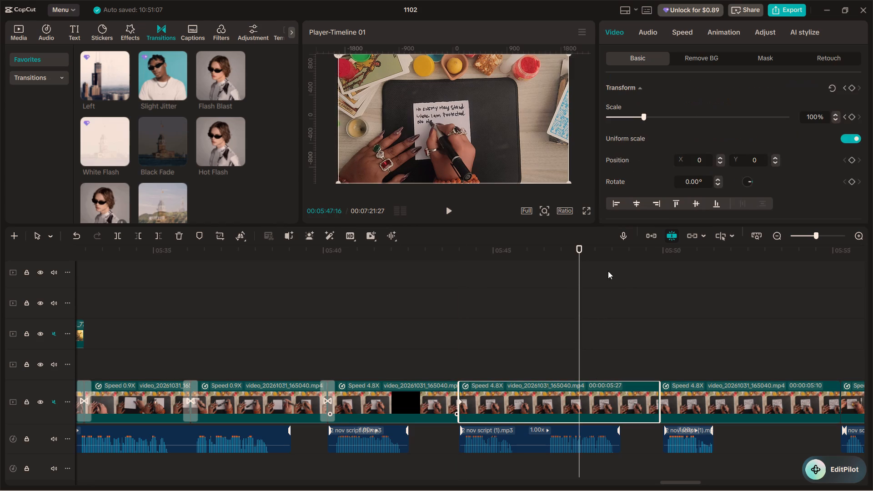
left_click(853, 119)
left_click(836, 113)
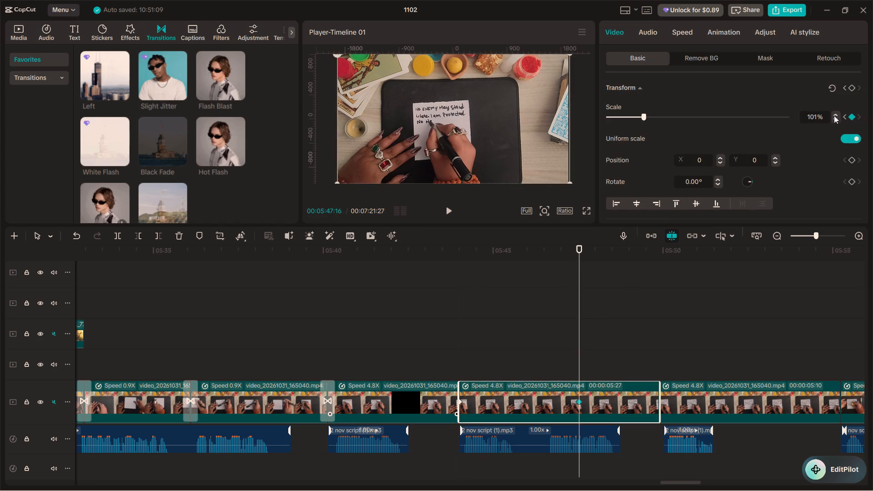
triple_click(834, 115)
left_click(834, 115)
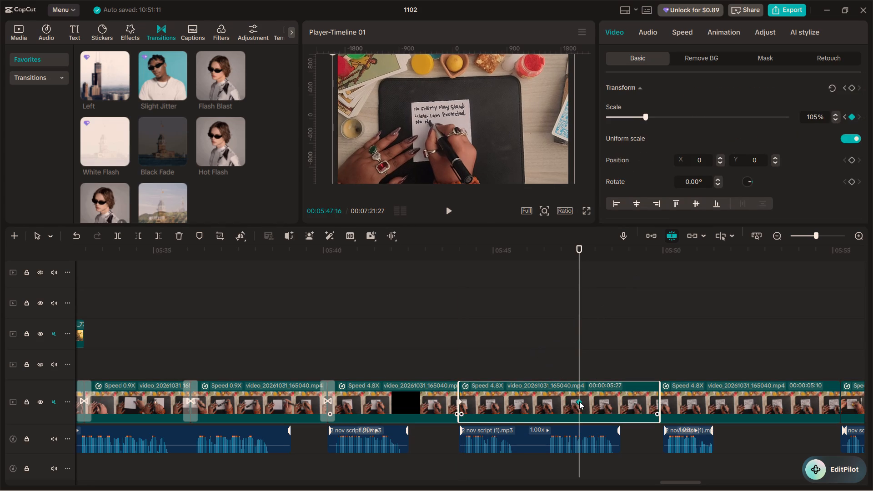
left_click_drag(580, 401, 716, 401)
left_click(438, 360)
key("space")
scroll(452, 340, "down", 4, "alt")
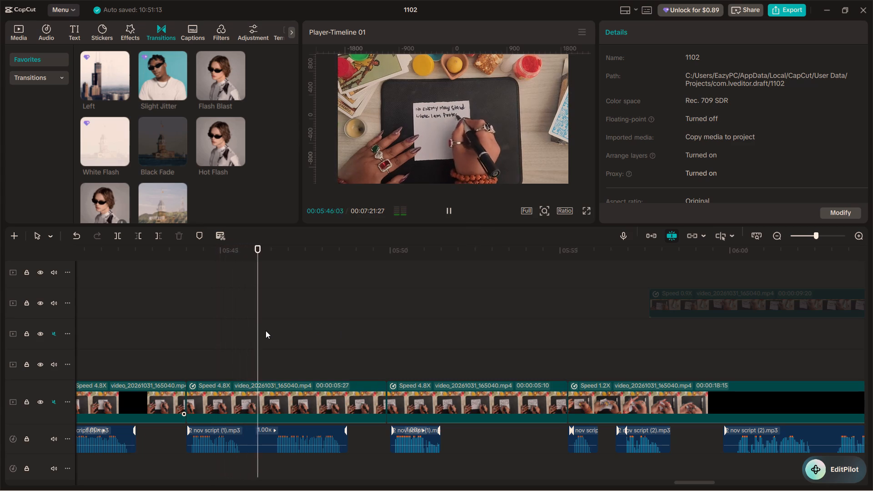
key("space")
Add the Mix transition between the first and second 4.8X clips, and play through the cut.
left_click(201, 330)
left_click(172, 330)
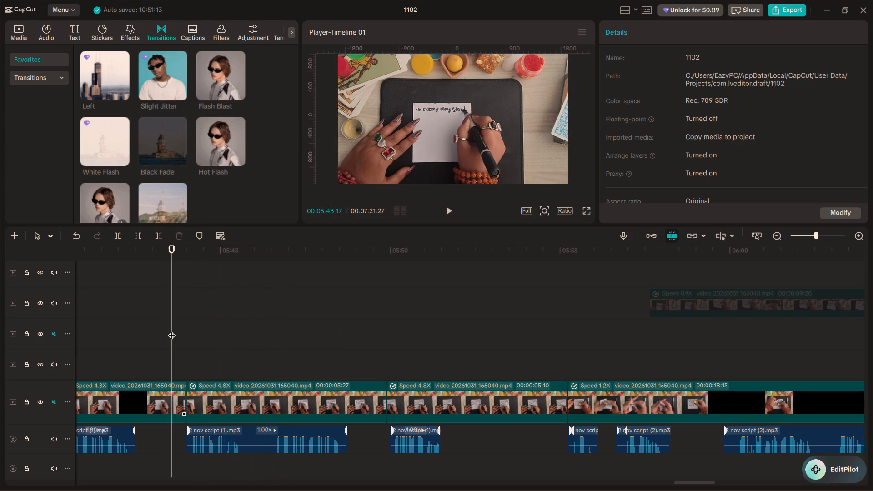
scroll(176, 199, "down", 5)
left_click_drag(159, 172, 184, 395)
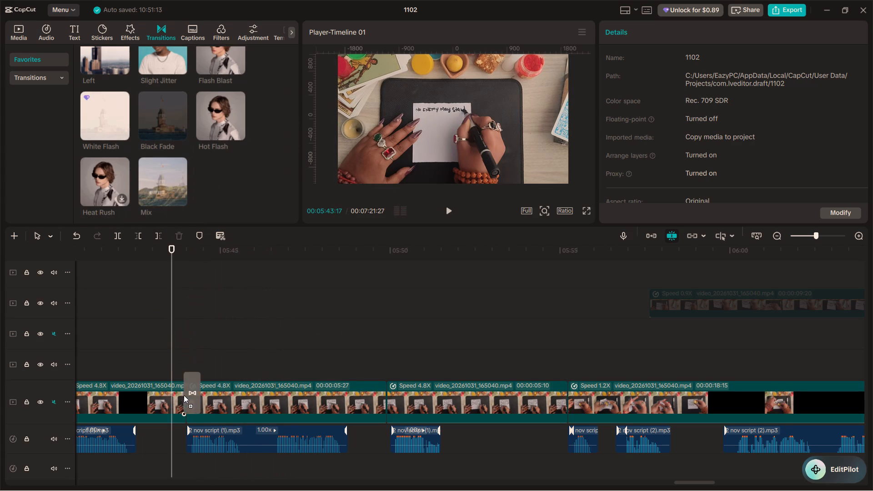
left_click_drag(184, 395, 184, 396)
left_click(167, 356)
key("space")
key("space")
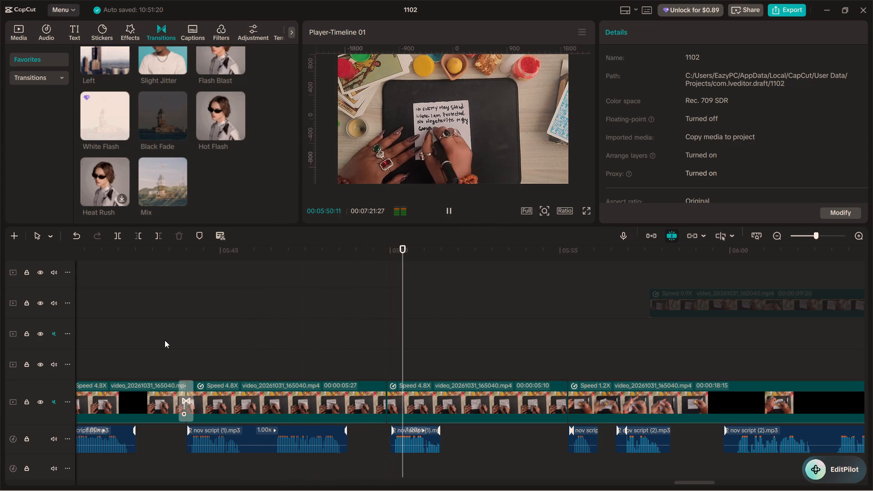
key("space")
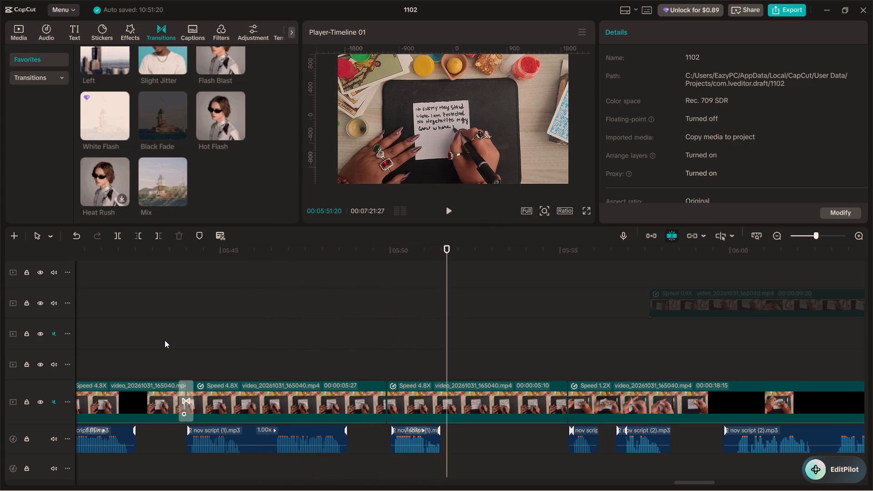
key("space")
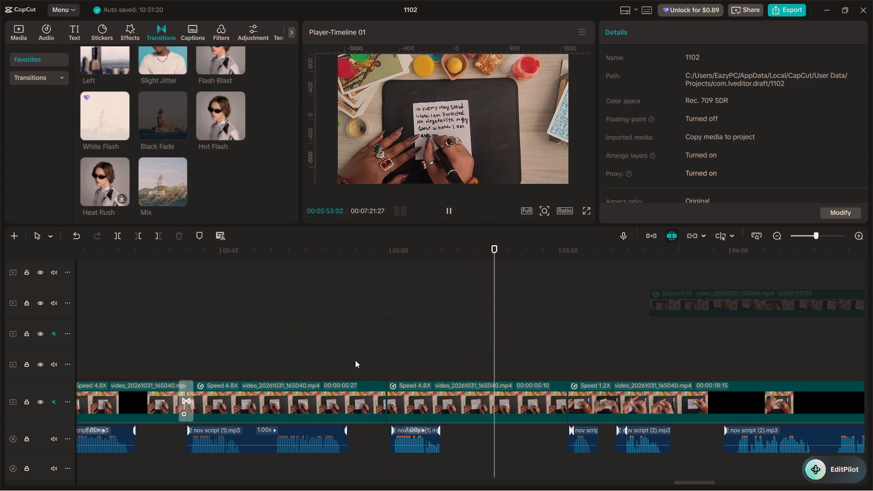
Add the Mix transition between the second and third 4.8X clips, and replay the cut.
left_click(357, 358)
key("space")
key("space")
left_click_drag(166, 185, 384, 425)
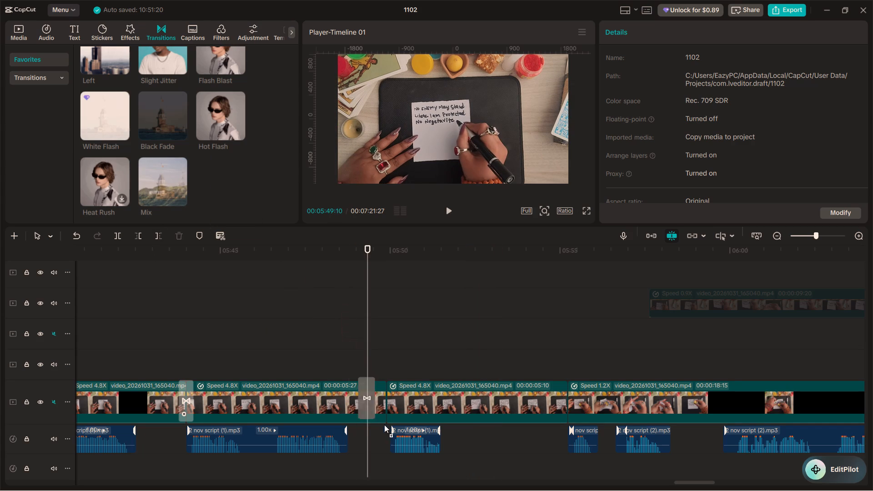
left_click_drag(384, 425, 381, 401)
left_click(386, 347)
key("space")
left_click(356, 338)
key("space")
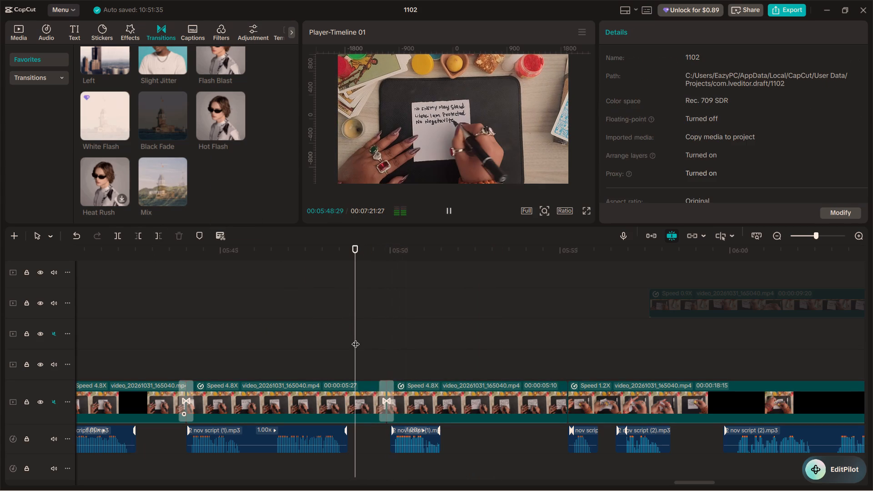
key("space")
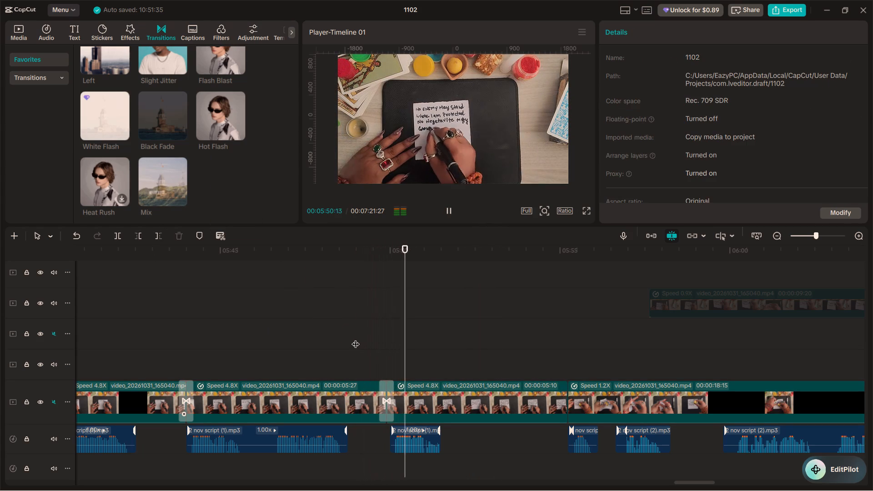
key("space")
Add a 100% scale keyframe at the start of the third 4.8X clip, at 05:49:27.
left_click(416, 386)
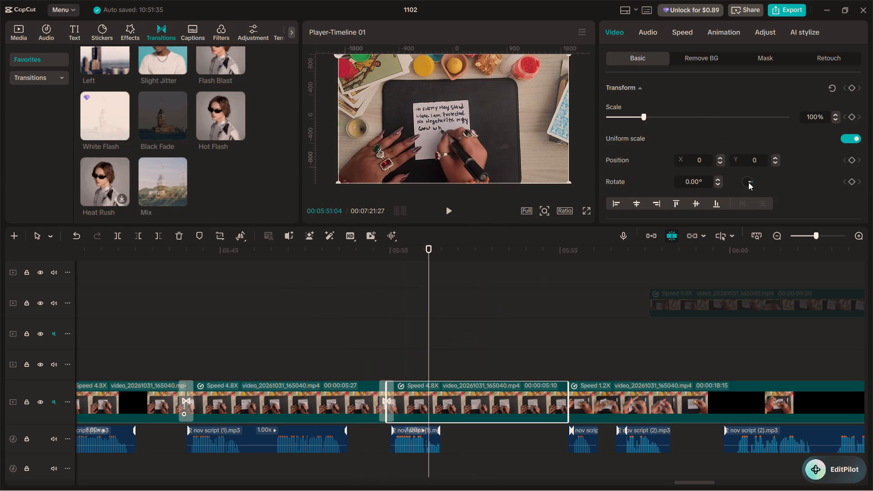
left_click(423, 353)
left_click(417, 391)
left_click_drag(424, 356, 391, 349)
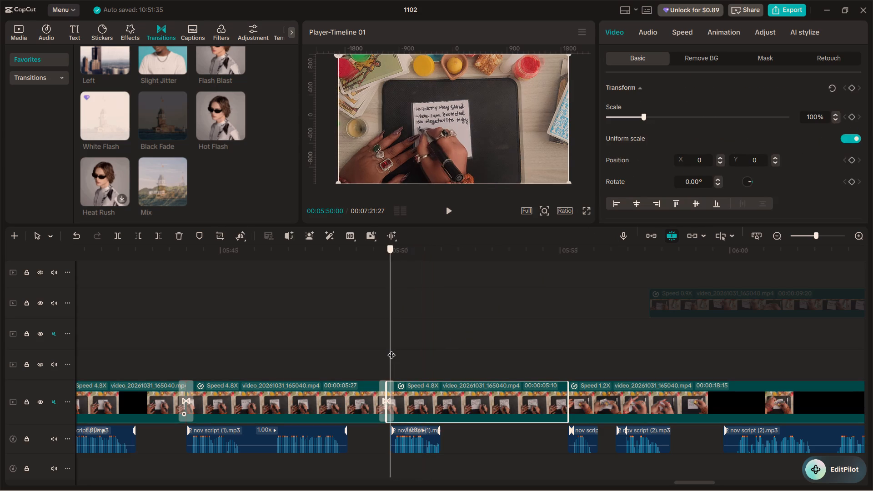
left_click_drag(391, 349, 387, 349)
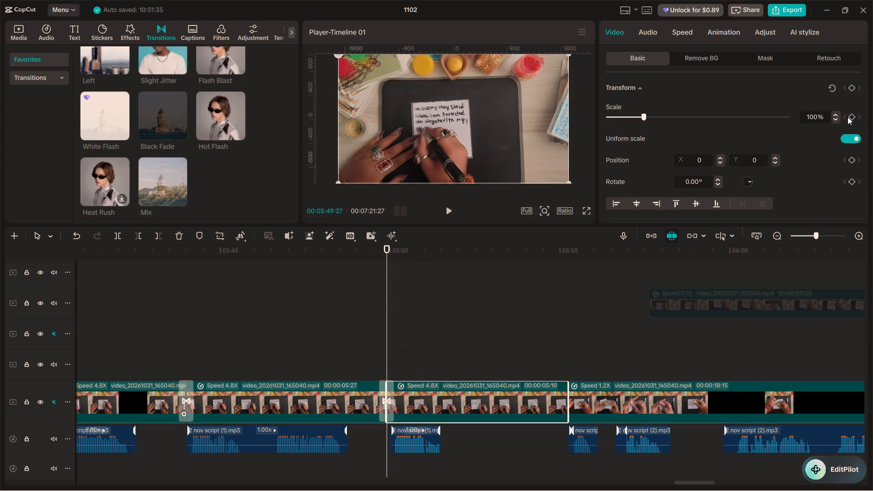
left_click(848, 117)
left_click(854, 119)
Add a 105% scale keyframe at 05:53:04 in the third 4.8X clip, move it to the clip's end, and replay the zoom.
left_click(497, 323)
left_click(489, 386)
left_click(851, 114)
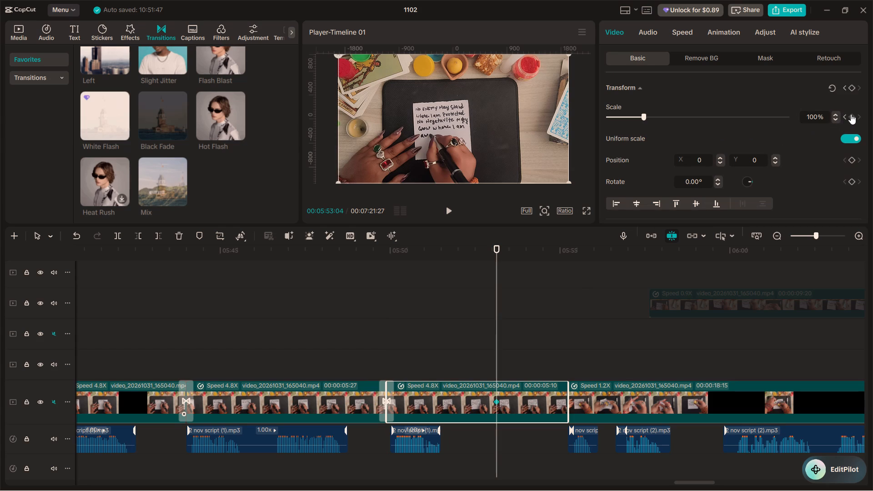
left_click(828, 113)
triple_click(834, 115)
left_click(835, 115)
left_click(835, 115)
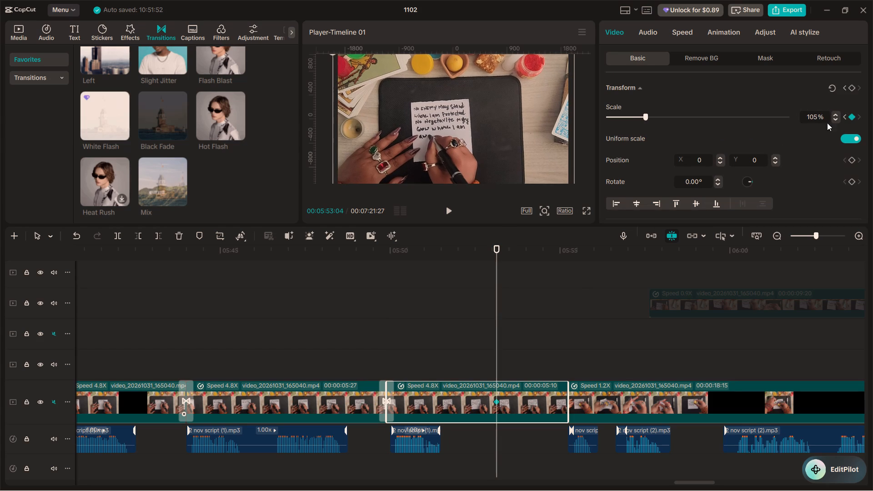
left_click_drag(496, 401, 575, 409)
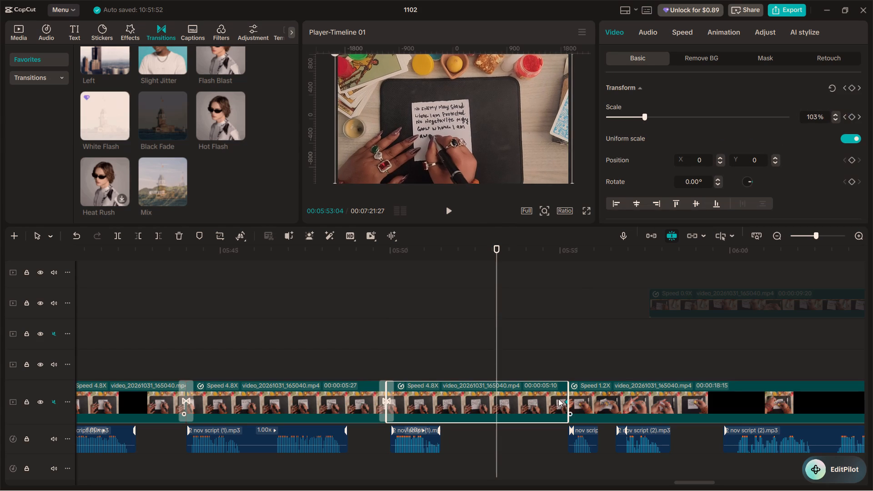
left_click(363, 341)
key("space")
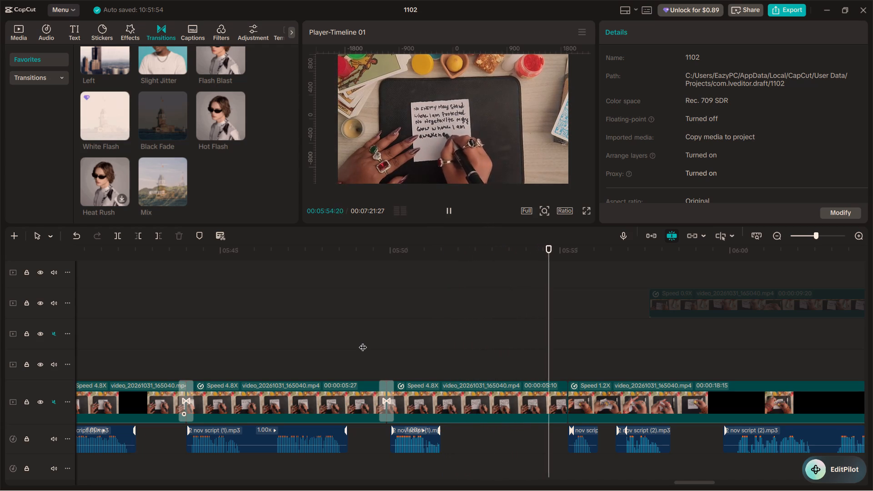
key("space")
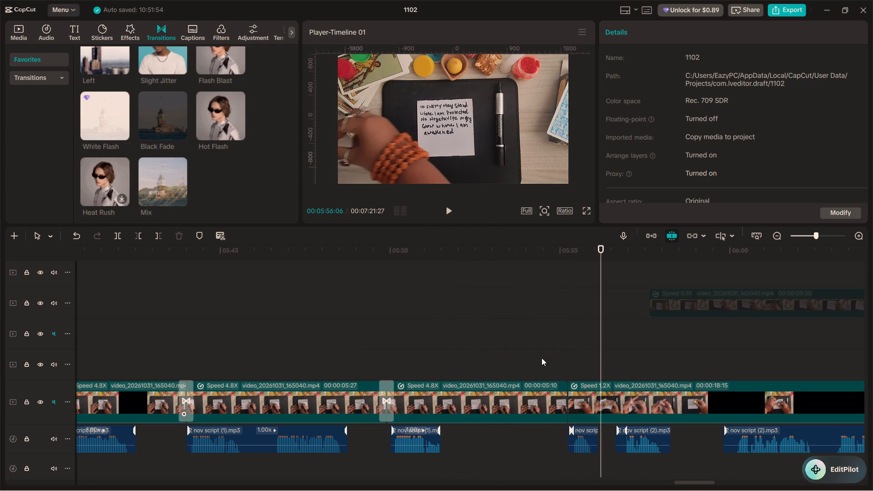
Add the Black Fade transition between the third 4.8X clip and the 1.2X clip, and replay the section.
scroll(205, 187, "down", 1)
left_click_drag(166, 110, 547, 367)
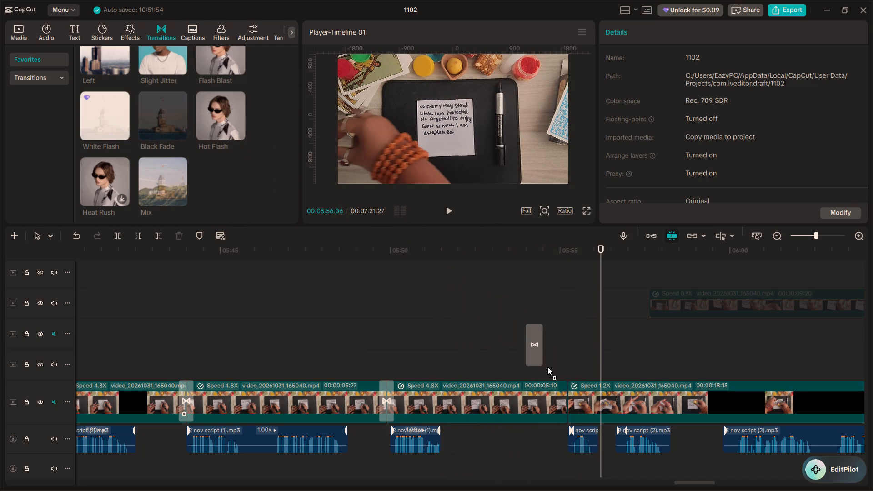
left_click_drag(547, 367, 571, 394)
left_click(552, 358)
key("space")
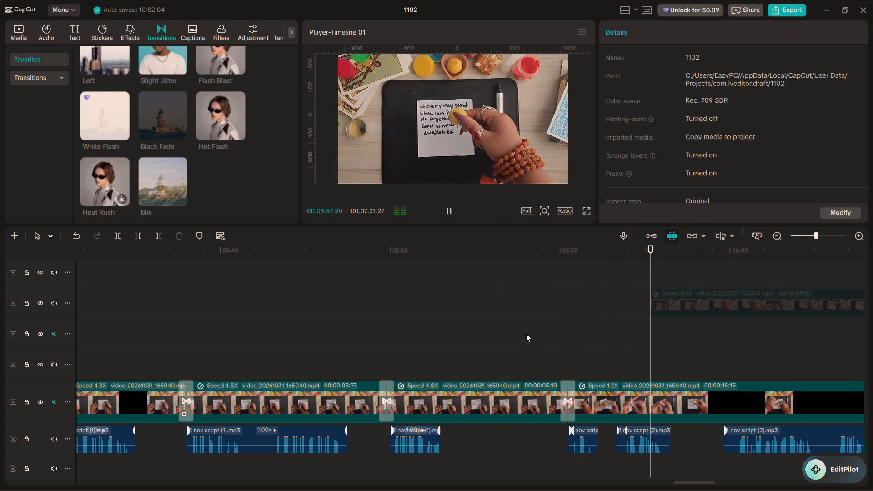
scroll(526, 334, "down", 2, "alt")
left_click(302, 352)
key("space")
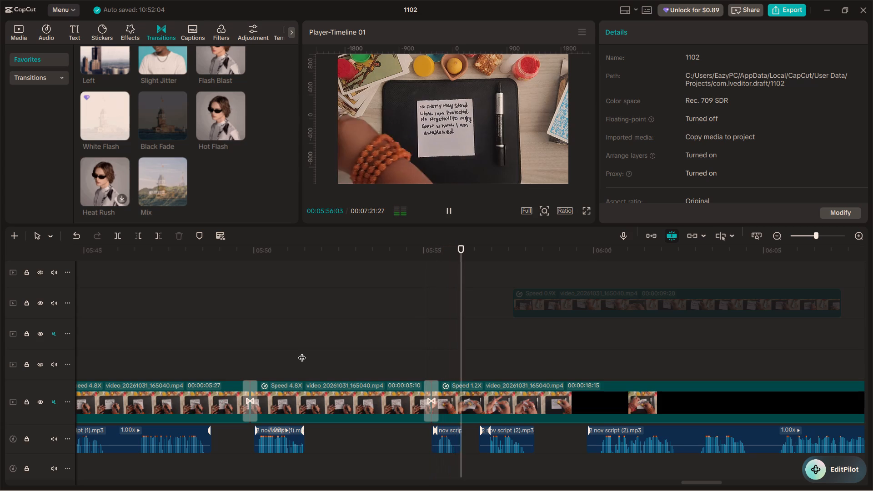
Stop playback and turn the third 4.8X clip on the main track into a compound clip.
key("space")
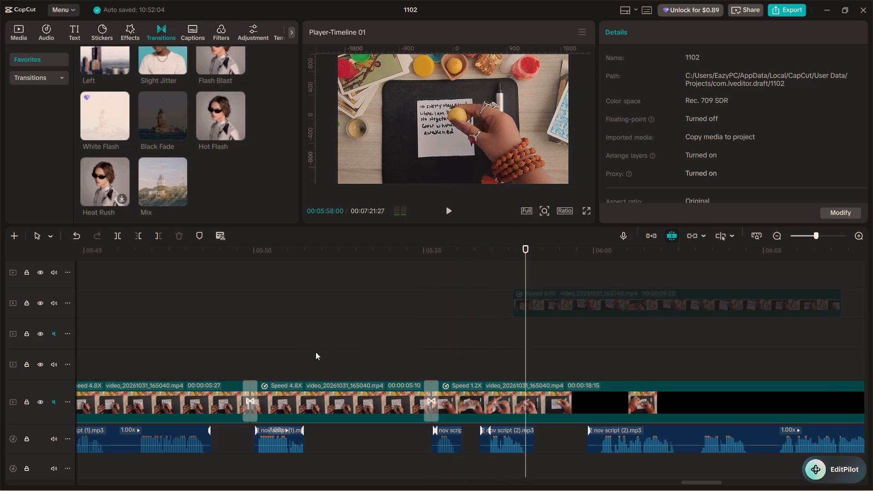
left_click(343, 343)
left_click(381, 410)
left_click_drag(337, 321, 367, 332)
left_click(364, 403)
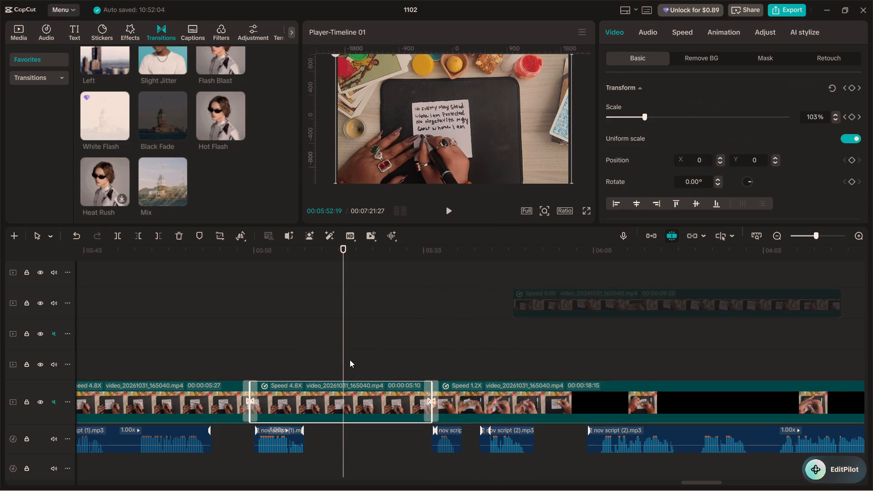
left_click_drag(342, 358, 383, 366)
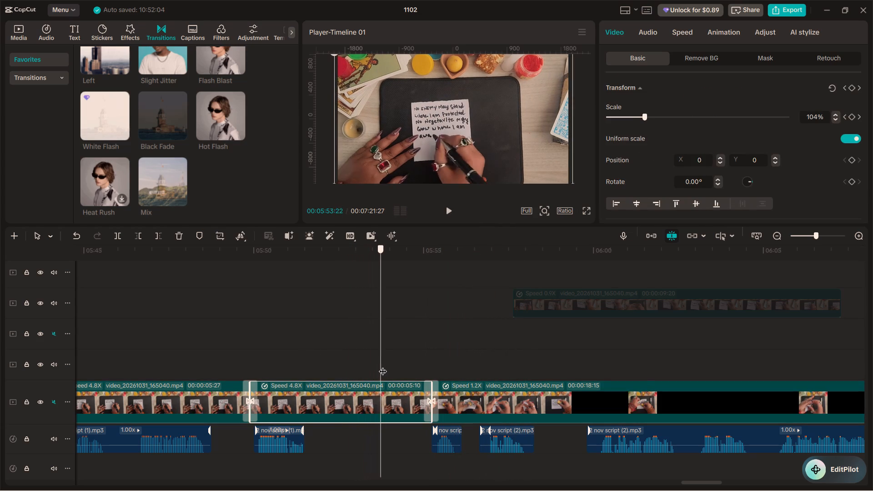
left_click_drag(383, 366, 407, 374)
right_click(390, 406)
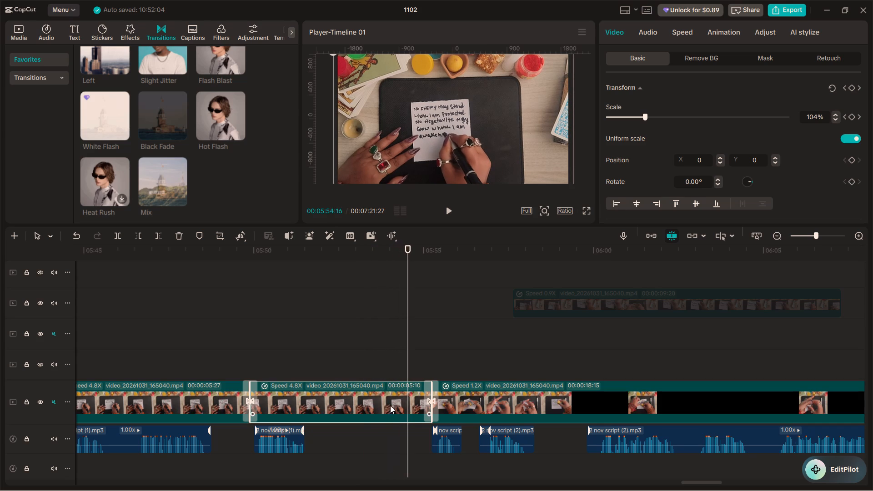
left_click(430, 240)
Open the compound clip and move its end scale keyframe earlier, to shortly before 04:27.
double_click(373, 396)
left_click(306, 354)
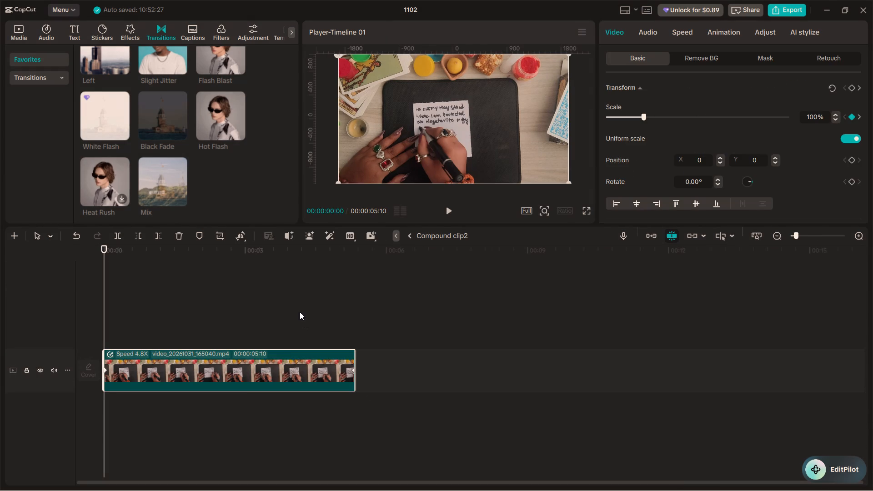
left_click(291, 306)
left_click_drag(291, 306, 331, 325)
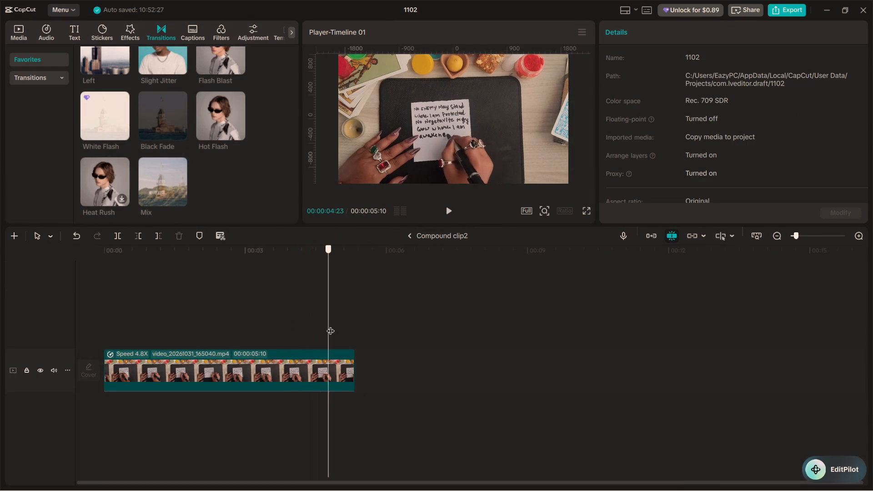
left_click_drag(331, 325, 336, 326)
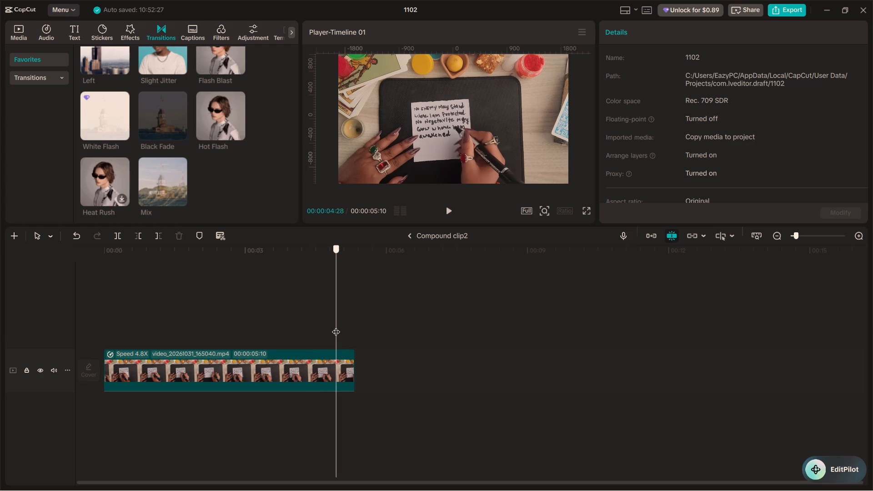
left_click_drag(336, 326, 338, 326)
left_click(340, 365)
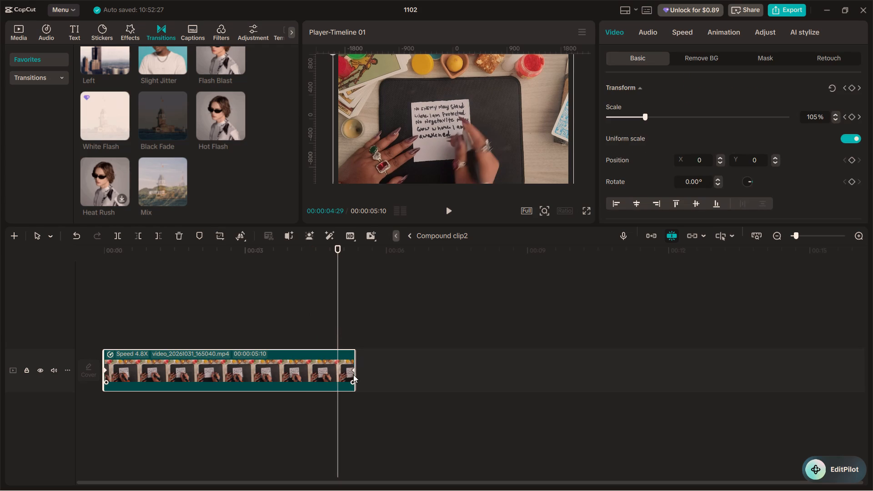
left_click_drag(353, 369, 335, 368)
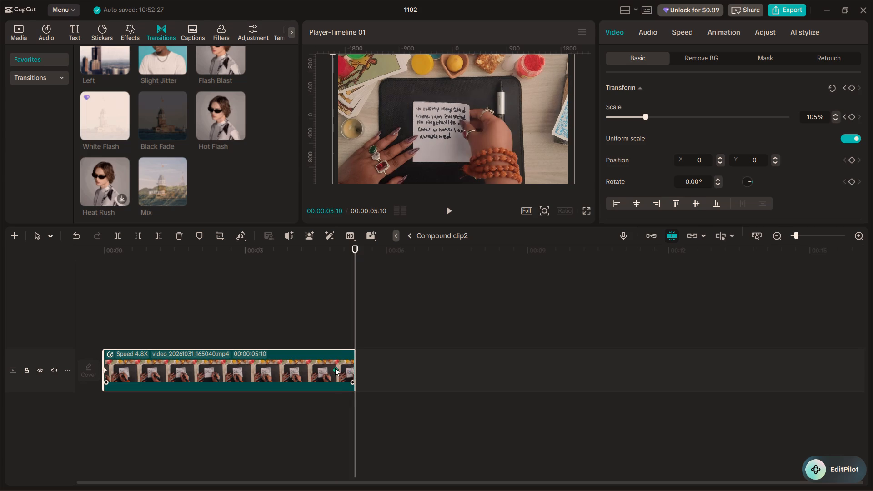
left_click_drag(335, 368, 314, 365)
Trim the end of the clip inside the compound to 00:00:04:27, cutting the footage after the writing finishes.
left_click(318, 321)
left_click_drag(318, 321, 327, 326)
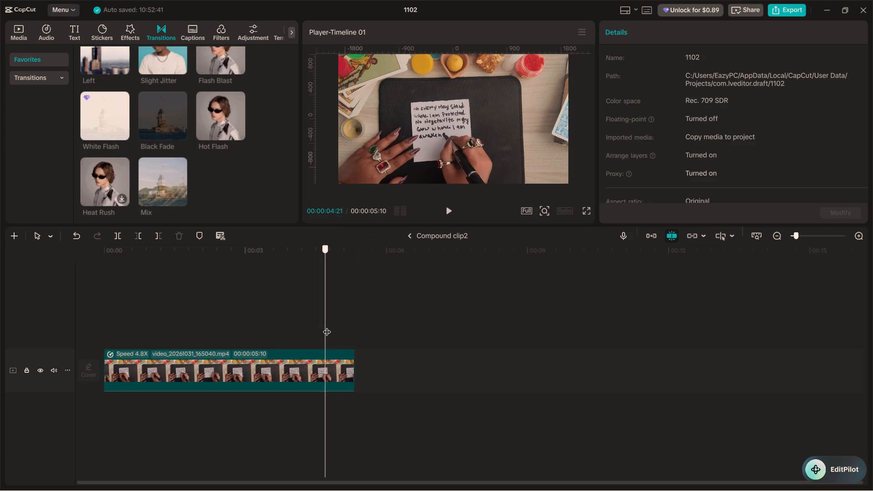
left_click_drag(327, 326, 335, 332)
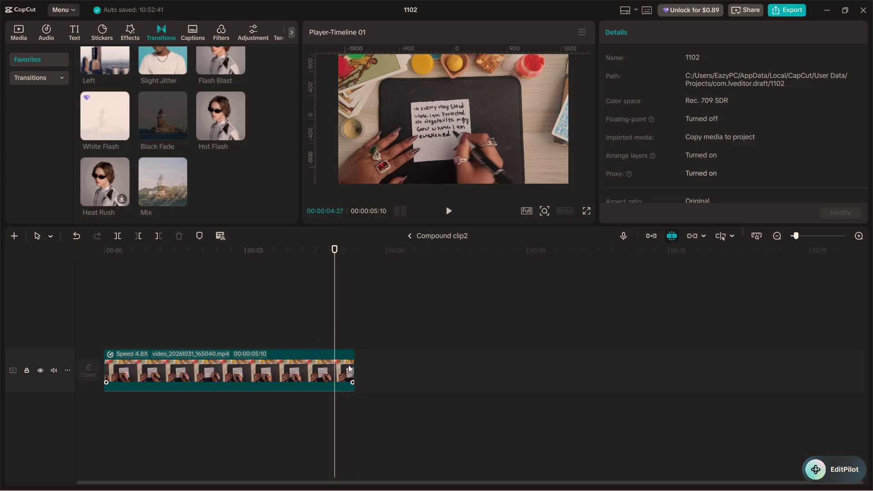
left_click(348, 364)
left_click_drag(356, 366, 331, 365)
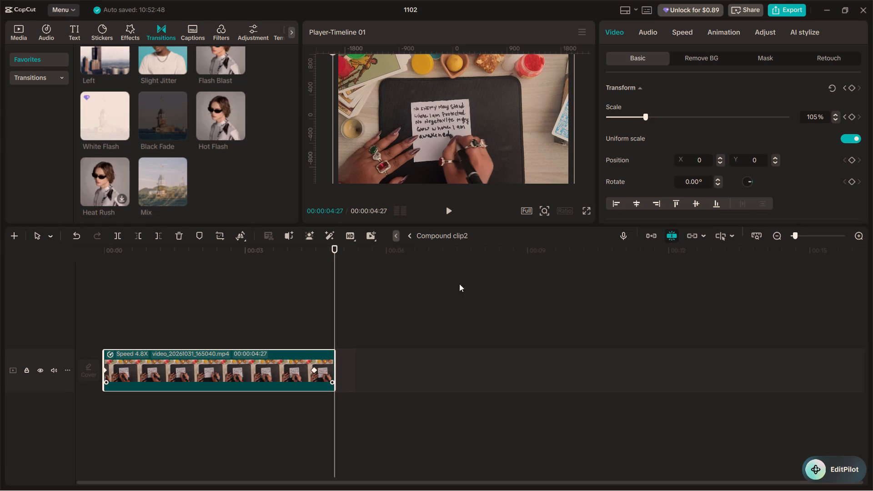
Slow the trimmed clip to 4.41x by stretching its end to a duration of 00:00:05:10.
left_click(690, 33)
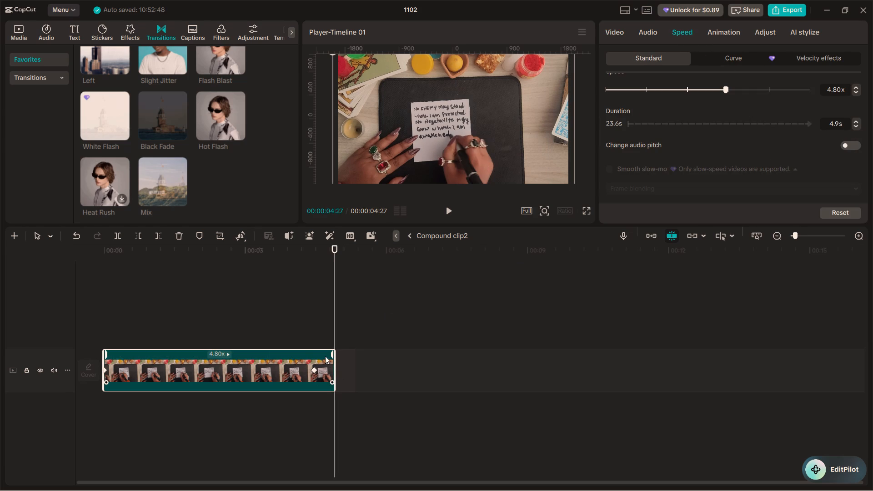
left_click(332, 356)
left_click_drag(330, 354, 339, 355)
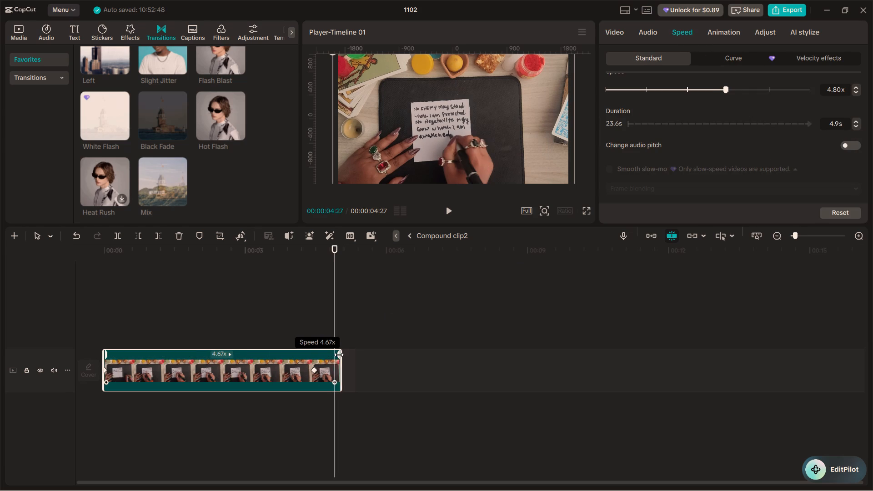
left_click_drag(339, 355, 350, 358)
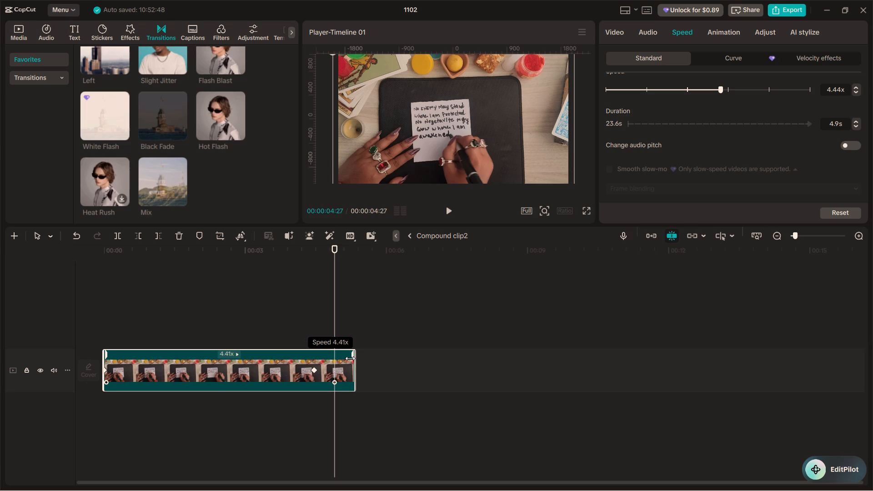
left_click_drag(350, 358, 349, 358)
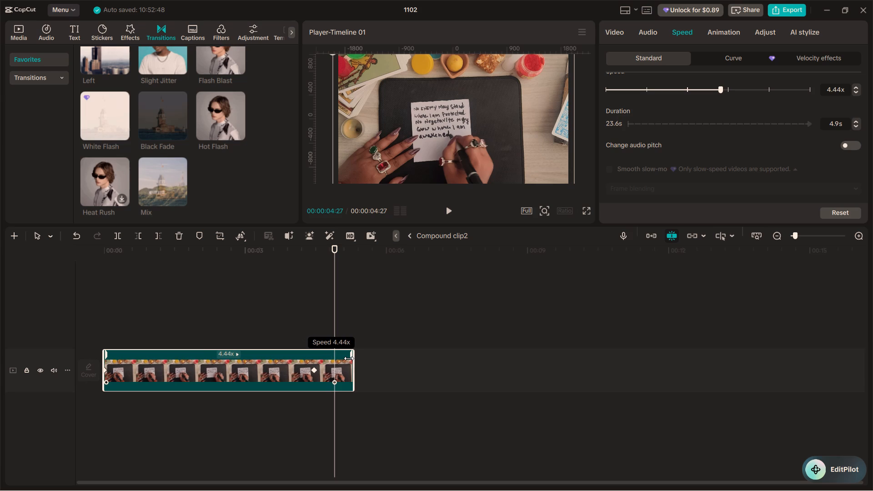
left_click_drag(349, 358, 350, 358)
left_click_drag(350, 358, 351, 359)
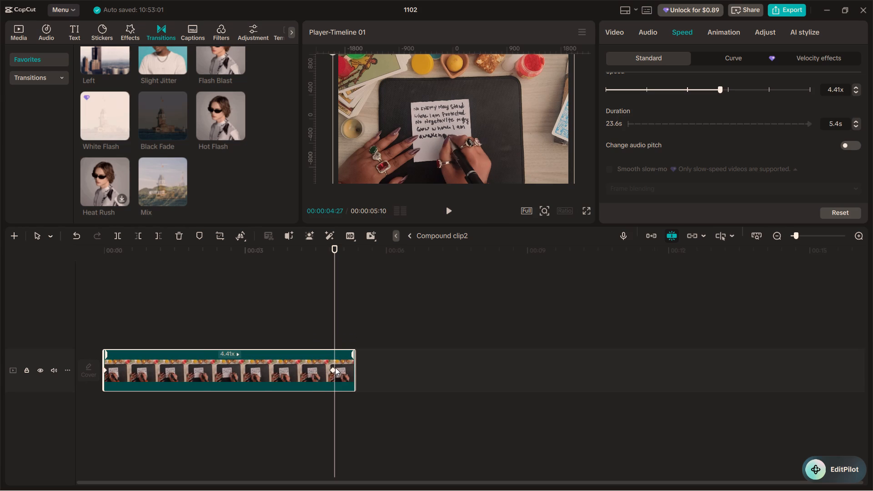
Move the 105% scale keyframe to the stretched clip's end, return to the main timeline and replay the cut.
left_click_drag(332, 371, 369, 373)
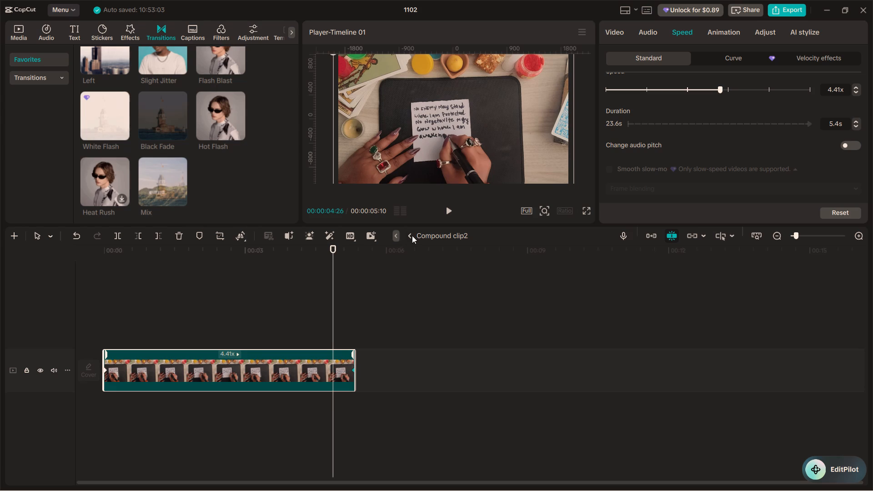
left_click(412, 235)
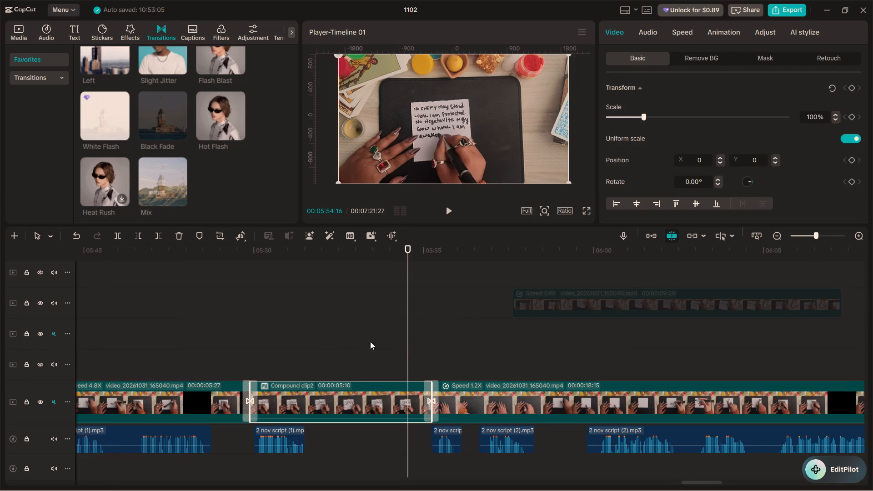
left_click(306, 348)
key("space")
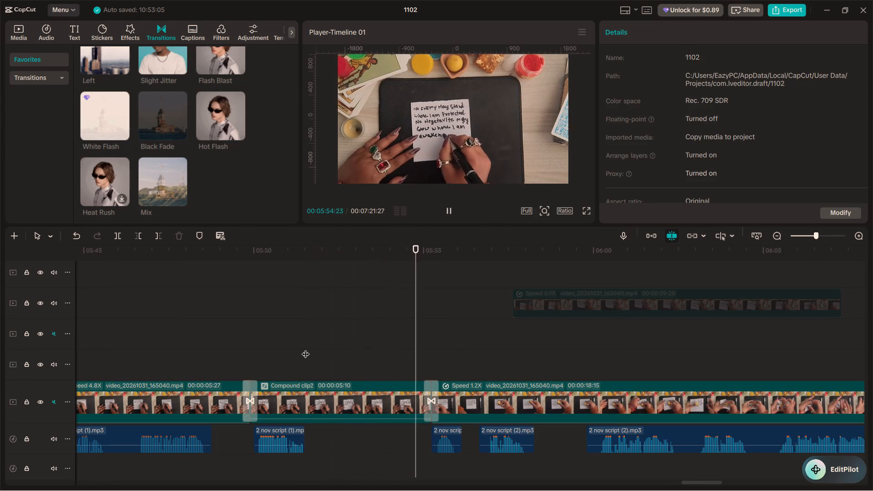
key("space")
Reopen the compound clip, review the inner clip's speed settings and return to the main timeline.
left_click(342, 411)
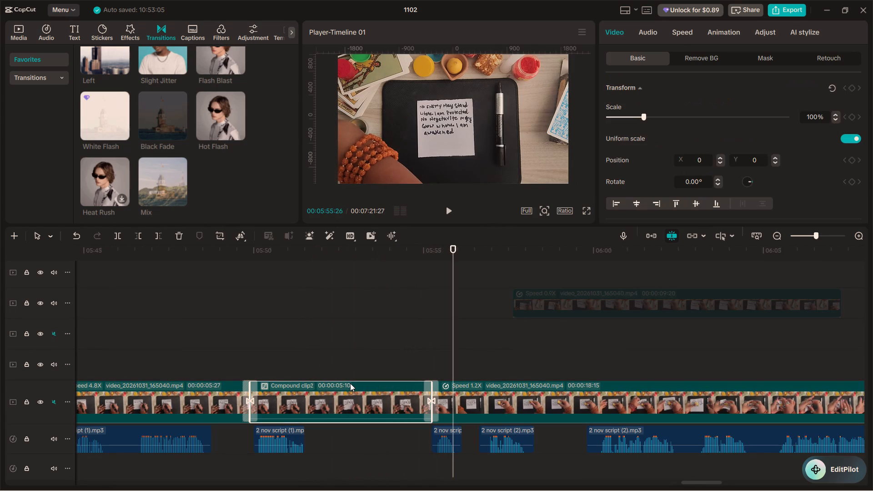
left_click(350, 383)
double_click(344, 391)
left_click(260, 347)
left_click(269, 371)
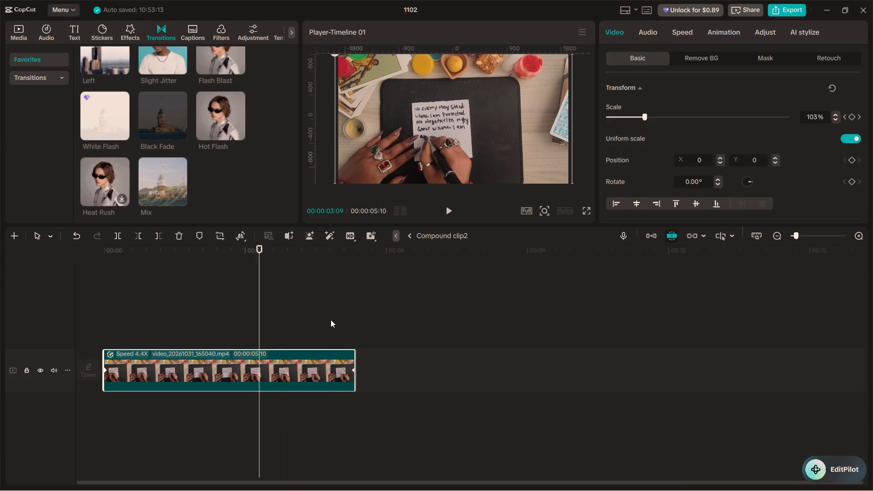
left_click(688, 35)
scroll(672, 163, "down", 6)
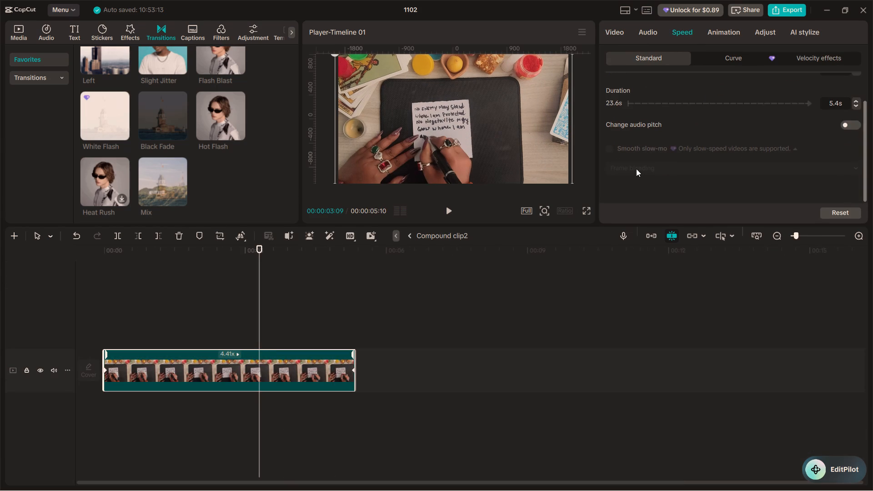
scroll(620, 136, "up", 5)
left_click(410, 235)
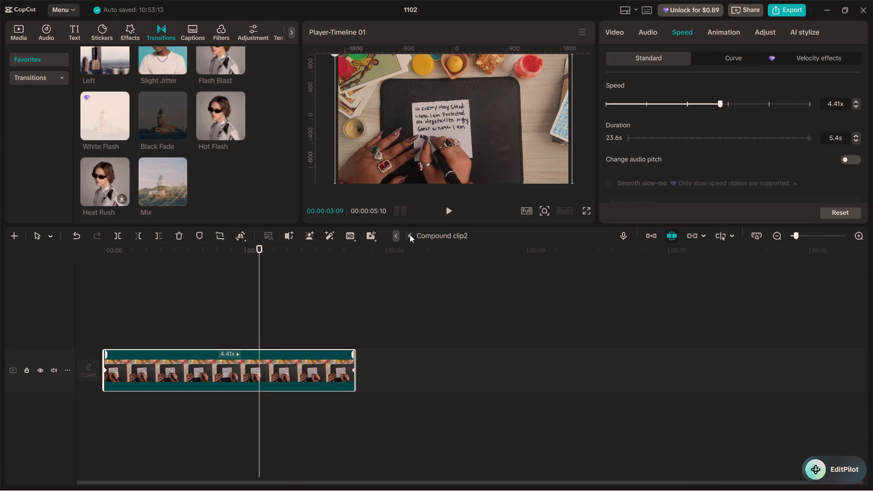
Replay the Black Fade transition from the compound clip into the 1.2X clip.
left_click(416, 338)
left_click(392, 337)
key("space")
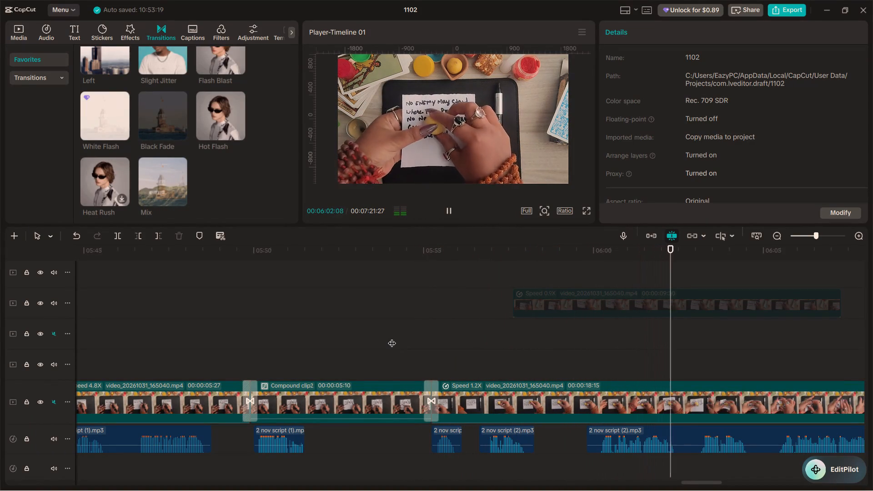
key("space")
left_click(416, 349)
key("space")
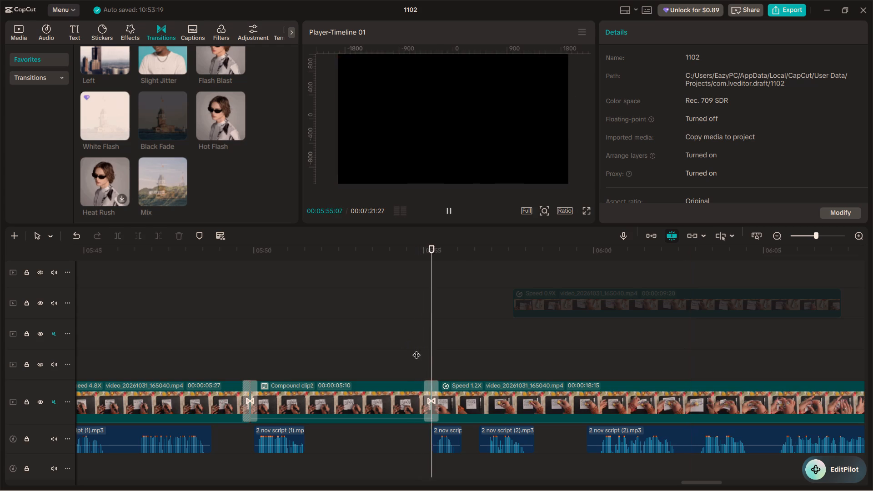
key("space")
Add a 100% scale keyframe at the start of the 1.2X clip, at 05:55:07.
left_click(474, 396)
left_click(453, 341)
left_click_drag(451, 341, 426, 337)
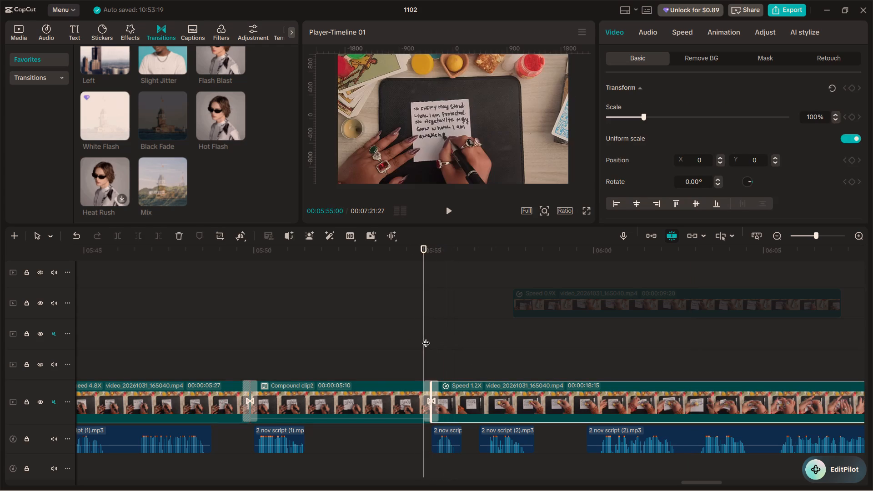
left_click_drag(426, 337, 437, 342)
left_click_drag(437, 342, 429, 341)
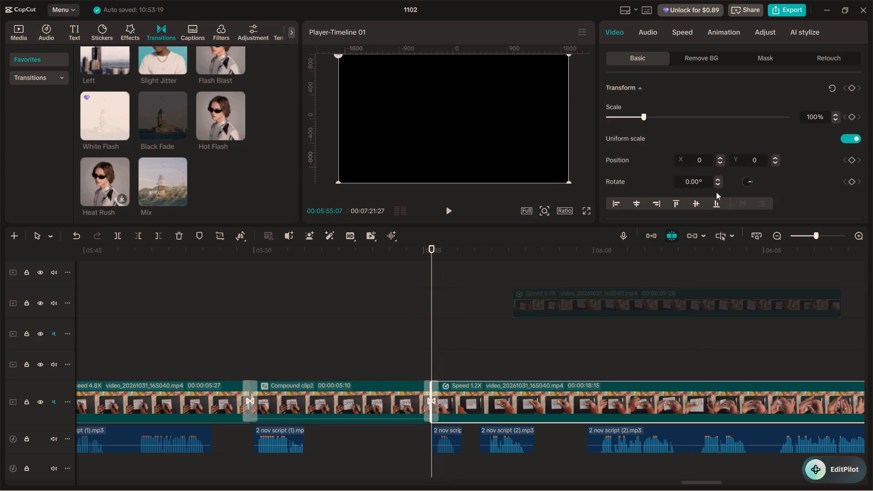
left_click(682, 35)
left_click(616, 34)
left_click(851, 120)
Add a scale keyframe to the 1.2X clip at 05:59:24 and set its scale to 105%.
left_click(474, 342)
left_click(562, 346)
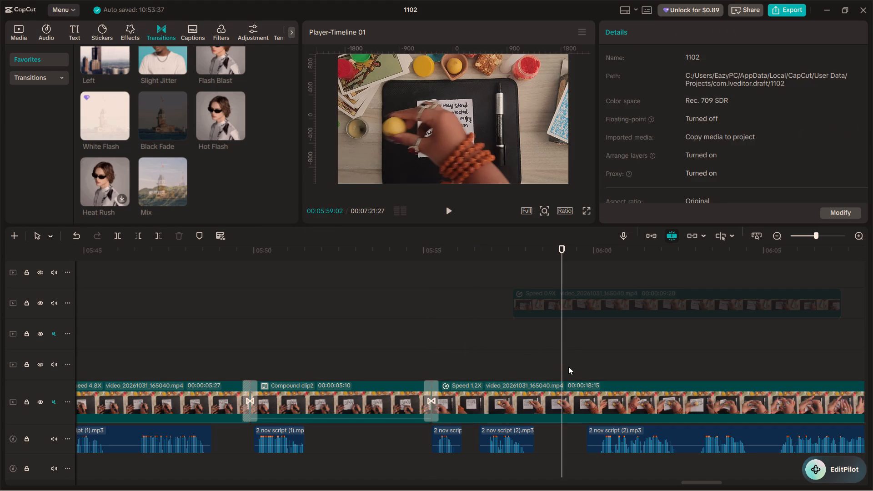
left_click(562, 405)
left_click_drag(562, 356, 587, 362)
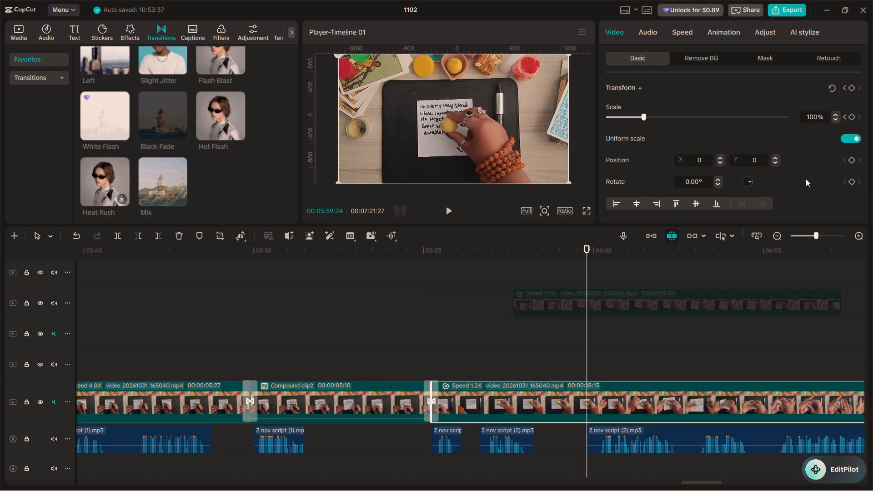
left_click(852, 118)
left_click(835, 116)
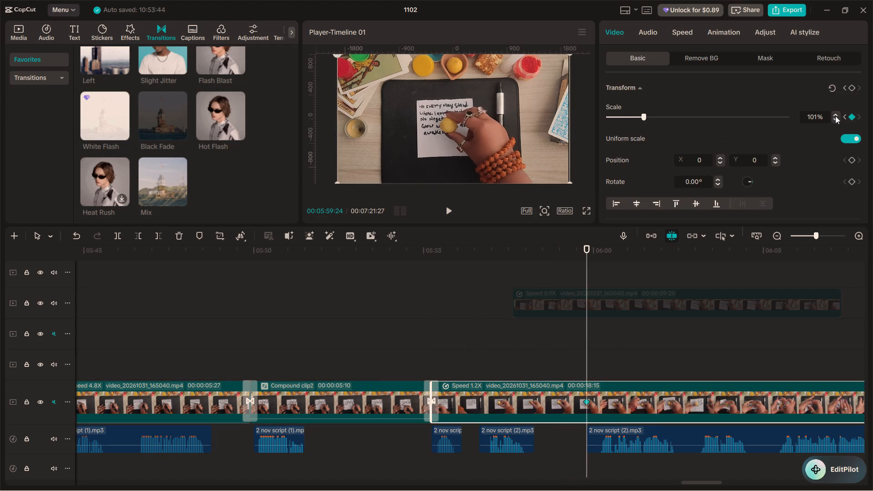
double_click(835, 116)
double_click(835, 116)
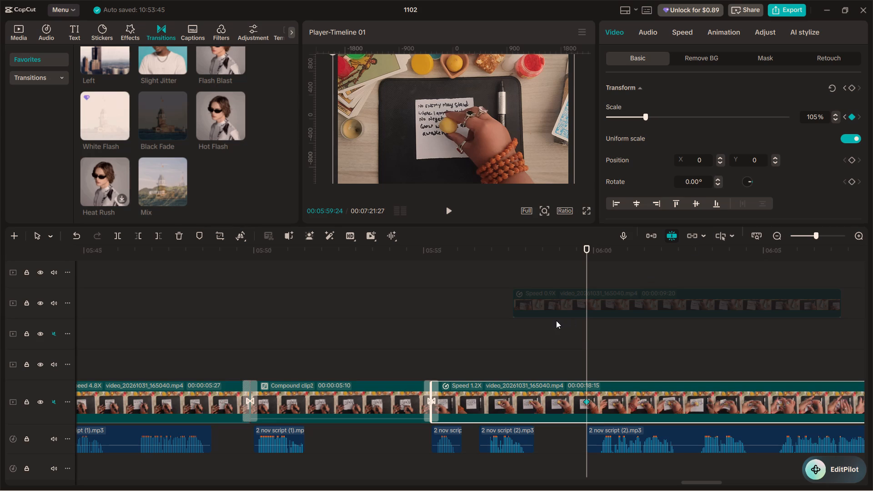
Replay the 1.2X clip from its start to check the scale zoom against the voiceover.
left_click(524, 344)
left_click(435, 347)
key("space")
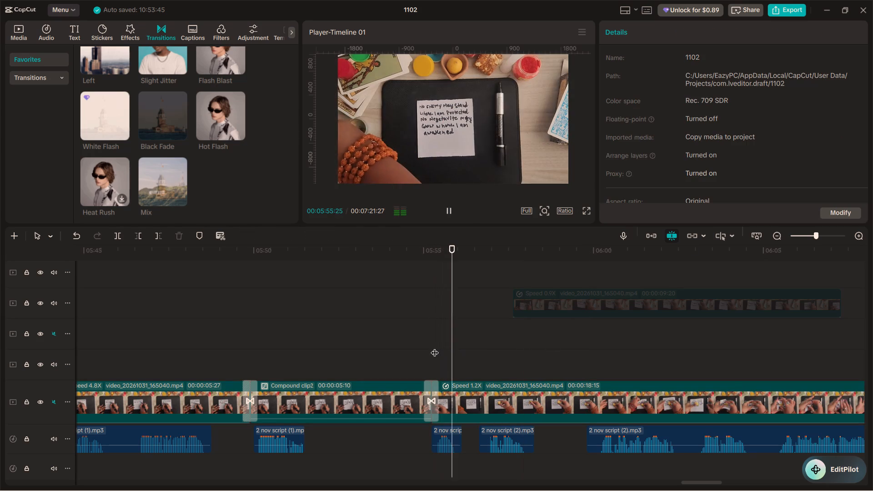
scroll(435, 347, "down", 2, "alt")
scroll(383, 353, "down", 2, "alt")
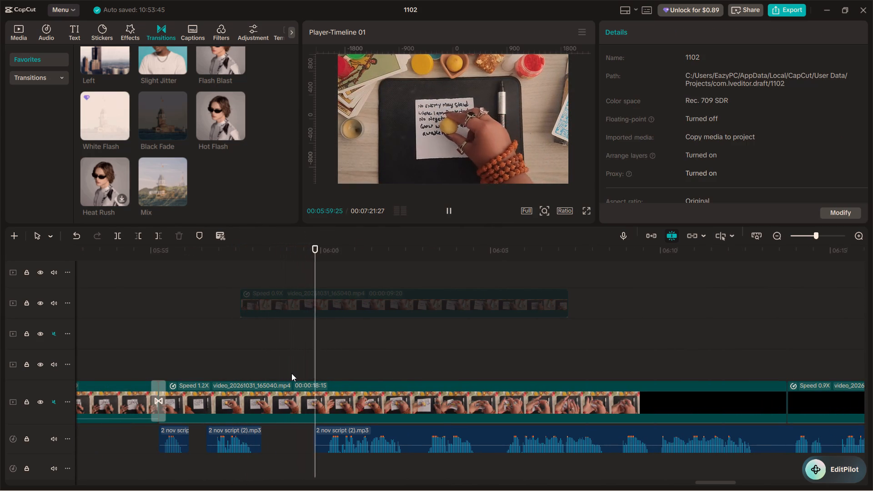
key("space")
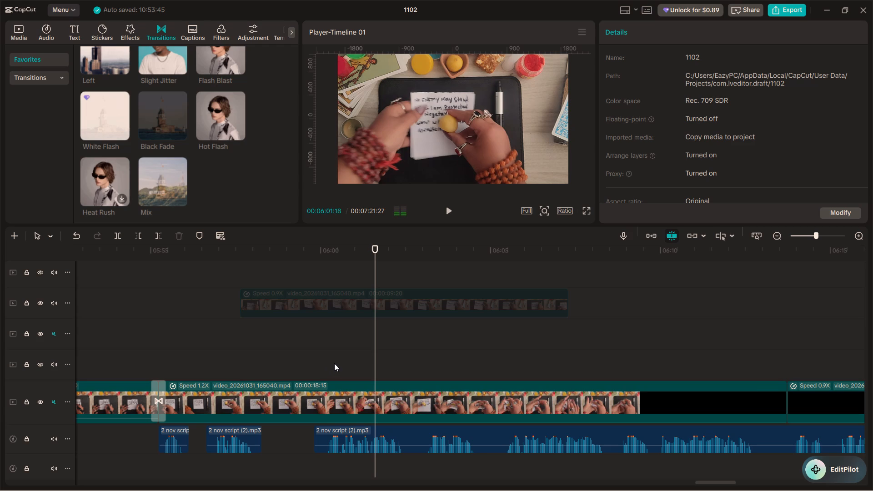
key("space")
key("space")
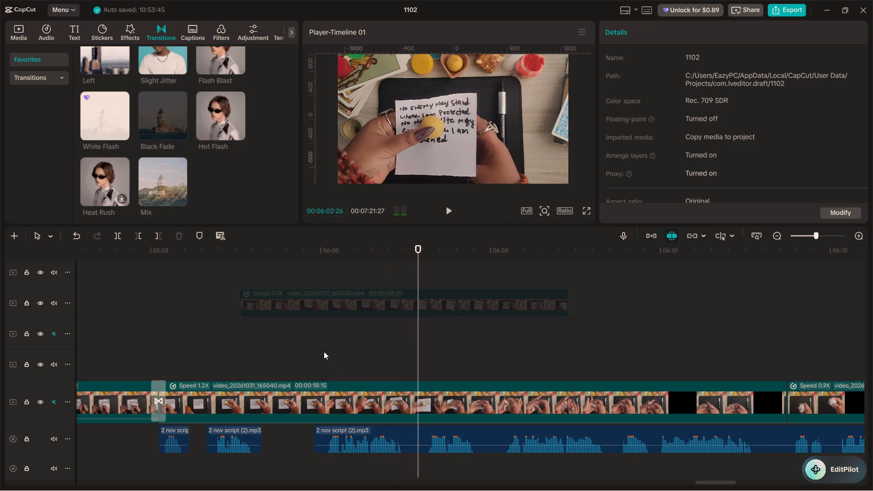
Split the 1.2X clip at its 105% scale keyframe at 05:59:24.
left_click(324, 351)
left_click(314, 401)
left_click_drag(326, 360, 314, 356)
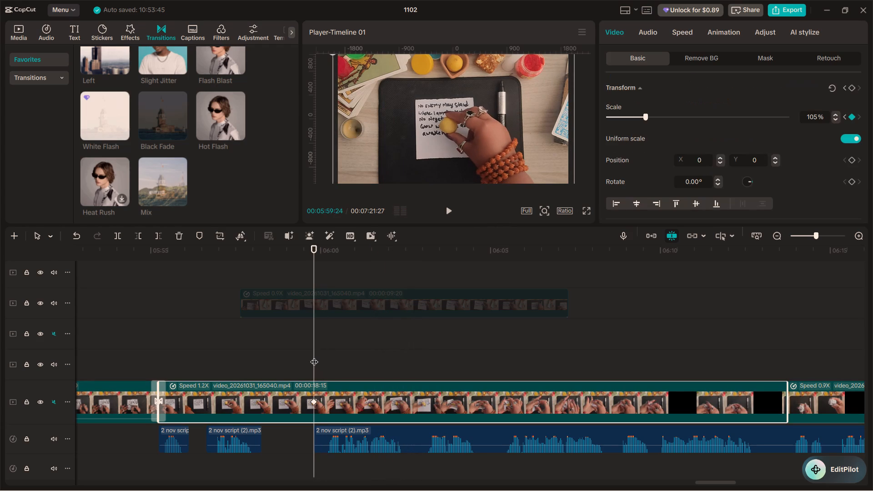
key("ctrl+b")
Set the starting scale keyframe of the second 1.2X clip, after the split, to 100%.
left_click(323, 396)
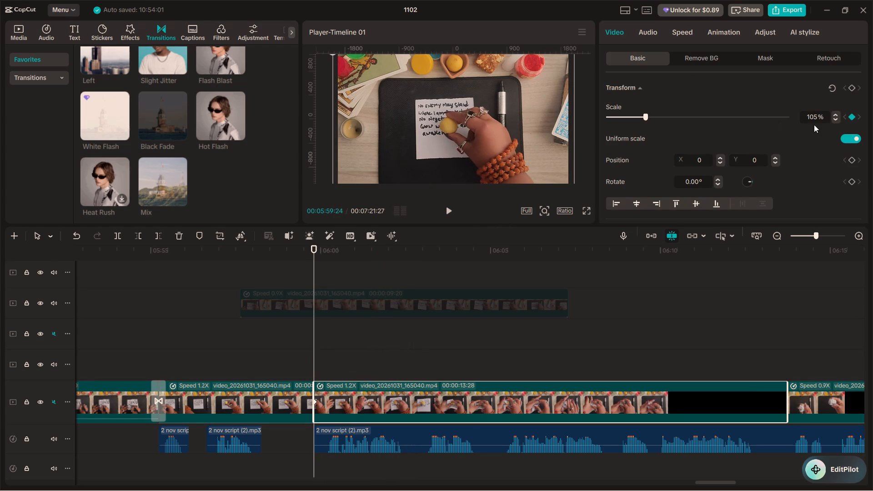
left_click(836, 119)
triple_click(836, 119)
left_click(836, 119)
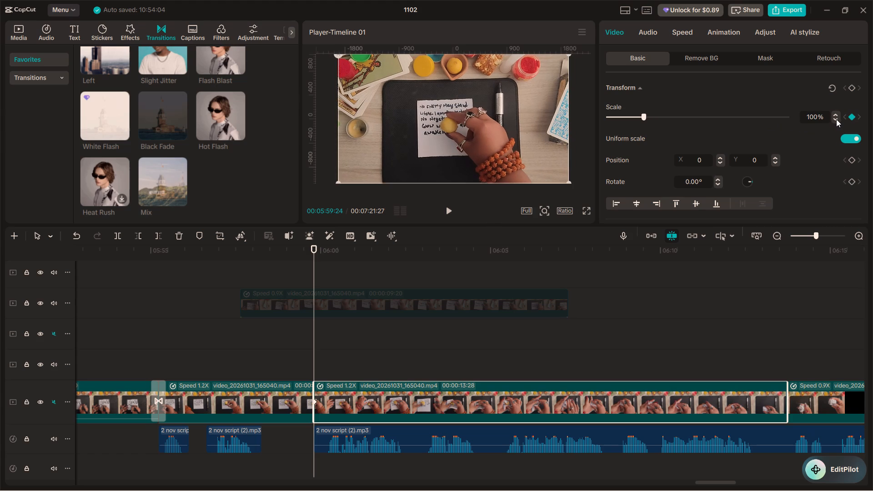
Replay the cut between the two 1.2X clips.
left_click(289, 336)
key("space")
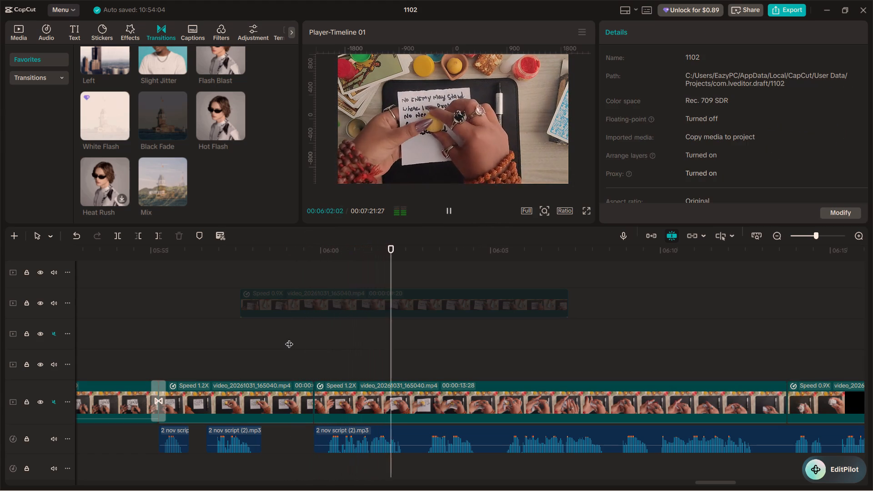
key("space")
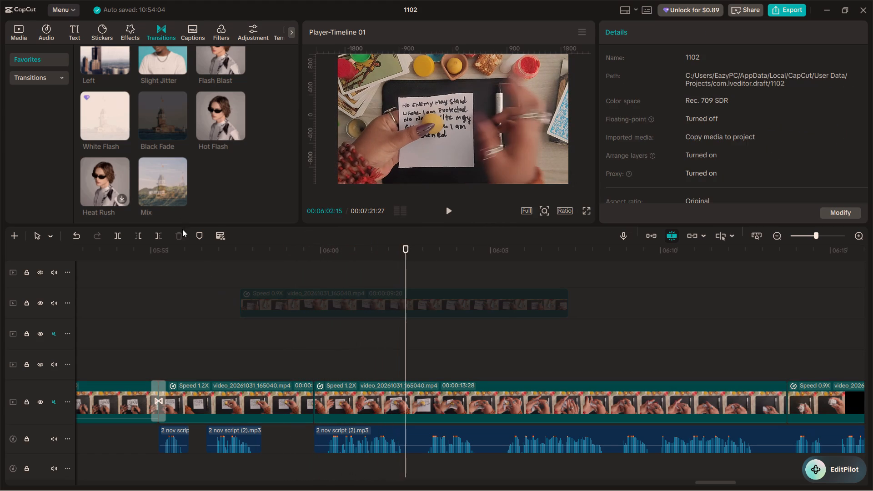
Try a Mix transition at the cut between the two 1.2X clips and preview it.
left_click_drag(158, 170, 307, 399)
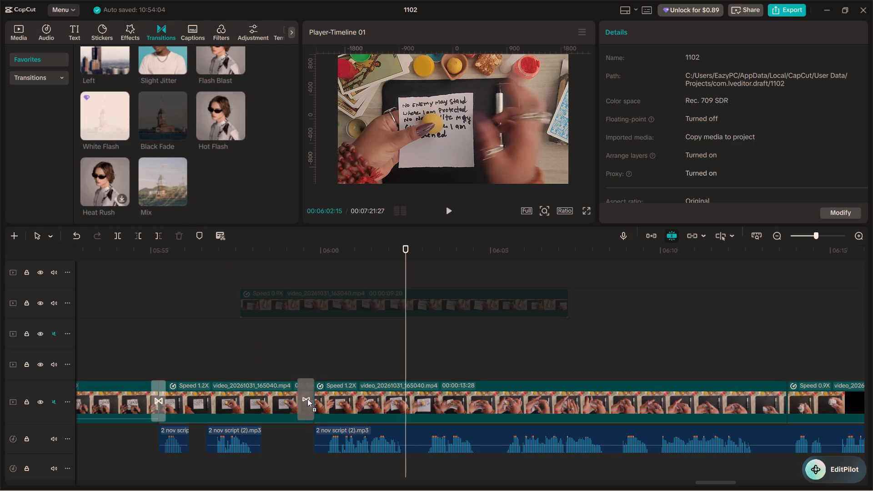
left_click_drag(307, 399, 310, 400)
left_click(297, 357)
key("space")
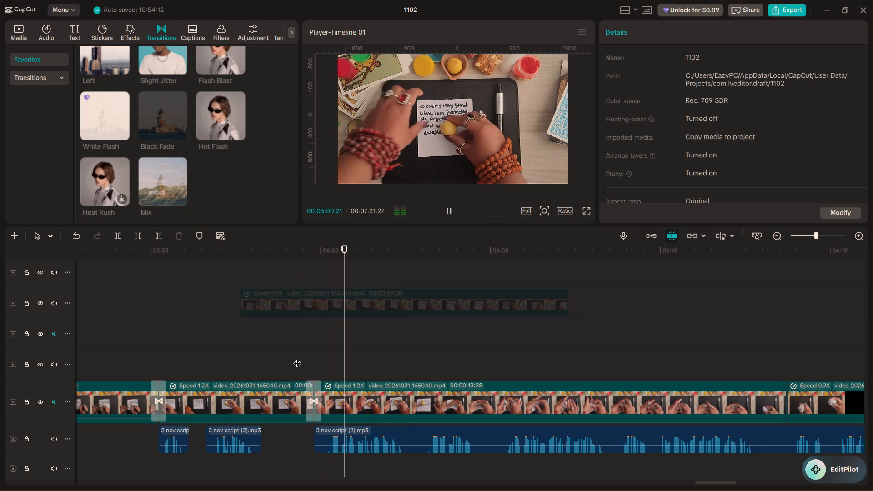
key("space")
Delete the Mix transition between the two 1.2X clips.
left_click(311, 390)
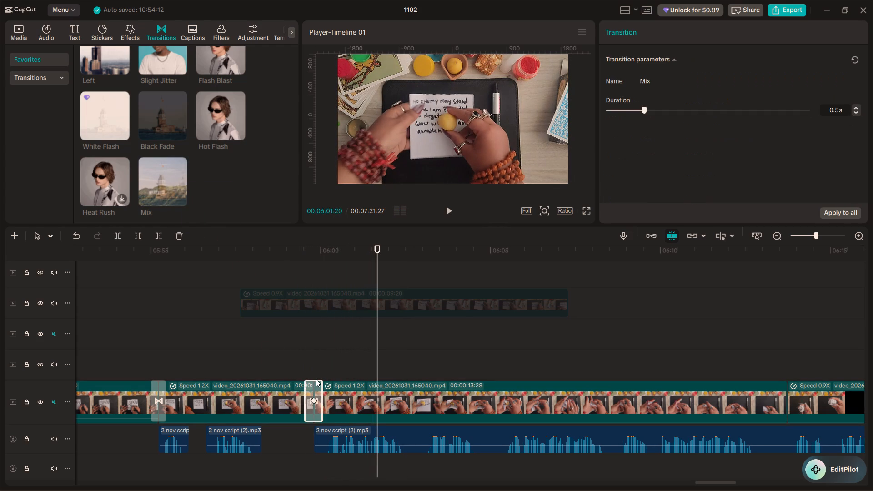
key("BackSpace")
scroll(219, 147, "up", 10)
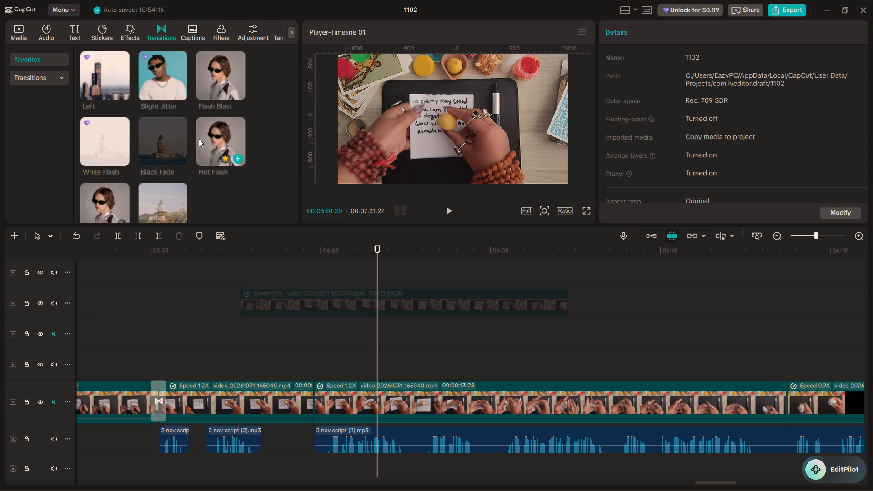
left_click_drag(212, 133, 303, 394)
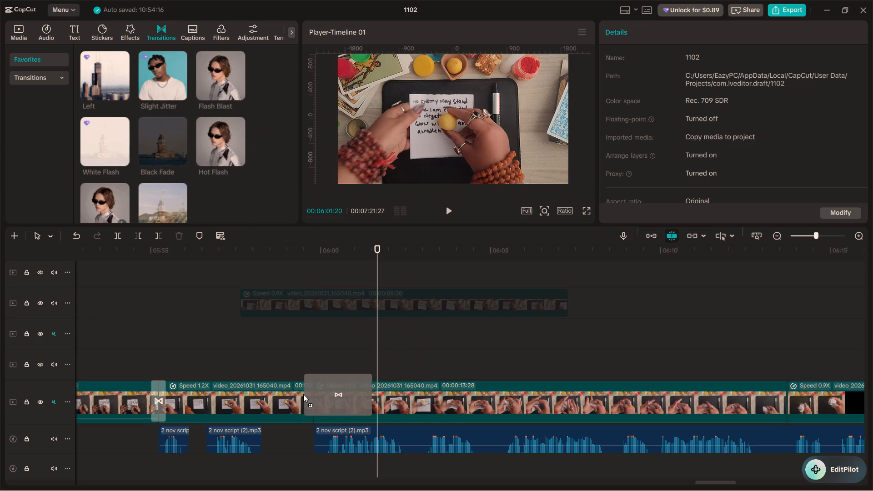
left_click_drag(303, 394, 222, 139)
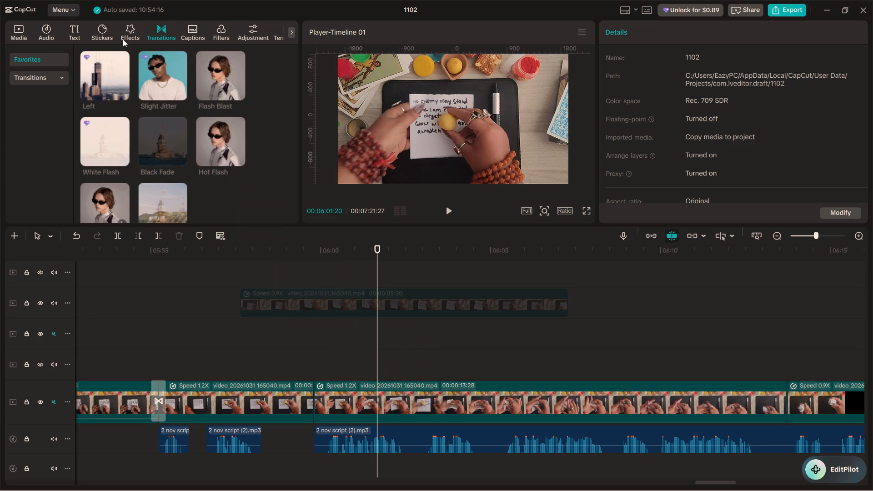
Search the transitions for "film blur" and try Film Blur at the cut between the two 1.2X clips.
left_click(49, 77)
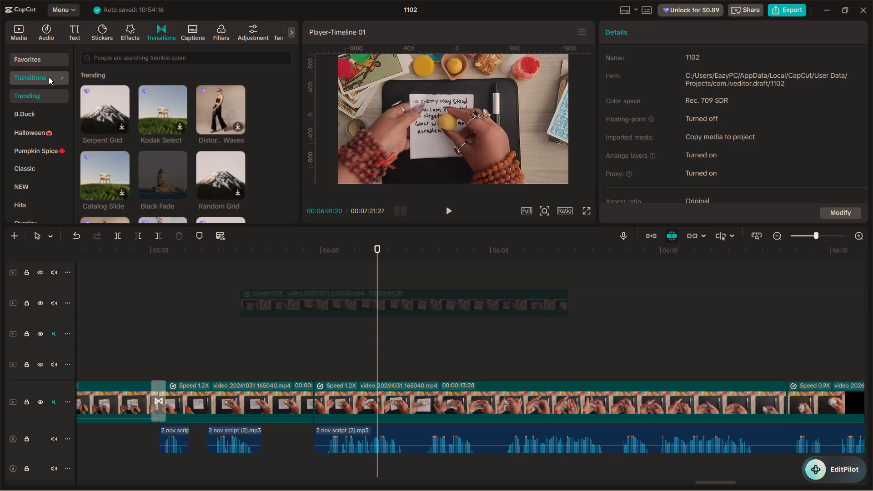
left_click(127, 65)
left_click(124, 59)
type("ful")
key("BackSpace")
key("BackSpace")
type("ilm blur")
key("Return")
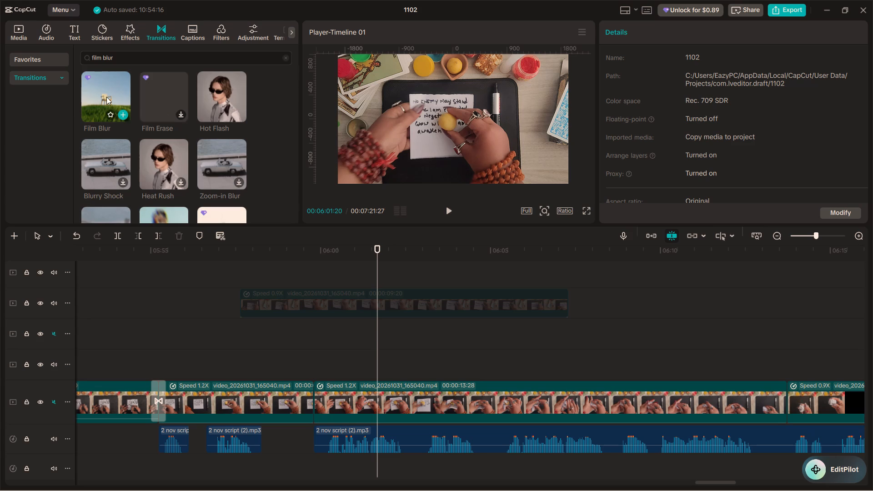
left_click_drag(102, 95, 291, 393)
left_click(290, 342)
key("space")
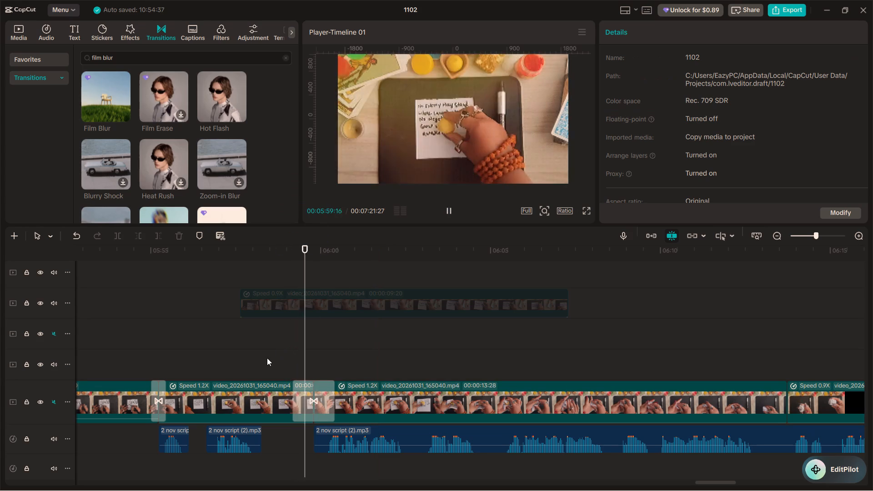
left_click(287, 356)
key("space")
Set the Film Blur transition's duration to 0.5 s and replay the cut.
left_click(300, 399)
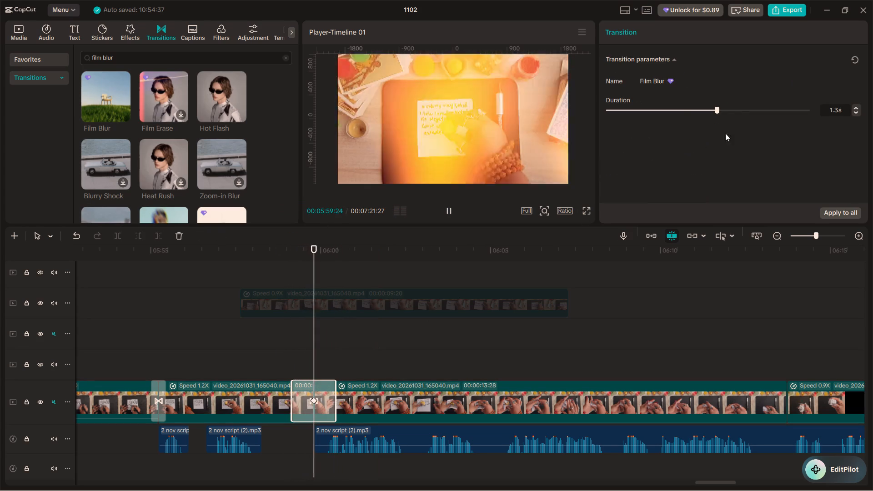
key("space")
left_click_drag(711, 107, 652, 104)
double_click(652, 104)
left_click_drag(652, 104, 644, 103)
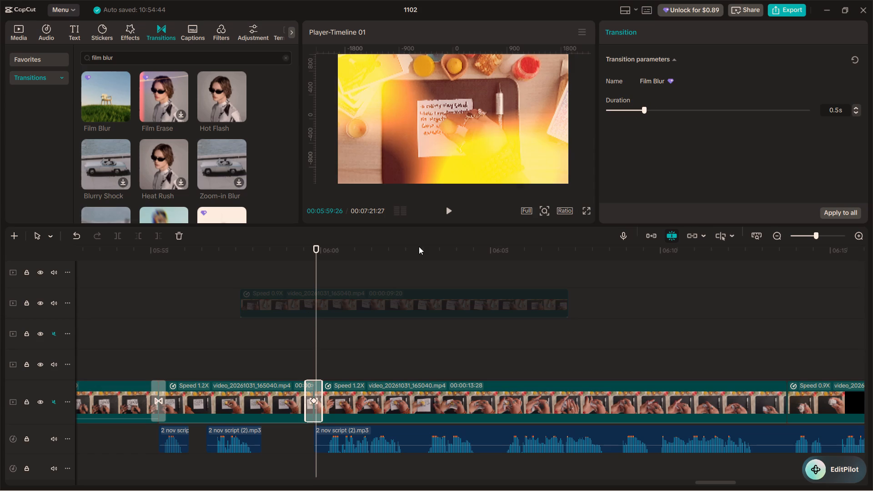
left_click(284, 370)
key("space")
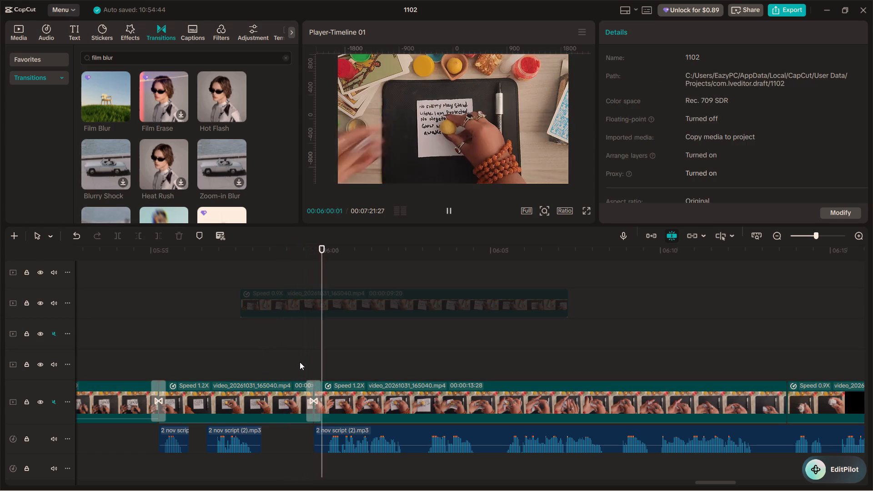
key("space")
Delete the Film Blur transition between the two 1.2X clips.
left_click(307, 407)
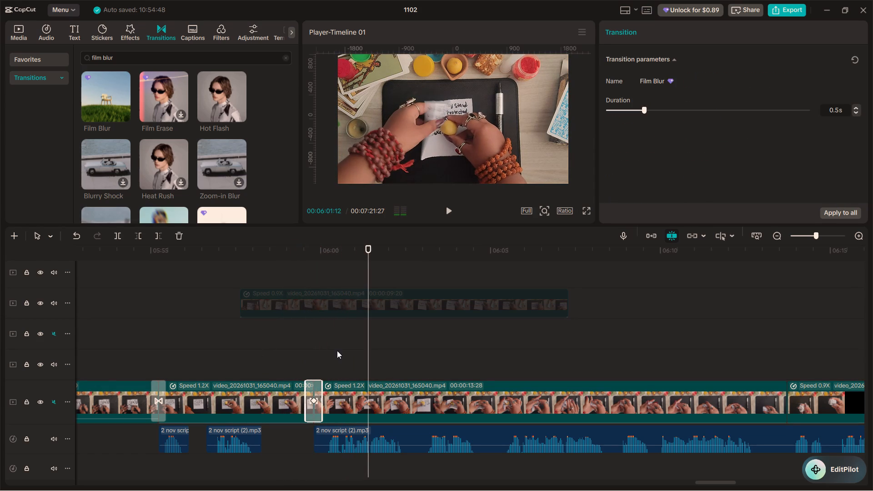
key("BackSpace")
Replay the first 1.2X clip and its plain cut into the second to judge zoom and timing.
left_click(294, 368)
key("space")
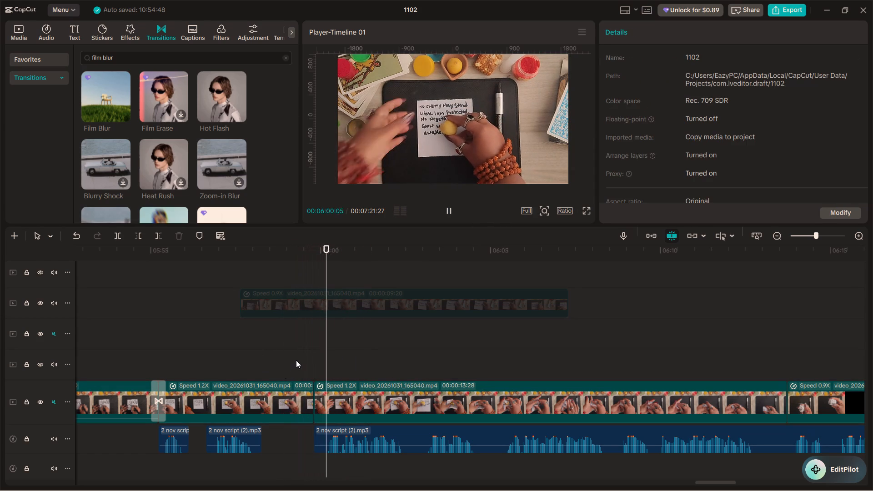
left_click(181, 354)
key("space")
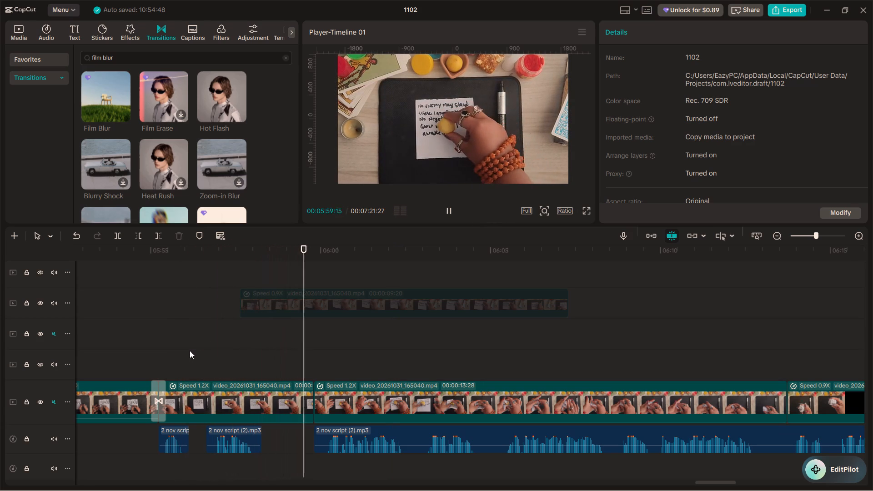
left_click(254, 360)
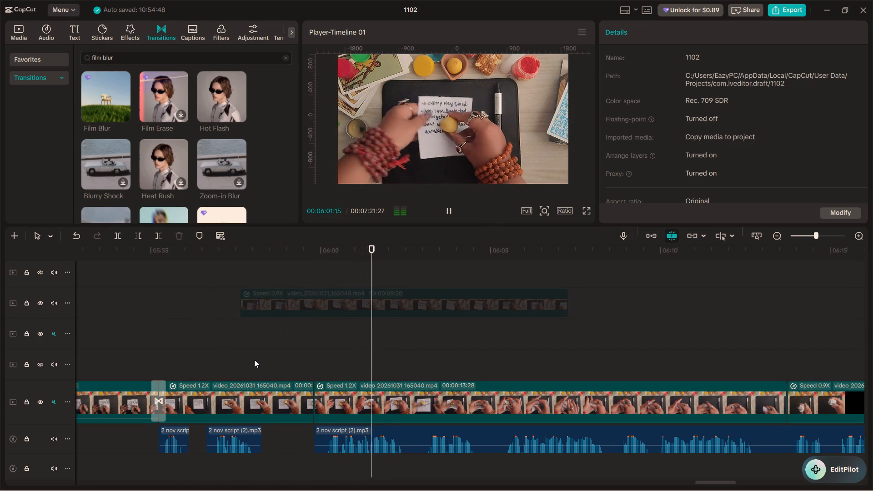
key("space")
key("space")
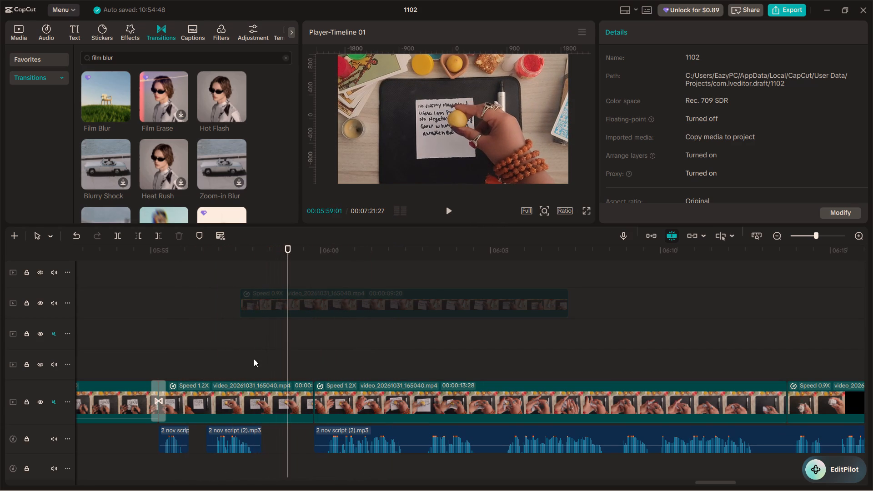
left_click(177, 361)
key("space")
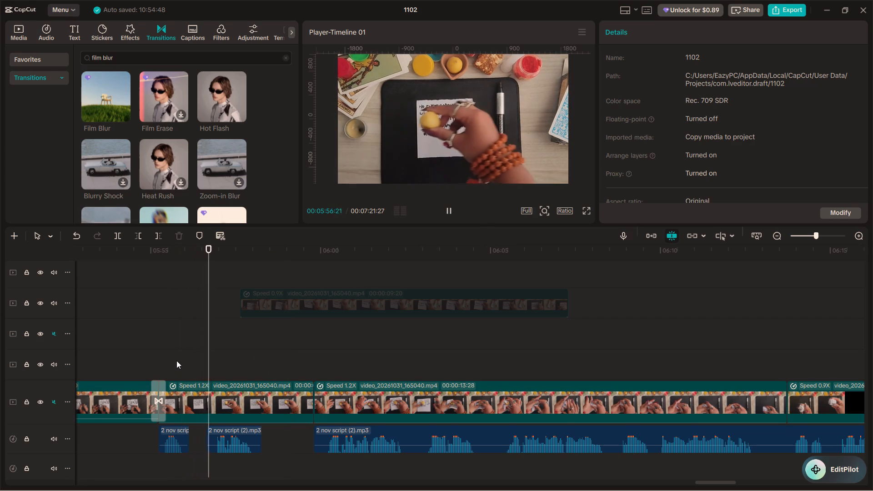
key("space")
key("space")
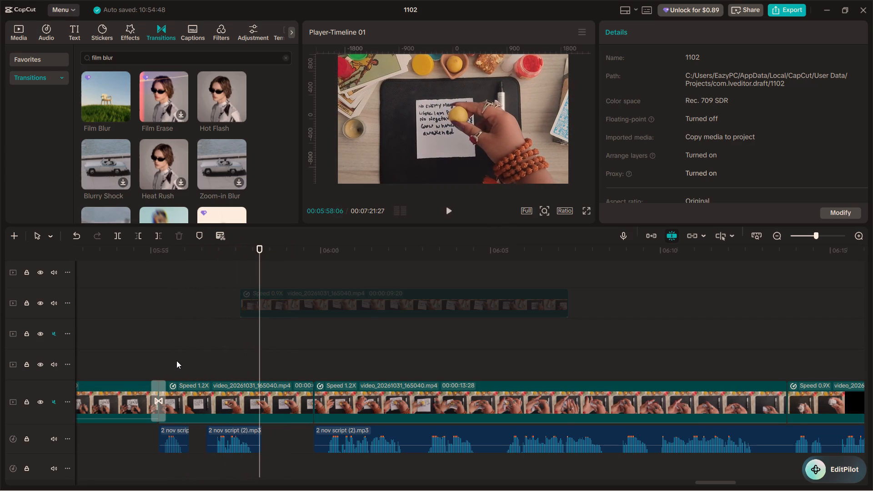
key("space")
Move the end scale keyframe of the first 1.2X clip earlier, to just before the narration ends near 05:58.
left_click_drag(266, 353, 296, 360)
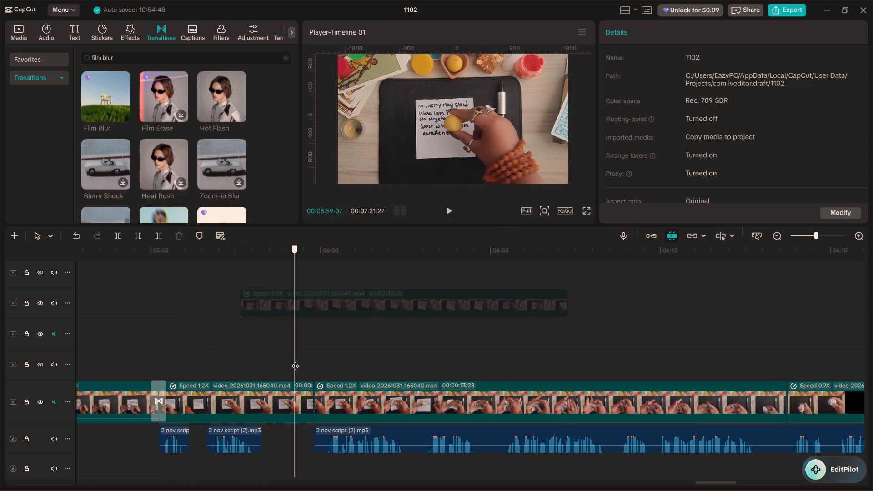
left_click_drag(296, 360, 263, 347)
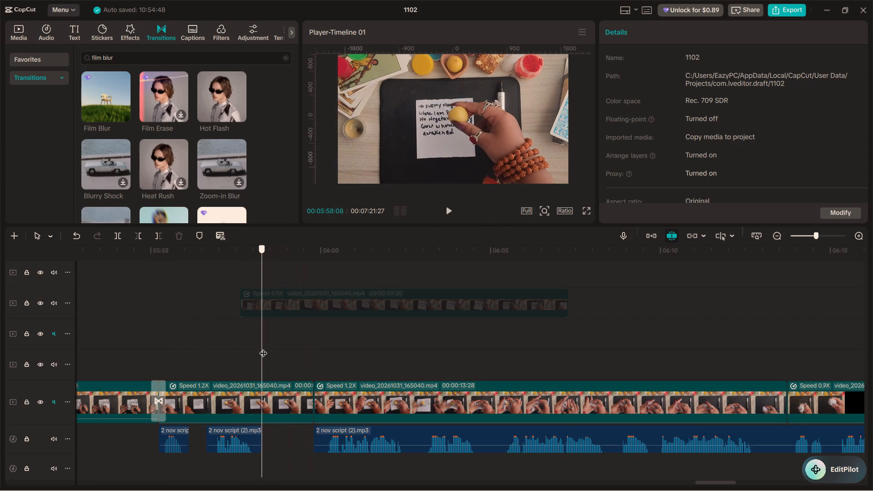
left_click_drag(263, 347, 262, 345)
left_click(286, 398)
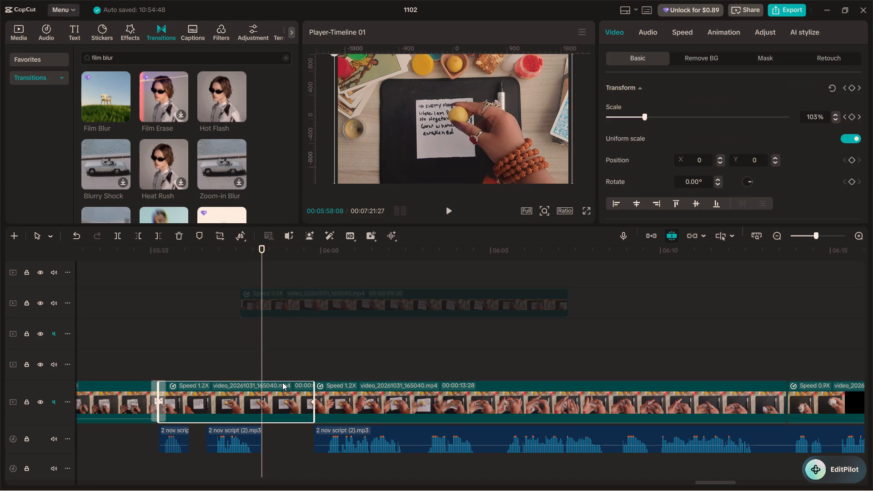
left_click_drag(309, 401, 302, 401)
key("ctrl+z")
left_click_drag(312, 403, 266, 394)
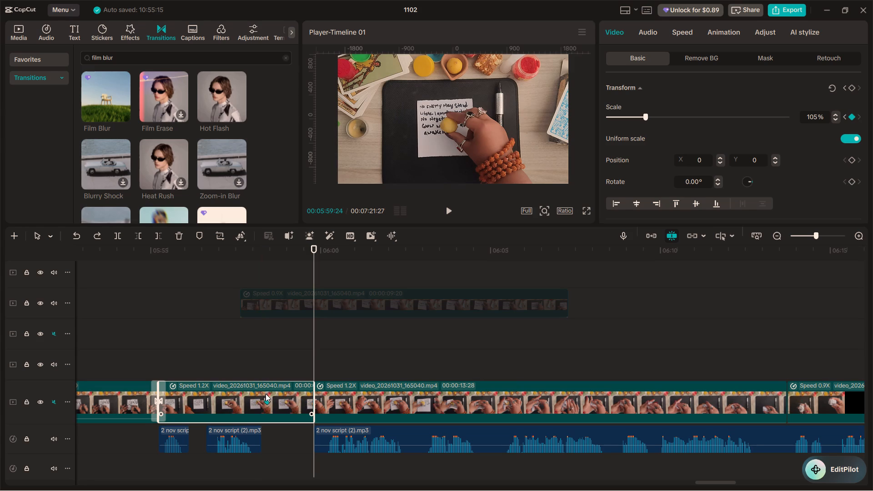
left_click_drag(266, 394, 247, 392)
Trim the end of the first 1.2X clip back to the end of the narration segment, at about 05:58:08.
left_click(291, 394)
left_click_drag(315, 397, 266, 392)
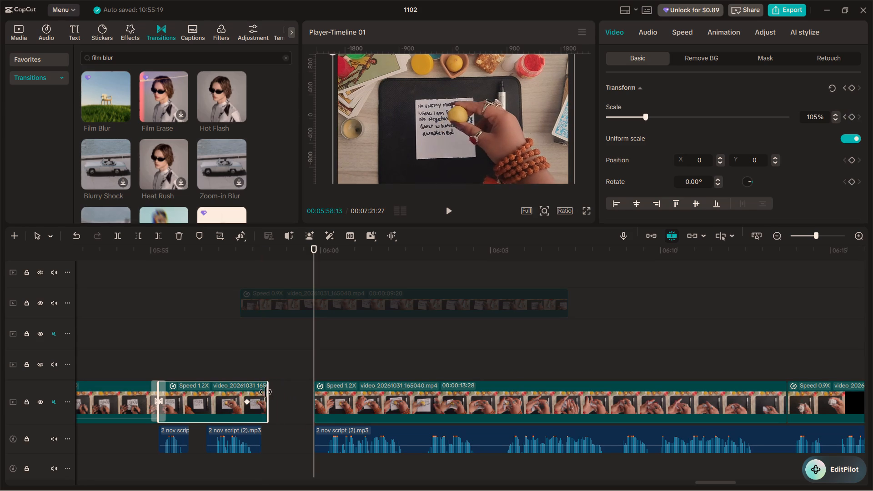
left_click_drag(266, 392, 263, 392)
Shift the second 1.2X clip and everything after it on all tracks earlier to close the gap left by the trim.
key("bracketright")
left_click(343, 406)
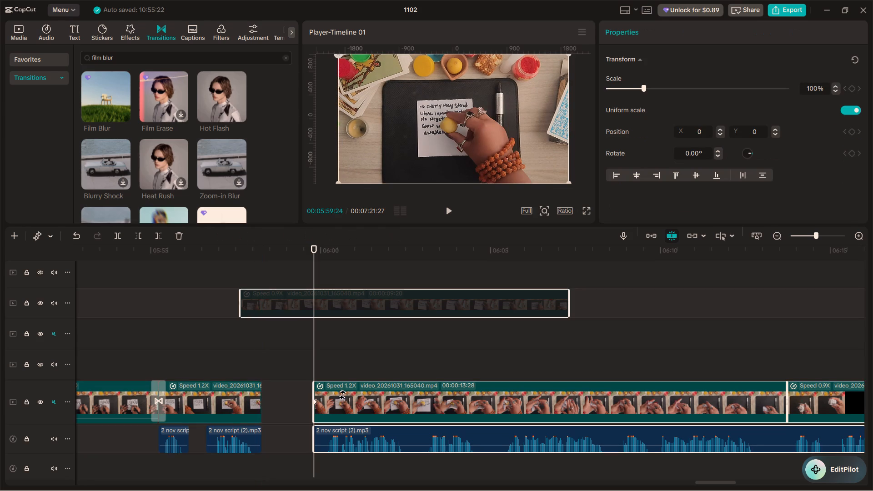
left_click_drag(359, 401, 311, 399)
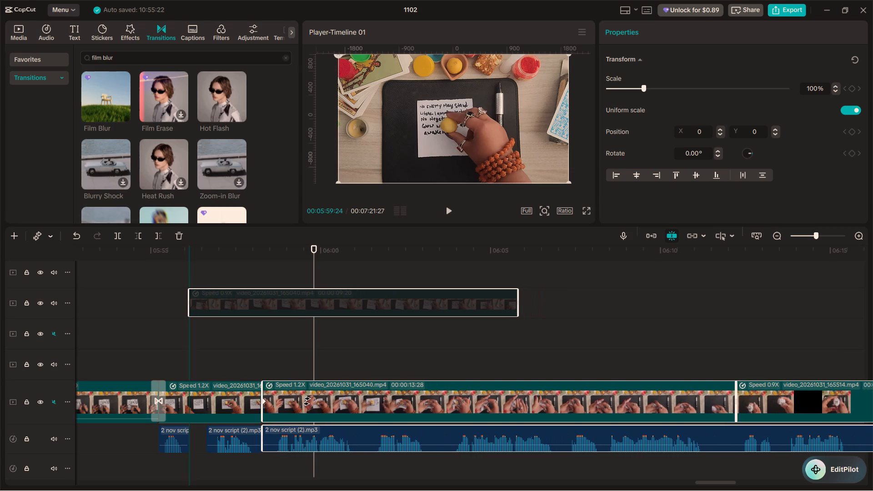
left_click_drag(311, 399, 310, 399)
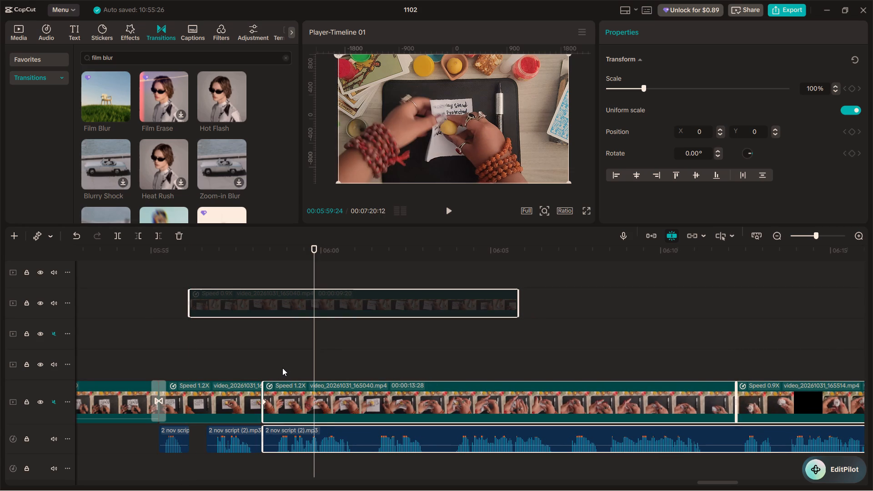
key("a")
Move the end scale keyframe of the first 1.2X clip to the clip's trimmed end.
left_click(251, 361)
left_click(256, 402)
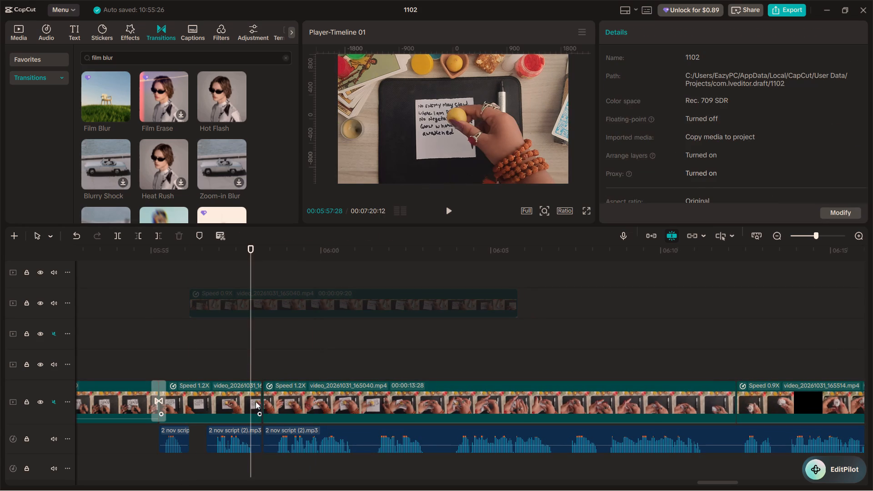
left_click_drag(245, 401, 279, 409)
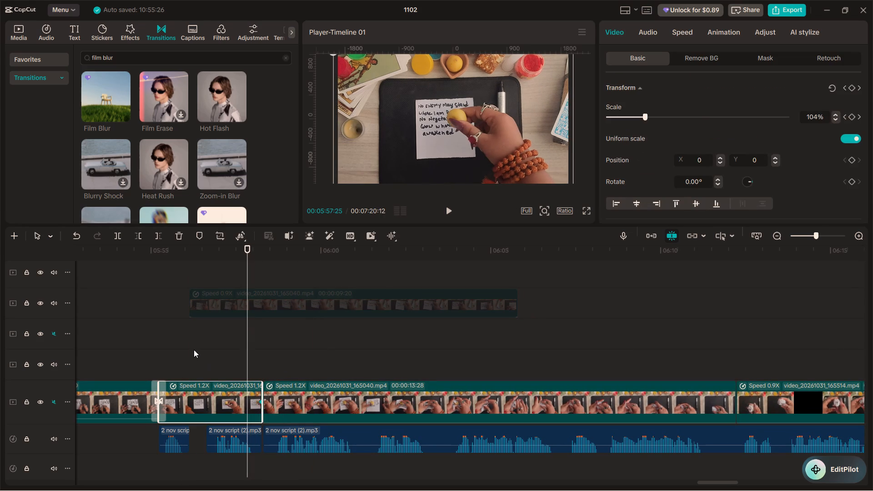
Replay the cut between the two 1.2X clips and examine the join closely for smoothness and leftover gaps.
left_click(194, 345)
key("space")
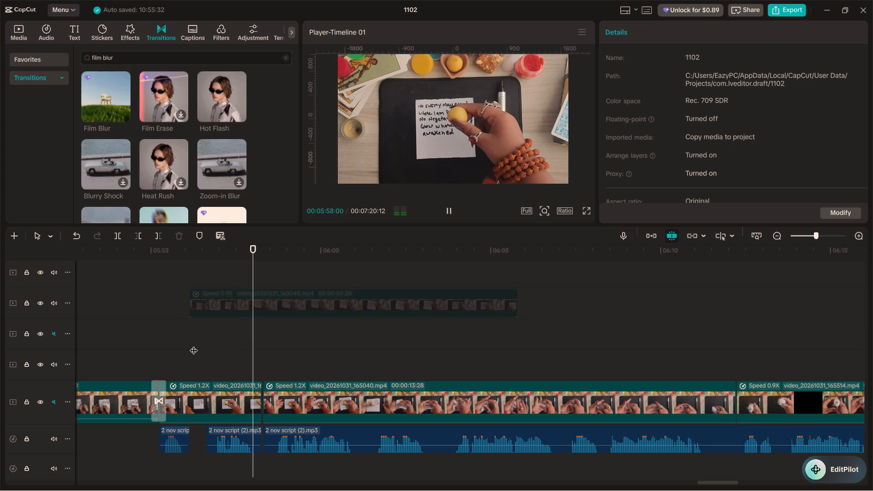
key("space")
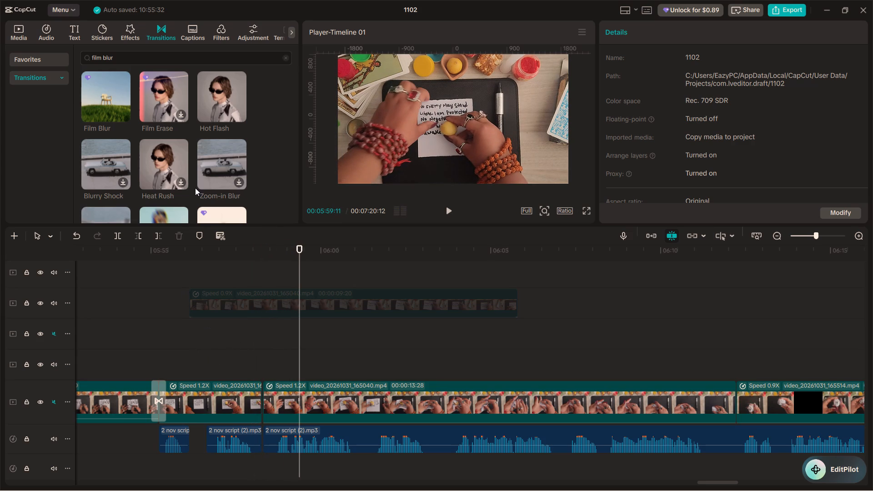
scroll(197, 193, "down", 1)
left_click(294, 391)
left_click(275, 337)
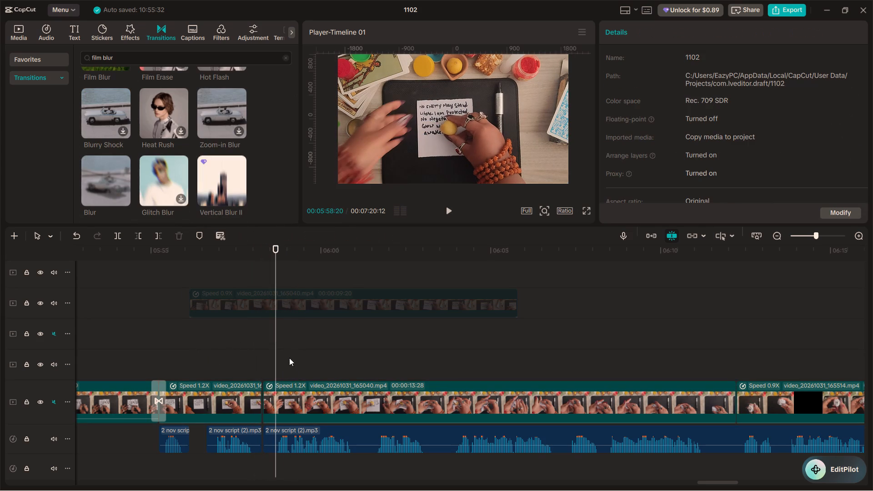
scroll(292, 401, "up", 11, "ctrl")
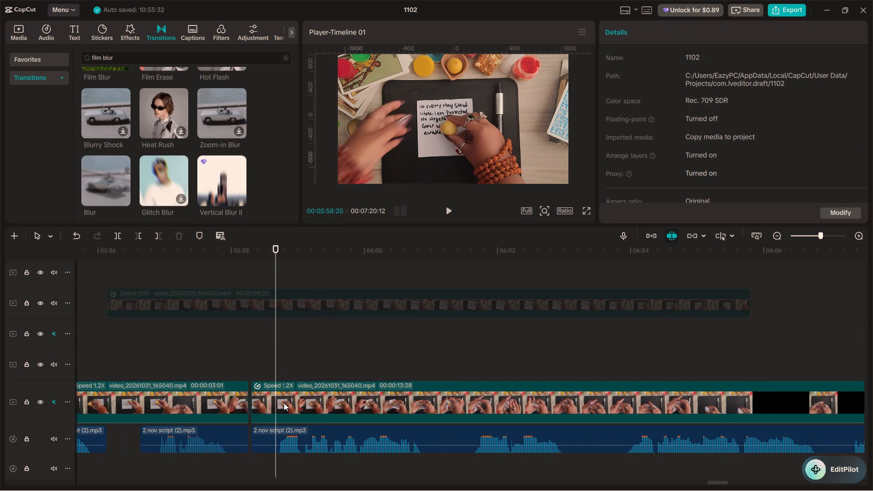
scroll(284, 403, "up", 6, "ctrl")
scroll(283, 403, "down", 9, "ctrl")
scroll(272, 390, "up", 3, "ctrl")
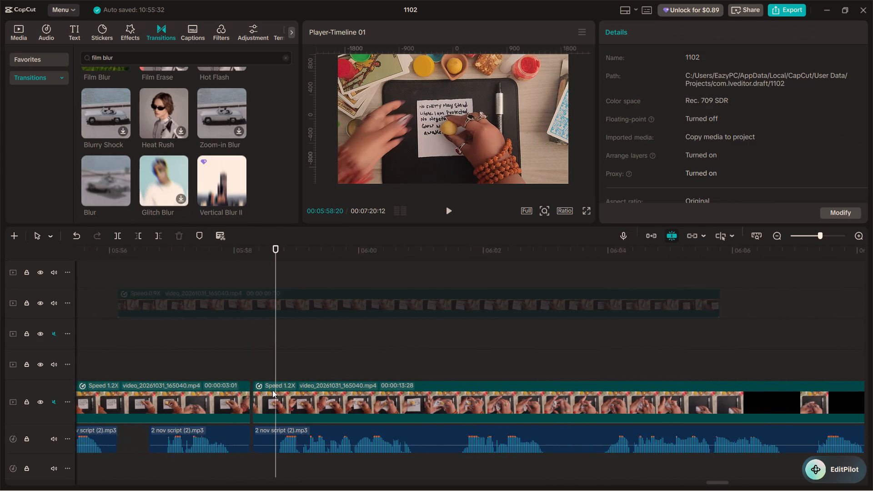
scroll(272, 390, "up", 4, "ctrl")
left_click(252, 402)
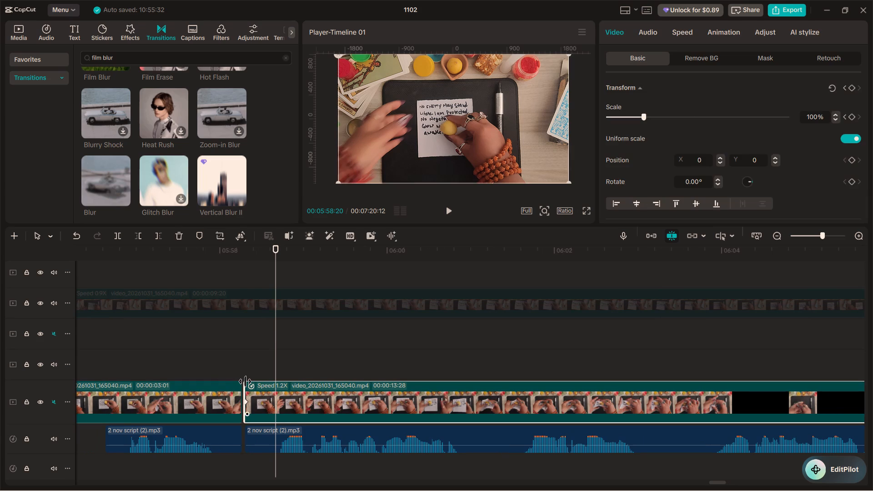
left_click(241, 358)
key("space")
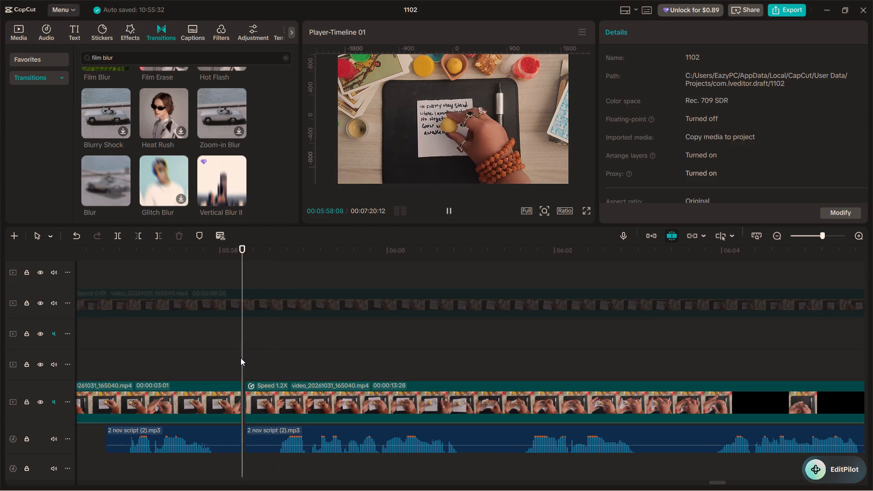
key("space")
Shift the second 1.2X clip and everything after it slightly earlier to close the remaining small gap, and replay the cut.
left_click(266, 398)
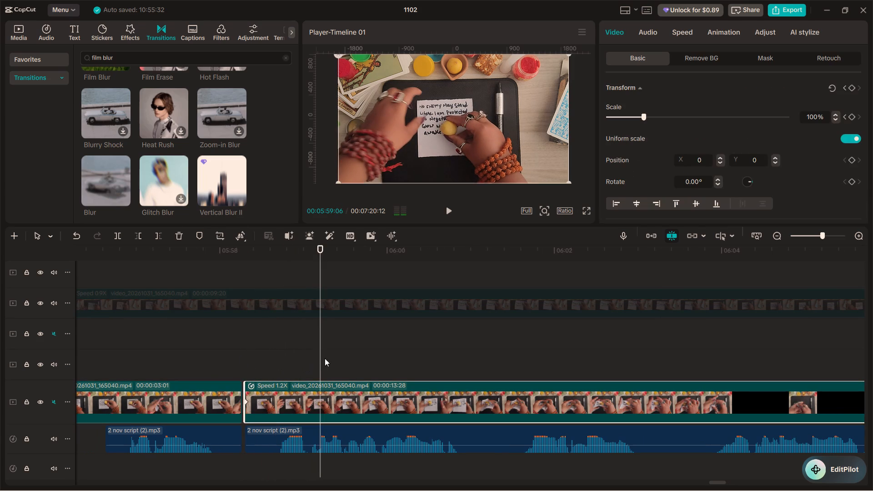
left_click_drag(325, 358, 278, 358)
left_click(285, 400)
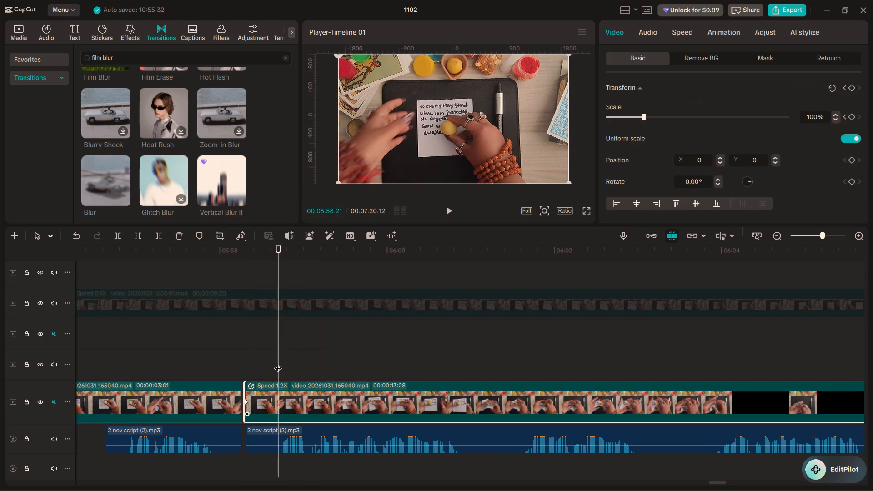
left_click(276, 351)
key("bracketright")
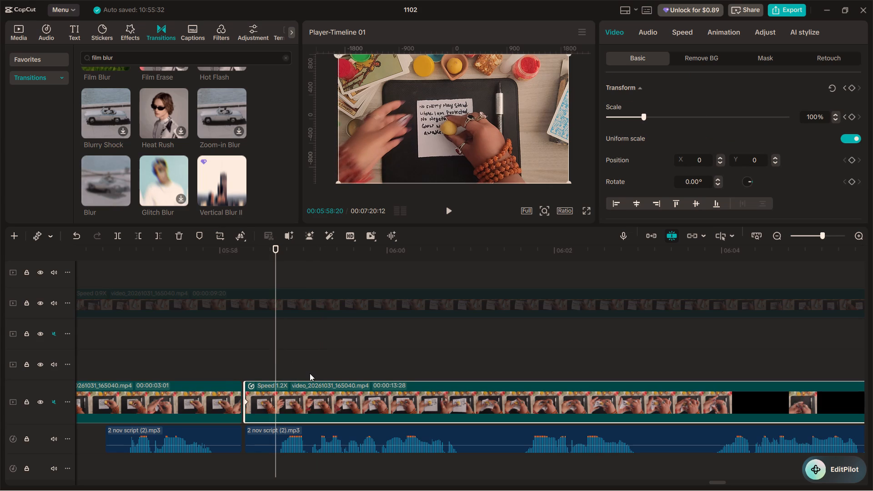
left_click(305, 411)
left_click_drag(294, 397, 291, 398)
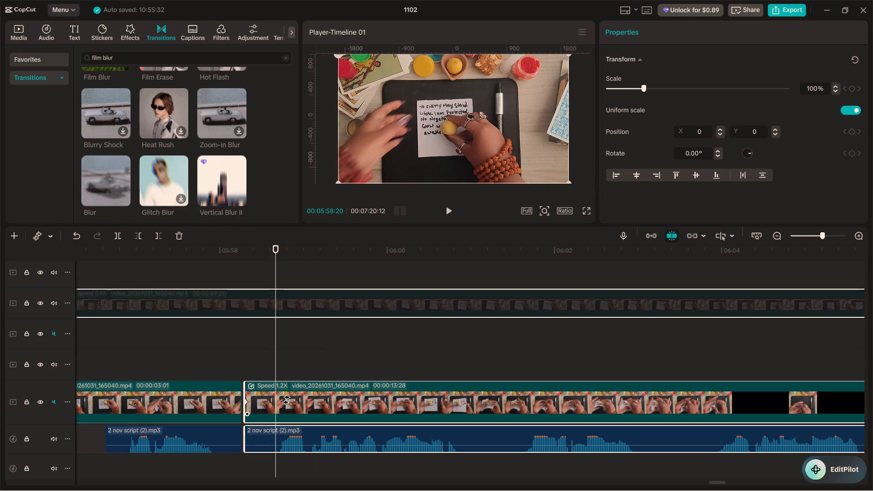
left_click_drag(291, 398, 289, 398)
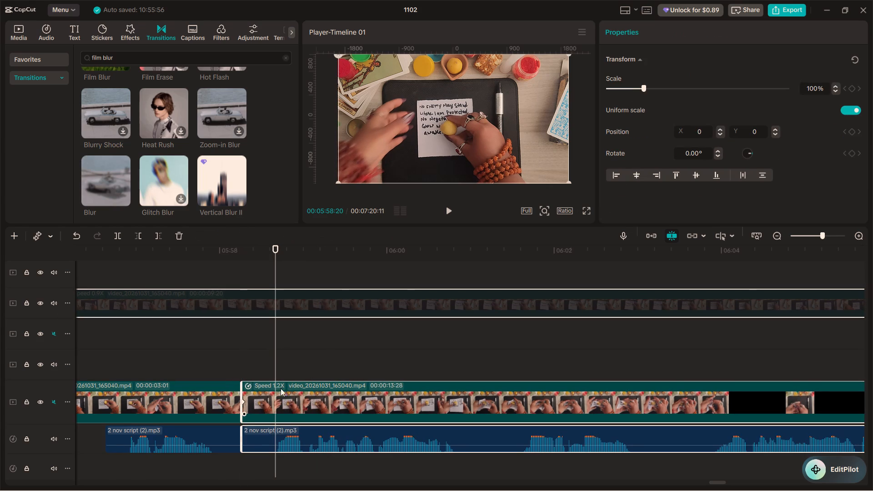
key("a")
left_click(228, 357)
key("space")
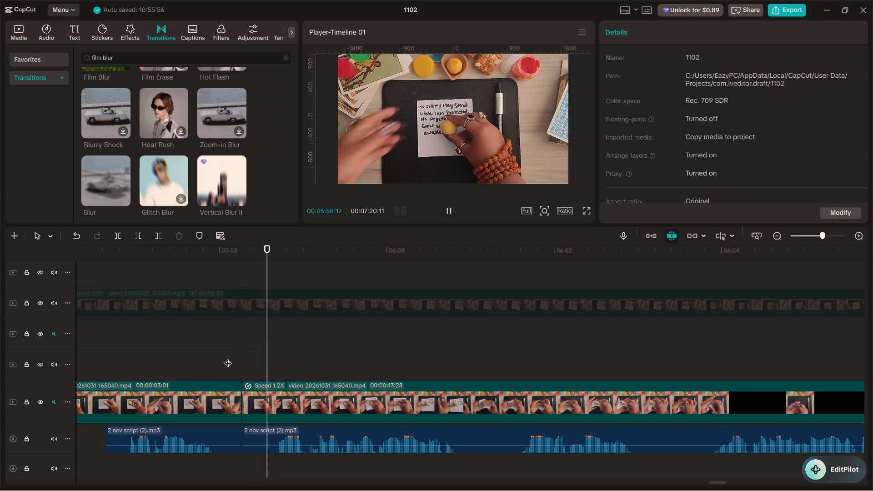
key("space")
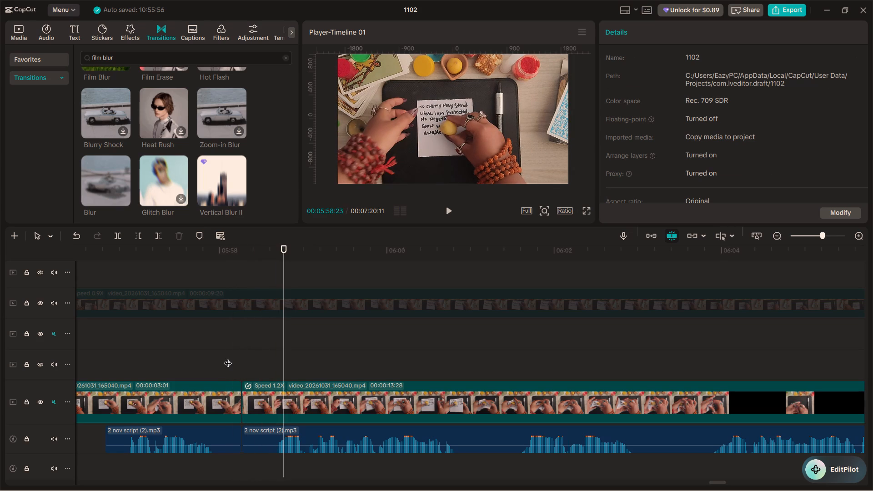
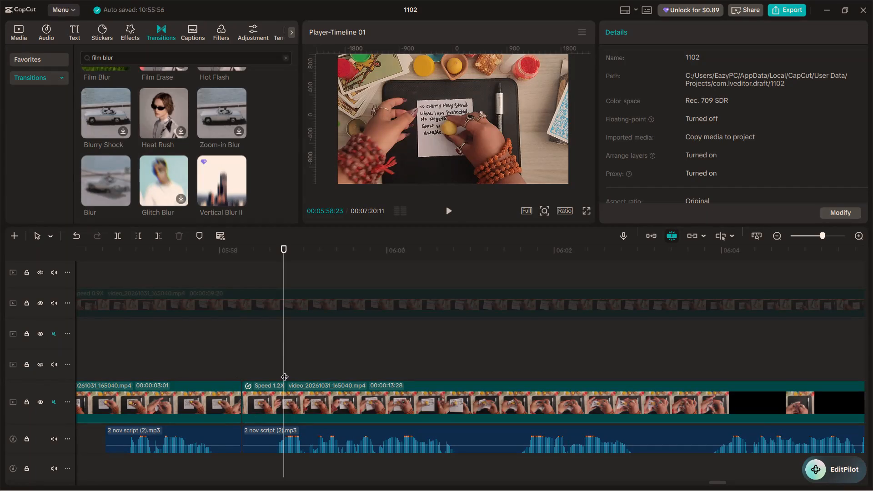
Replay the cut between the two 1.2X clips to check how the join plays.
left_click(232, 361)
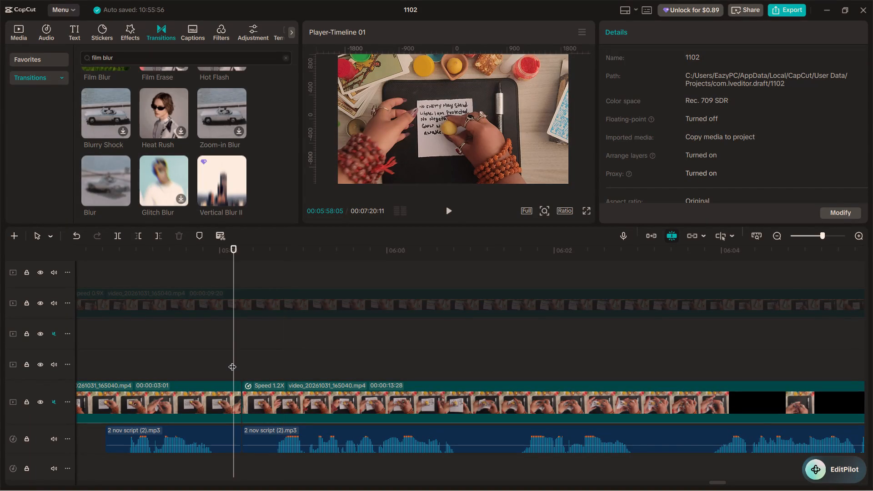
key("space")
key("space")
left_click(202, 354)
key("space")
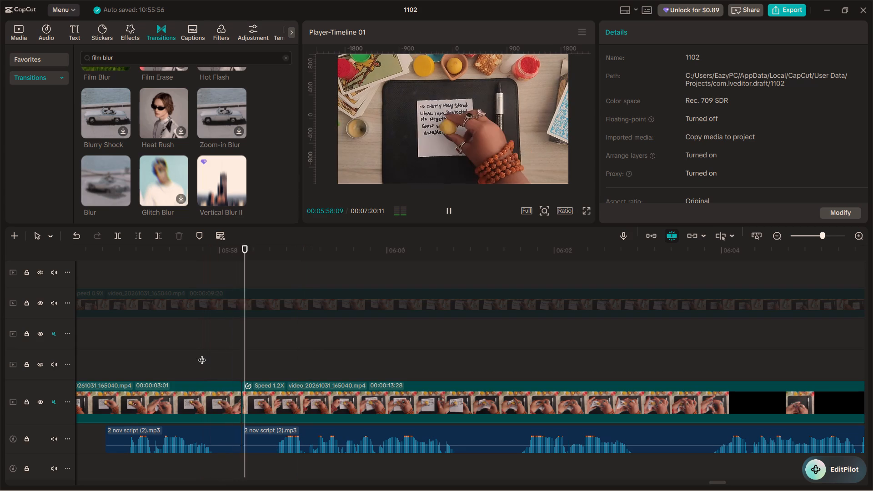
key("space")
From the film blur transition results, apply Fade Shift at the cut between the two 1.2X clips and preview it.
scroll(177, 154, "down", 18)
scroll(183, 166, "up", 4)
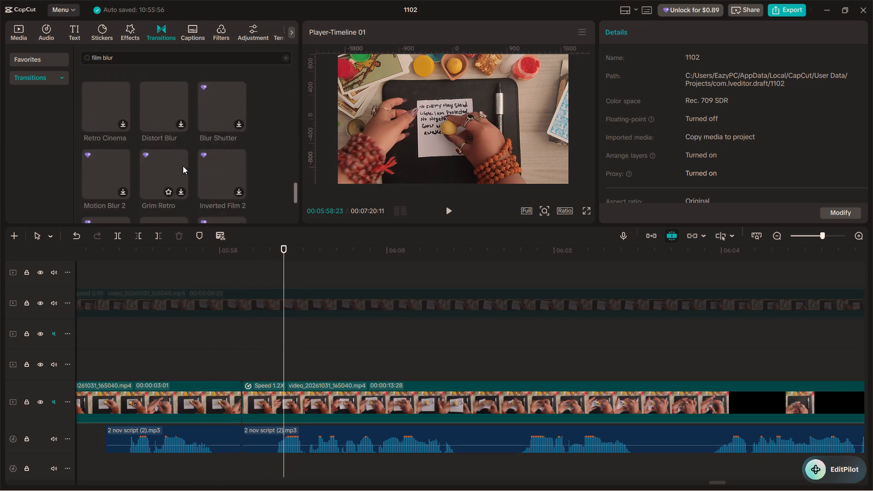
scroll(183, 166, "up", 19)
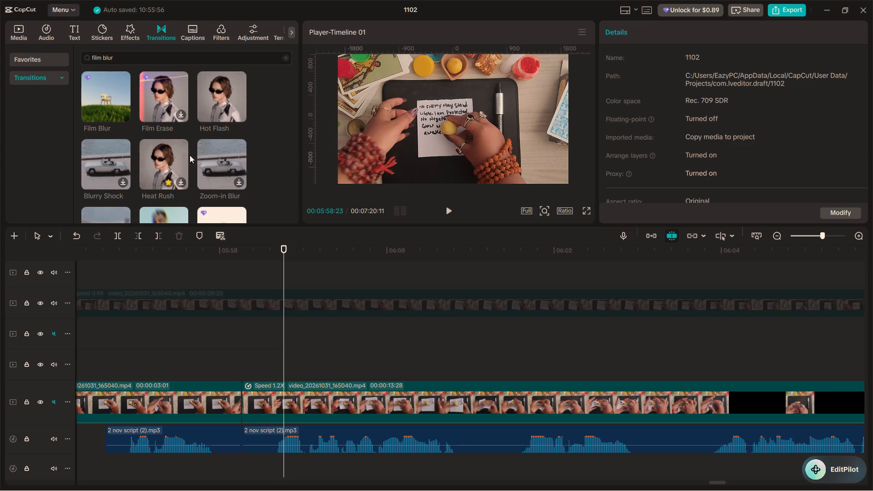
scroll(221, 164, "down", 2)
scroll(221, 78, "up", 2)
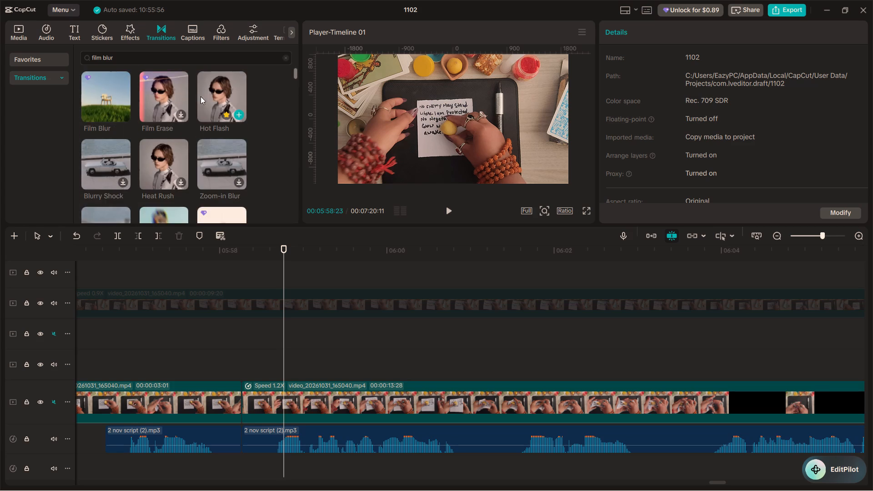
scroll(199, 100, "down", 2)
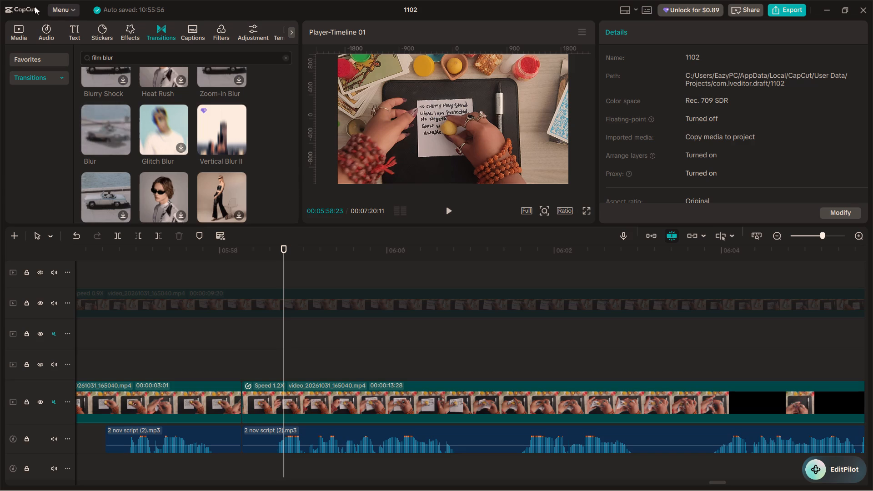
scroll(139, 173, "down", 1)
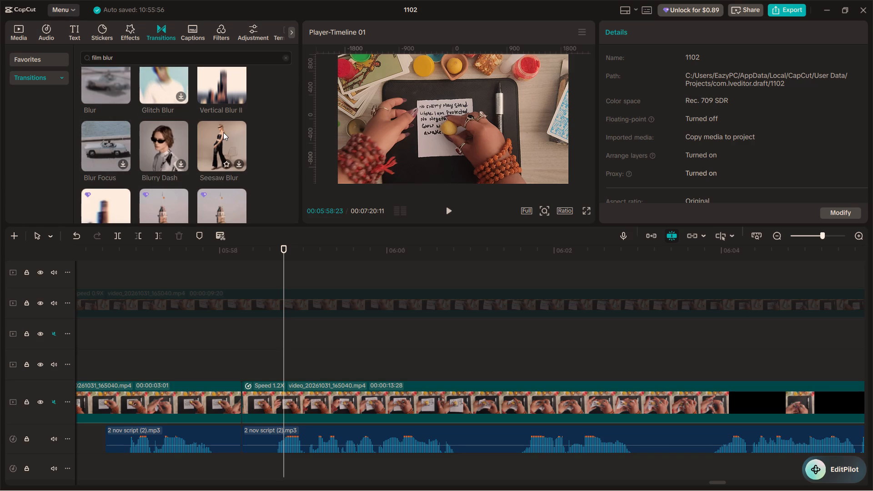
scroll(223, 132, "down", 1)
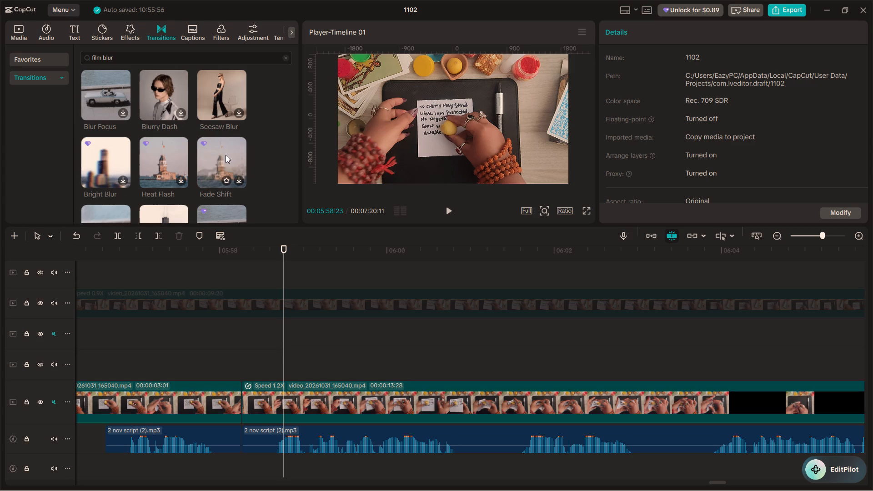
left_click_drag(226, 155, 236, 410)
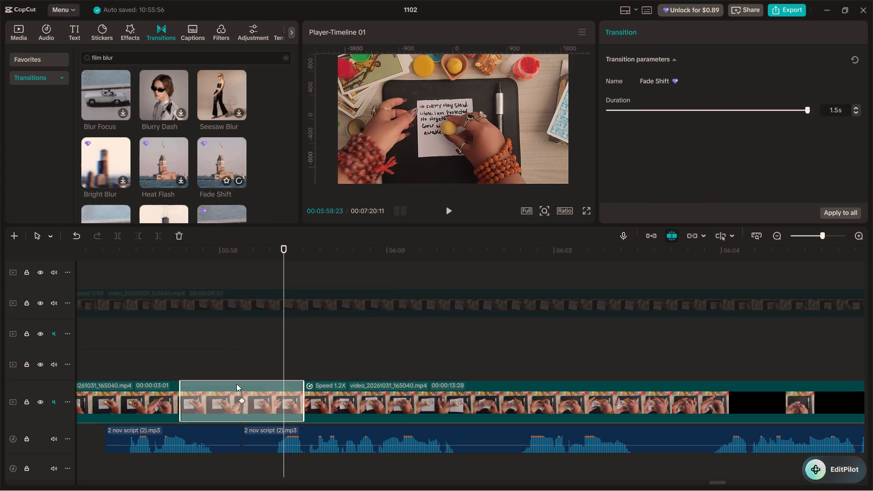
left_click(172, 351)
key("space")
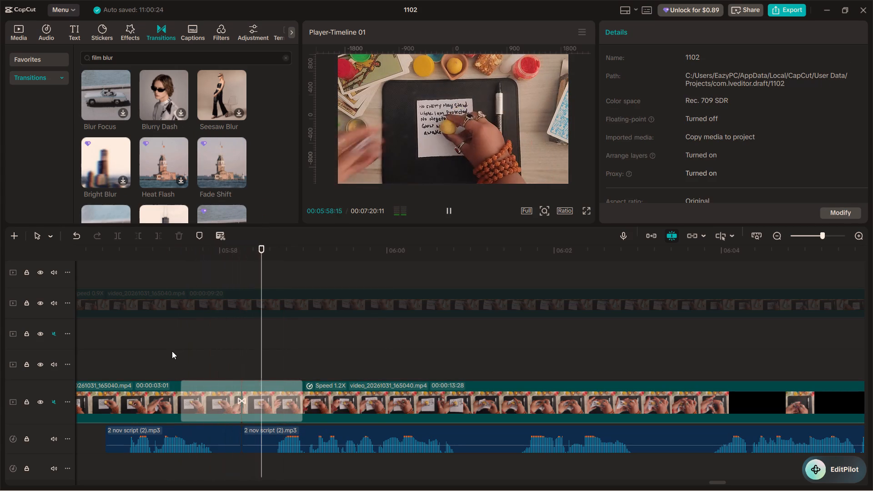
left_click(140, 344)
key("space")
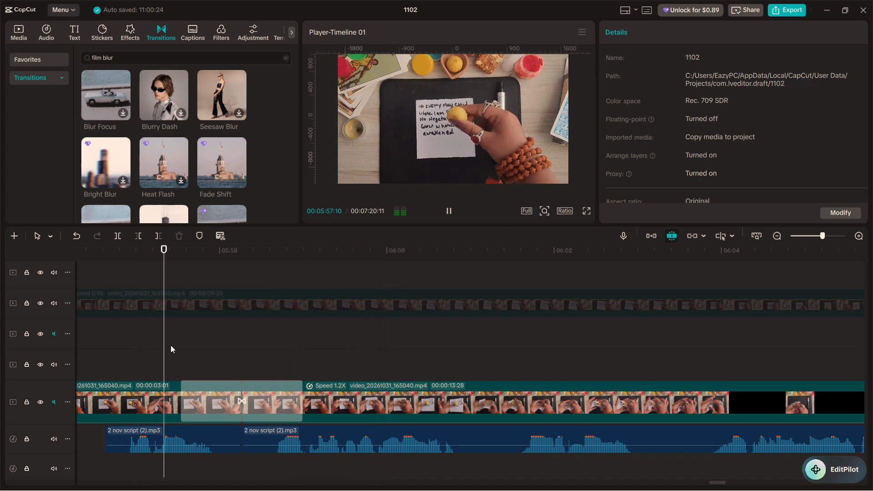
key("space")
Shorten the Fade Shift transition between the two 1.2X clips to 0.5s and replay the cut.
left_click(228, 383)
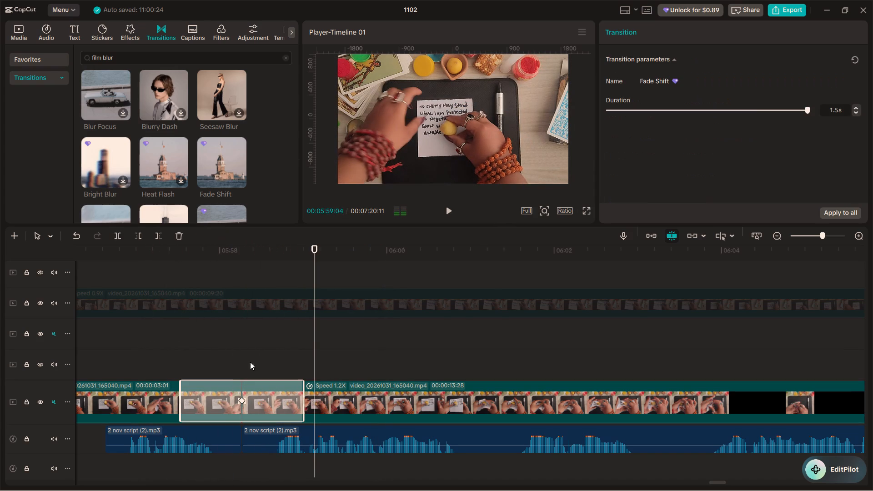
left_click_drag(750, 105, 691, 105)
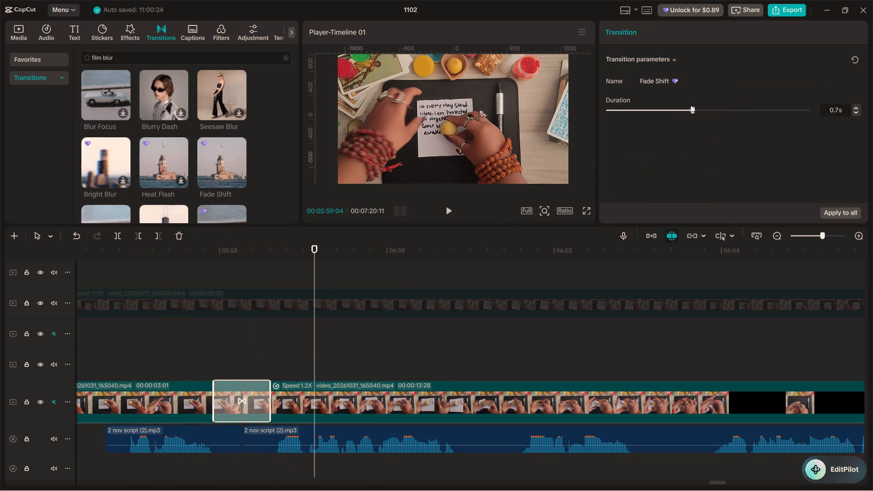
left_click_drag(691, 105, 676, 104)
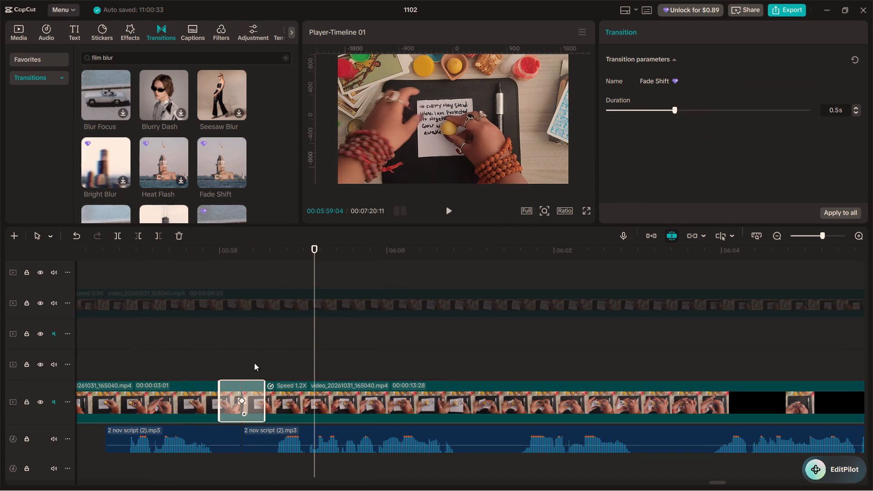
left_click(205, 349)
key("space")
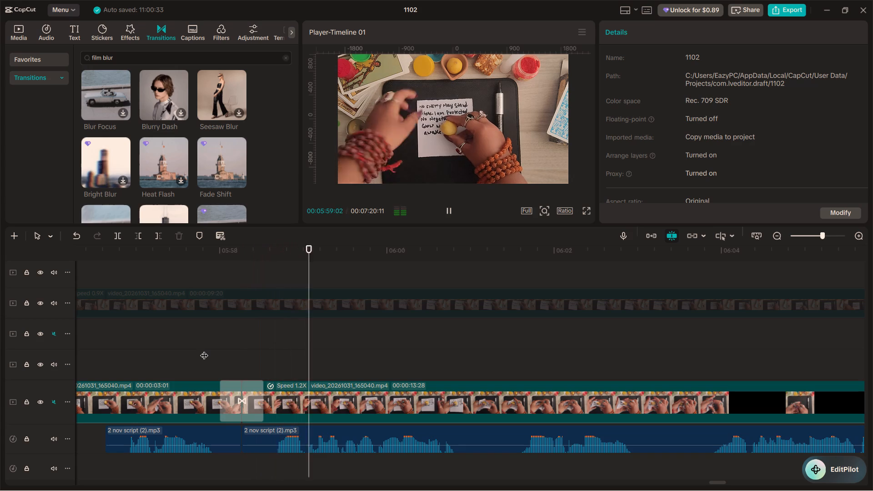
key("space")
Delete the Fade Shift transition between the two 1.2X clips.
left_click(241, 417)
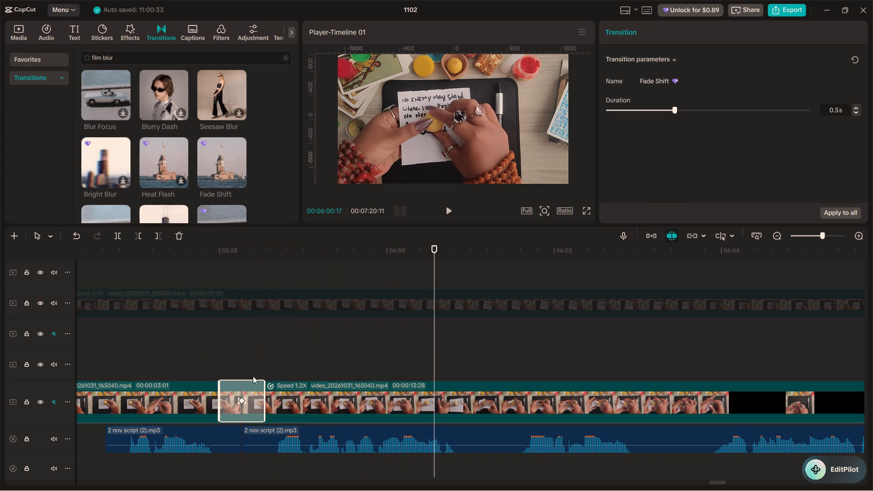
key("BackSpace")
Apply the favorite Mix transition at the cut between the two 1.2X clips and preview the join.
scroll(150, 35, "up", 6)
left_click(43, 55)
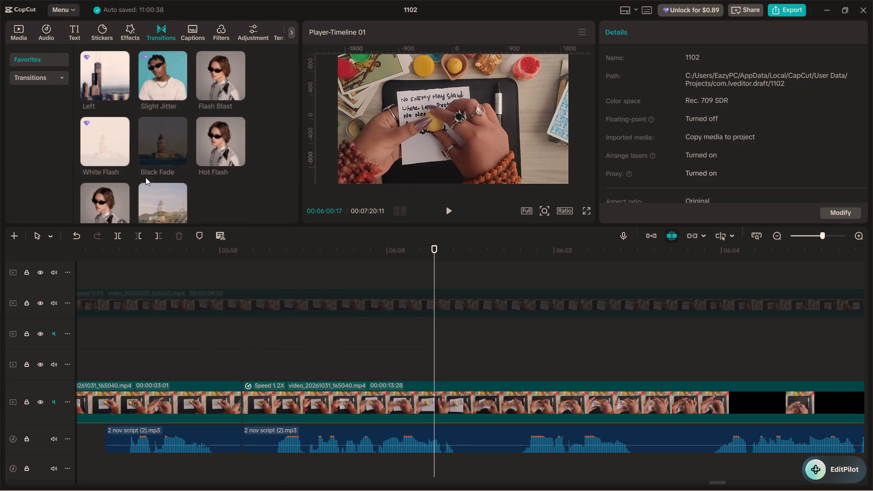
scroll(145, 177, "down", 6)
left_click_drag(148, 180, 233, 399)
left_click(212, 344)
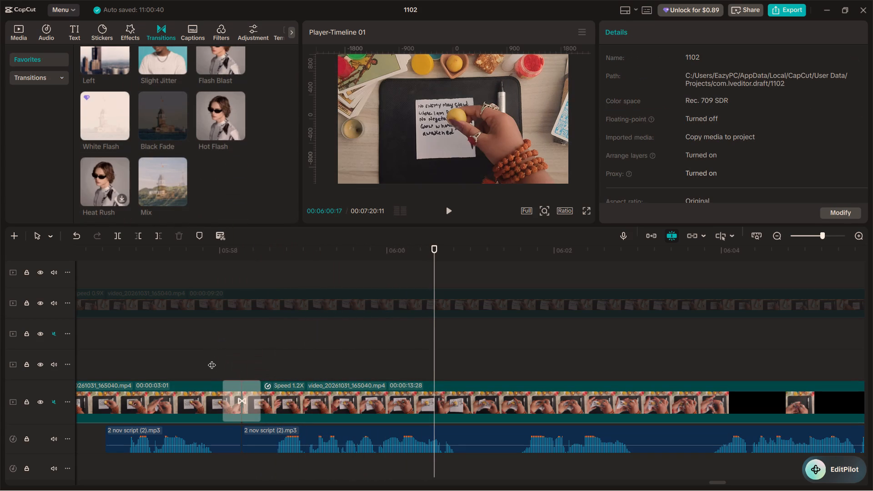
key("space")
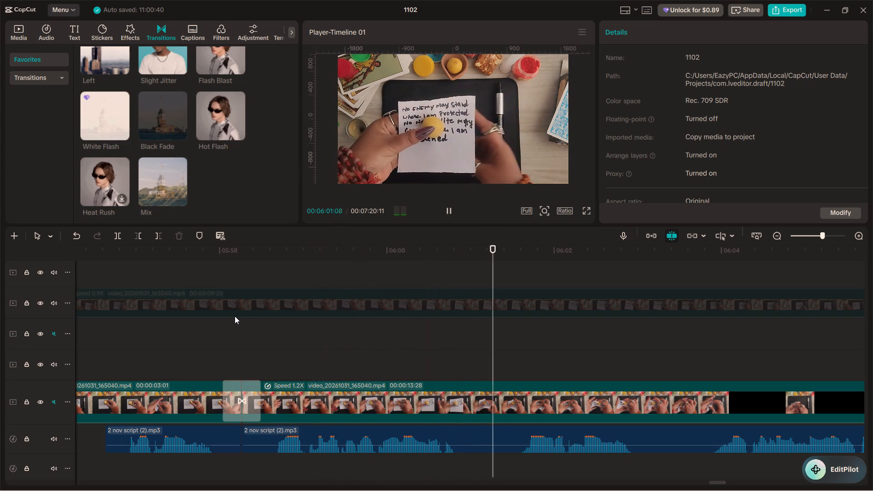
left_click(242, 353)
key("space")
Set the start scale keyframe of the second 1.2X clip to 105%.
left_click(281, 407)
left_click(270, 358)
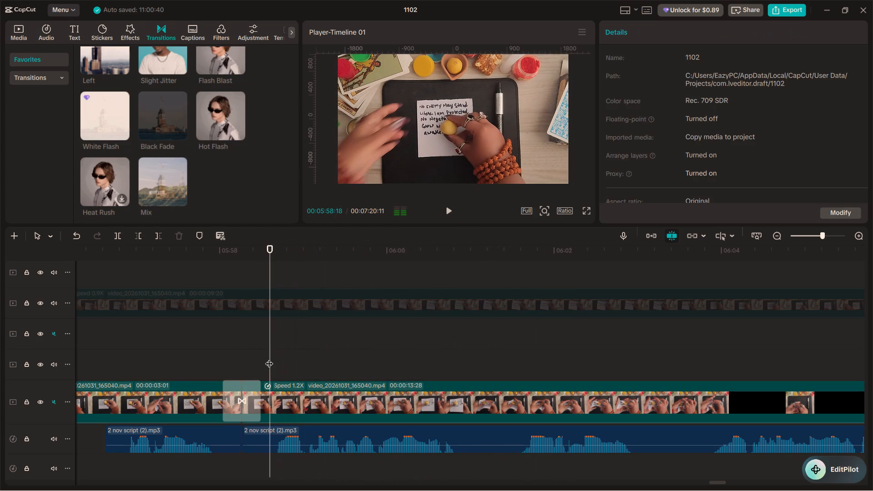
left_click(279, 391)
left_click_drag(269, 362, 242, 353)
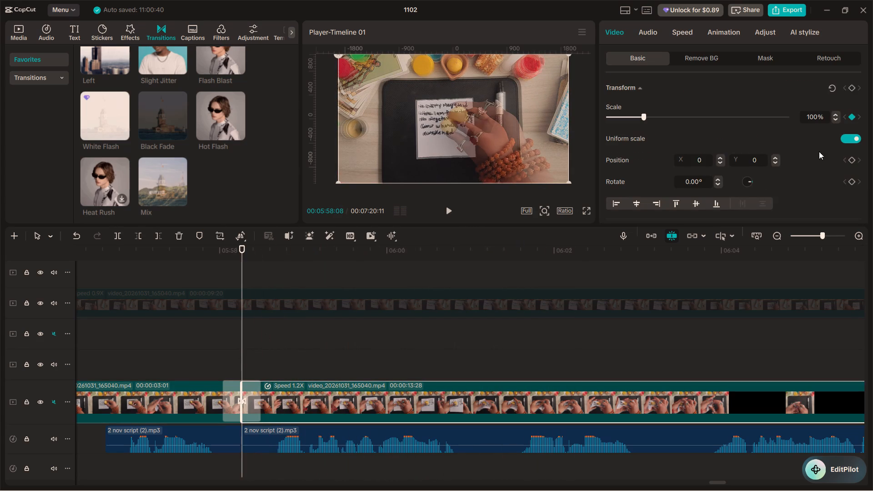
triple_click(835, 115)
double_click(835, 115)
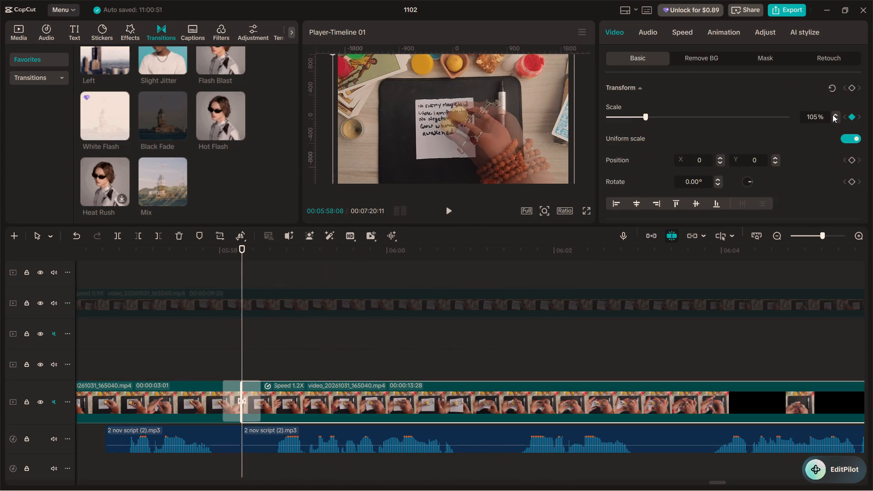
Add a scale keyframe of 100% to the second 1.2X clip at 00:06:06:20.
key("space")
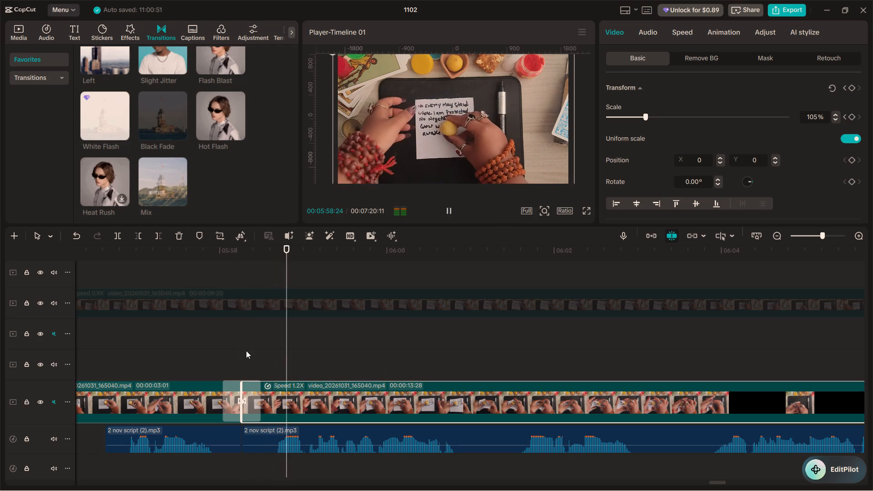
scroll(339, 365, "down", 7, "ctrl")
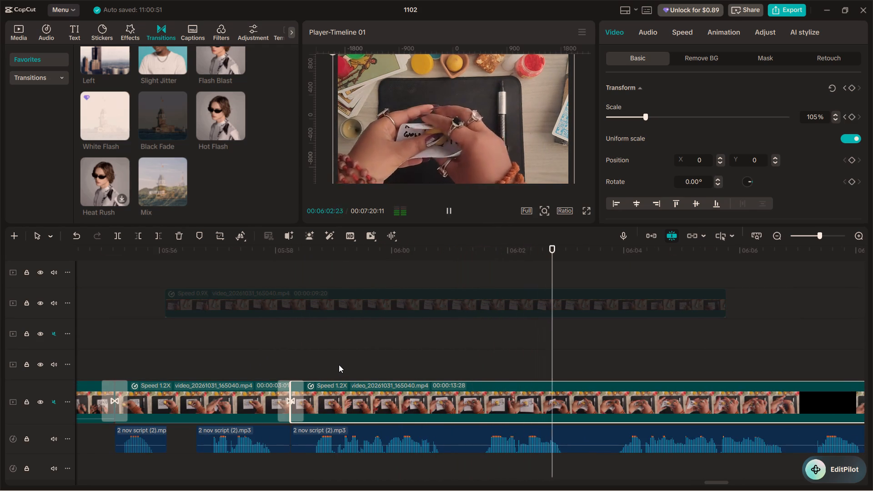
scroll(339, 365, "down", 6, "alt")
scroll(339, 365, "up", 1, "alt")
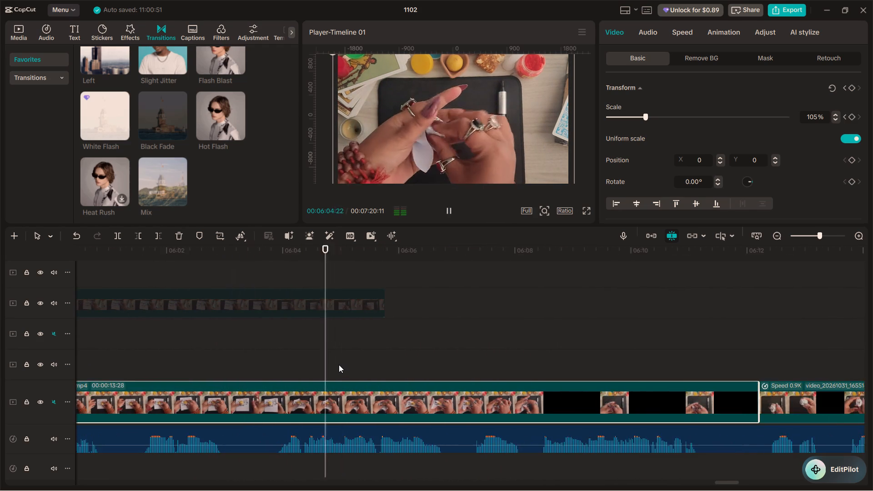
scroll(339, 365, "up", 2, "alt")
scroll(339, 365, "down", 2, "alt")
key("space")
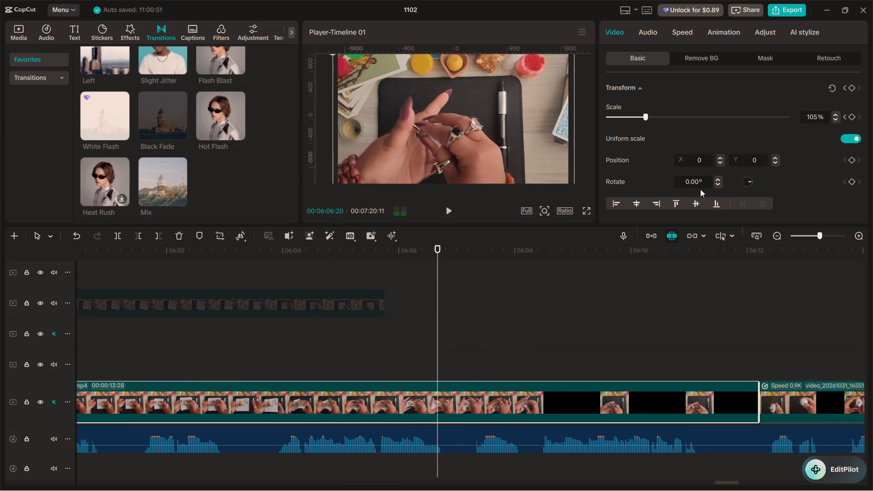
left_click(851, 115)
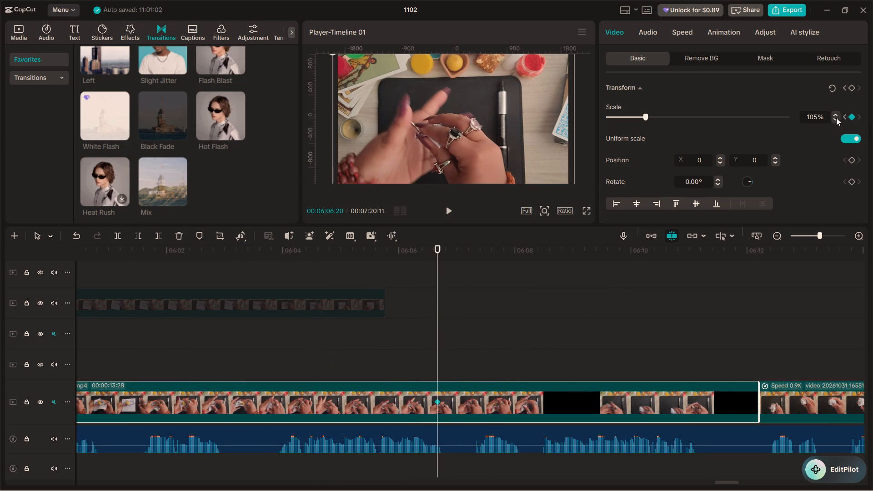
triple_click(836, 118)
double_click(836, 118)
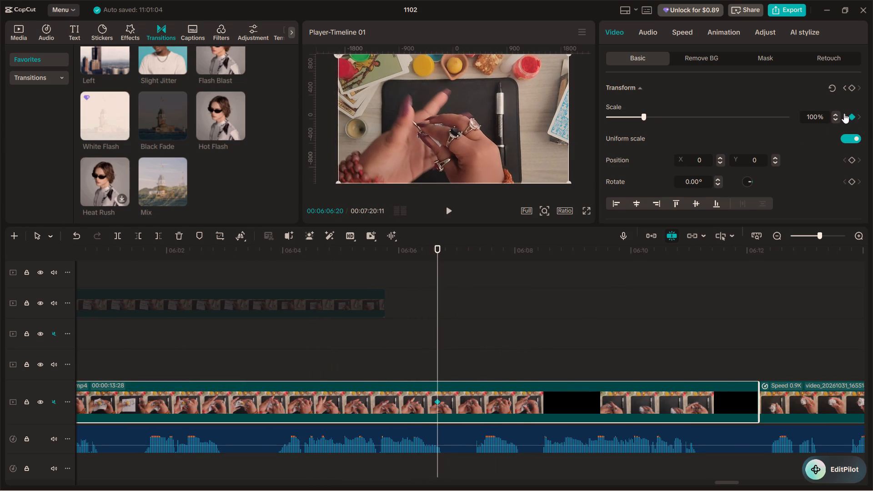
Set the start scale keyframe of the second 1.2X clip to 110%.
left_click(844, 114)
left_click(835, 113)
triple_click(835, 113)
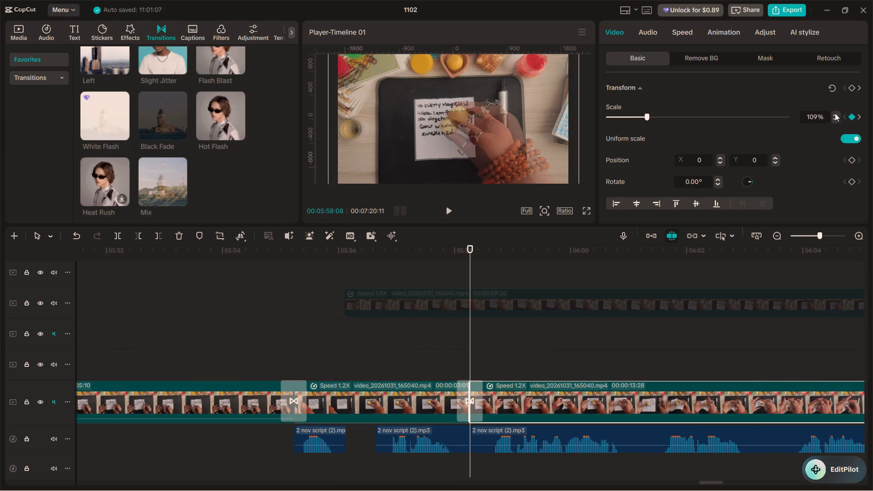
left_click(835, 113)
Move the 100% scale keyframe of the second 1.2X clip to the end of that clip.
left_click(860, 114)
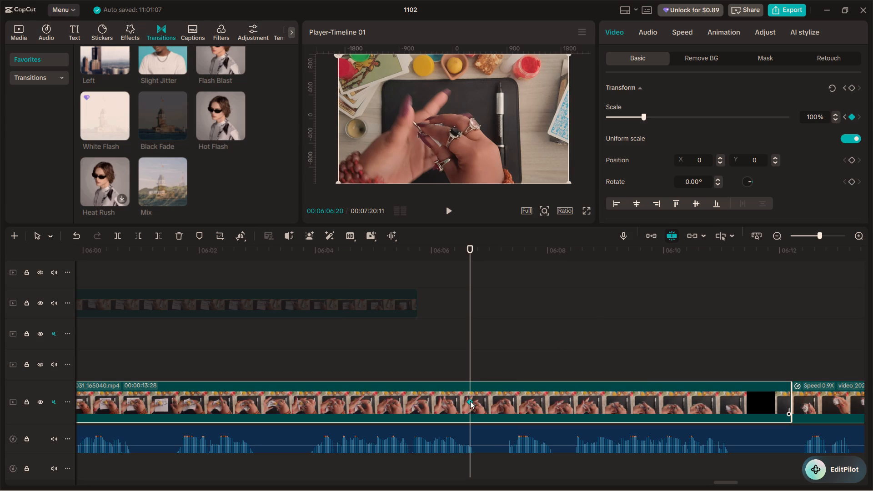
left_click_drag(470, 401, 817, 403)
Play the second 1.2X clip from its opening Mix transition into the following 0.9X clip to check the zoom-out.
scroll(229, 348, "down", 12, "ctrl")
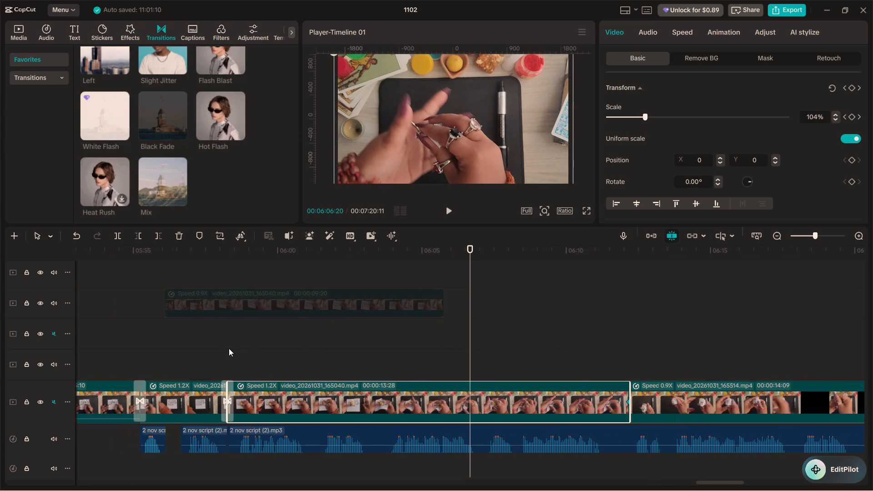
left_click(217, 352)
key("space")
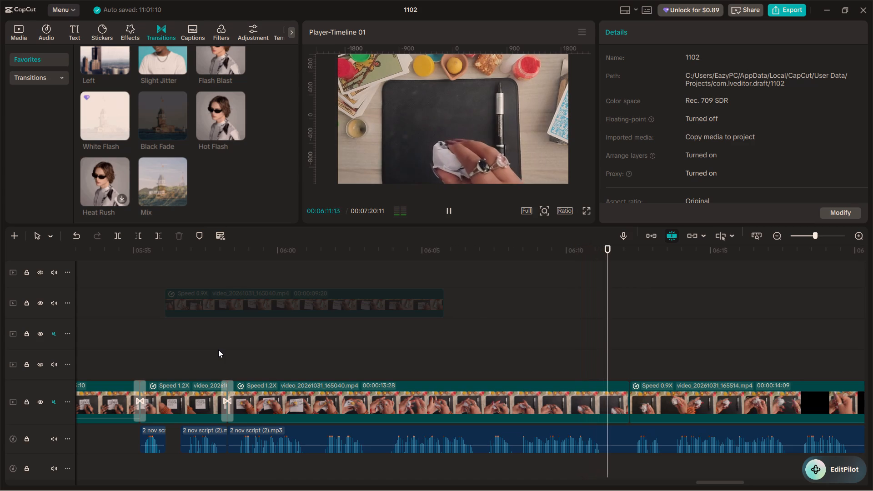
key("space")
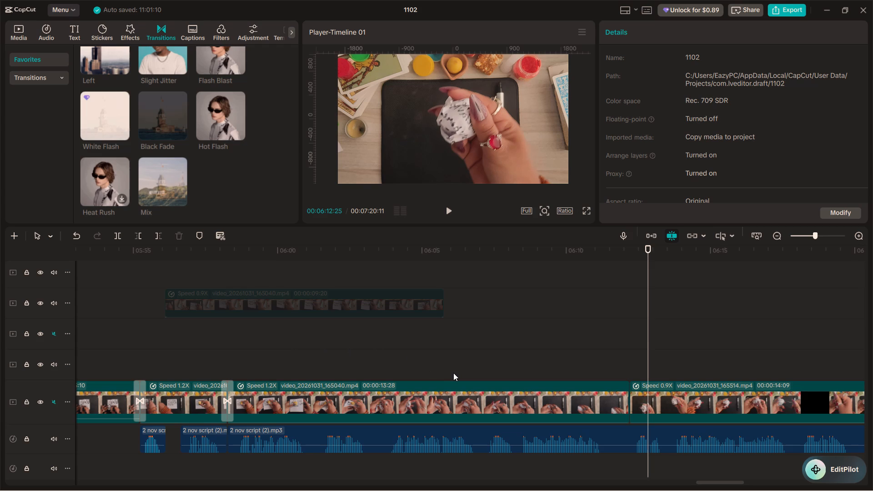
Play the end of the second 1.2X clip into the following 0.9X clip to find where its action should stop.
left_click(523, 356)
key("space")
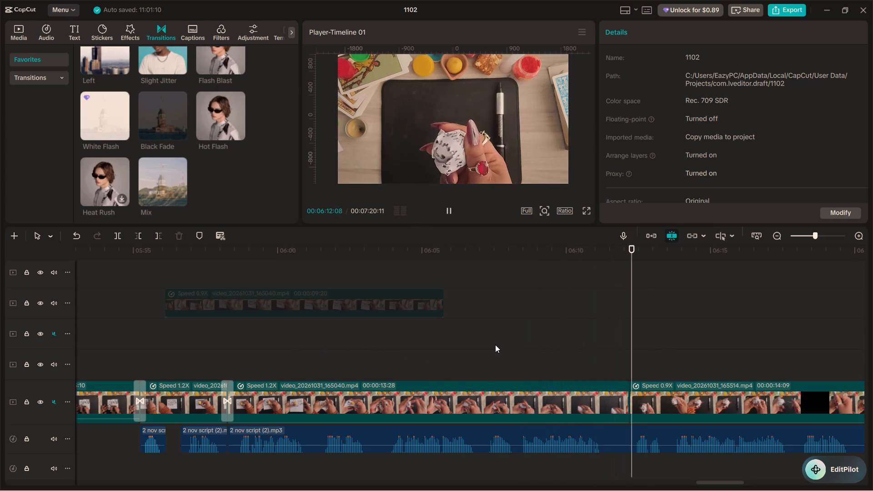
key("space")
left_click(529, 326)
key("space")
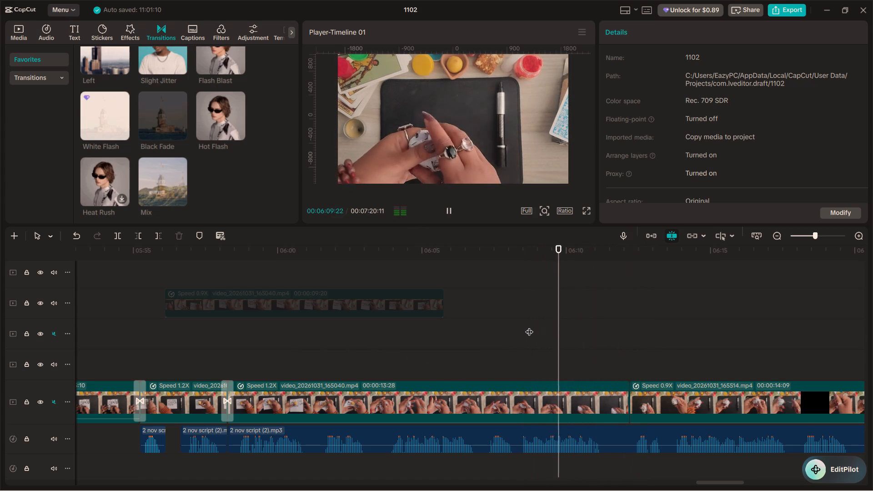
key("space")
key("space")
key("space")
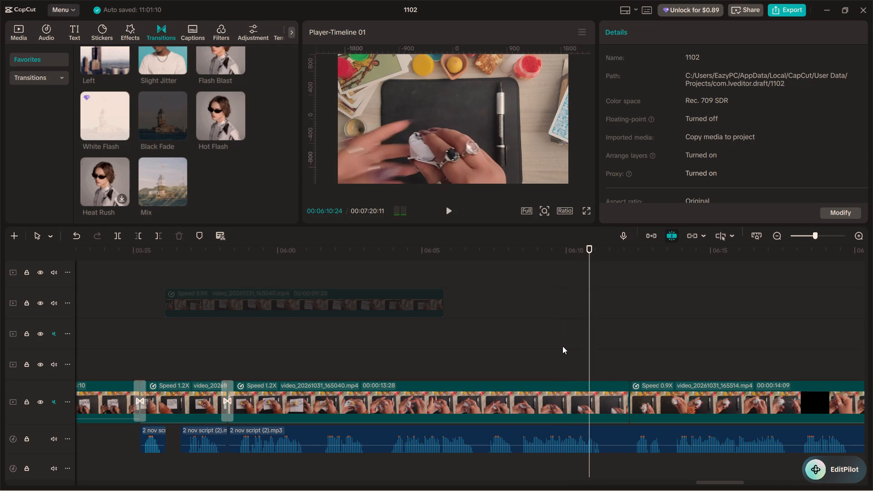
key("space")
key("space")
Trim the end of the second 1.2X clip back to 00:06:10:18.
left_click_drag(593, 351, 588, 350)
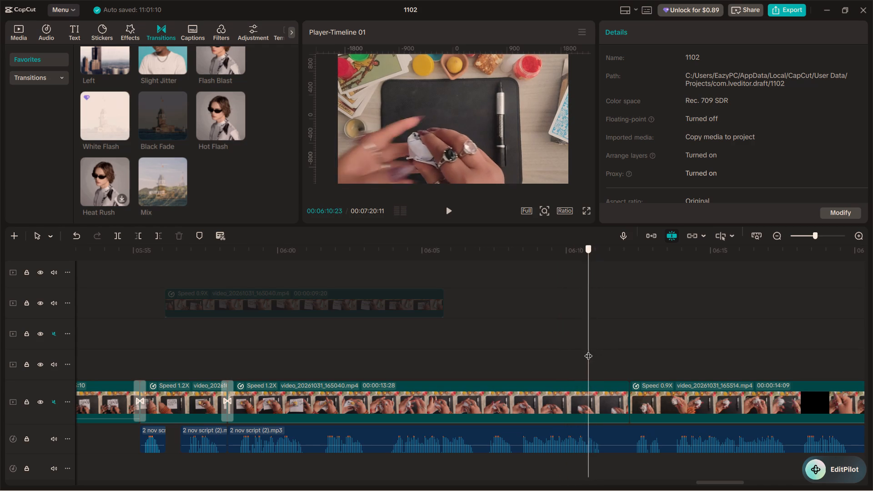
left_click_drag(588, 350, 584, 352)
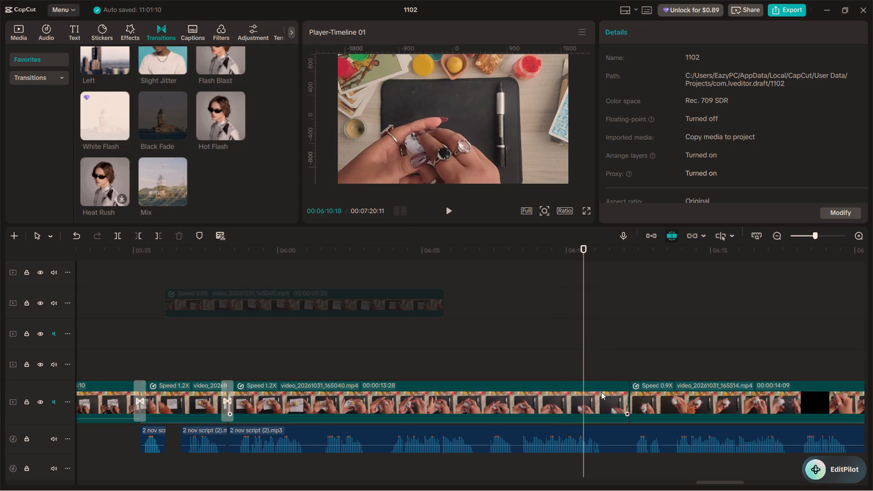
left_click(600, 394)
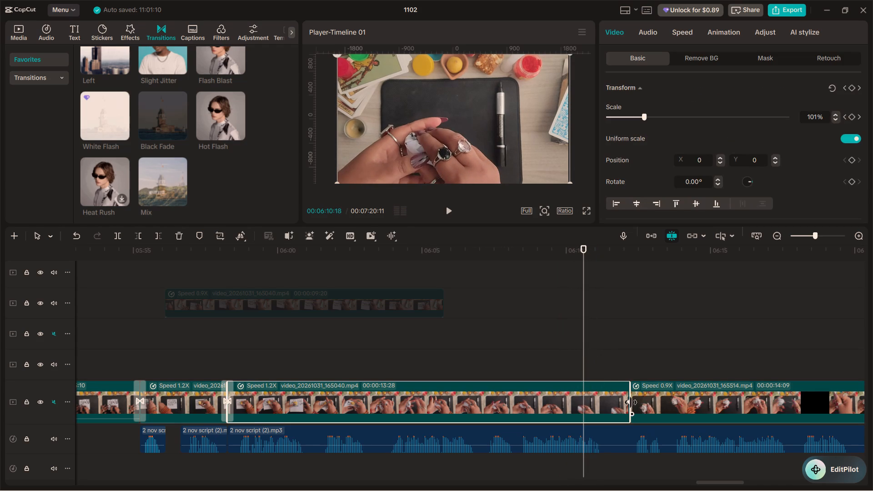
left_click_drag(627, 402, 571, 387)
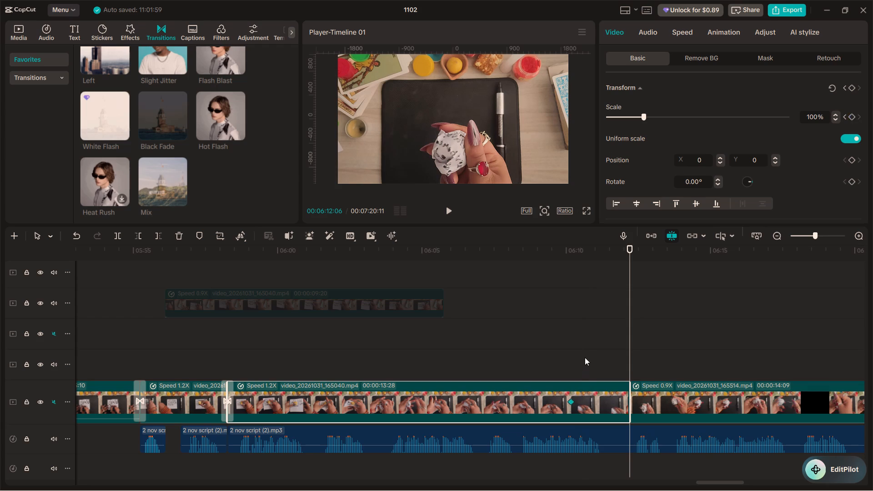
left_click(585, 357)
left_click_drag(585, 356, 592, 363)
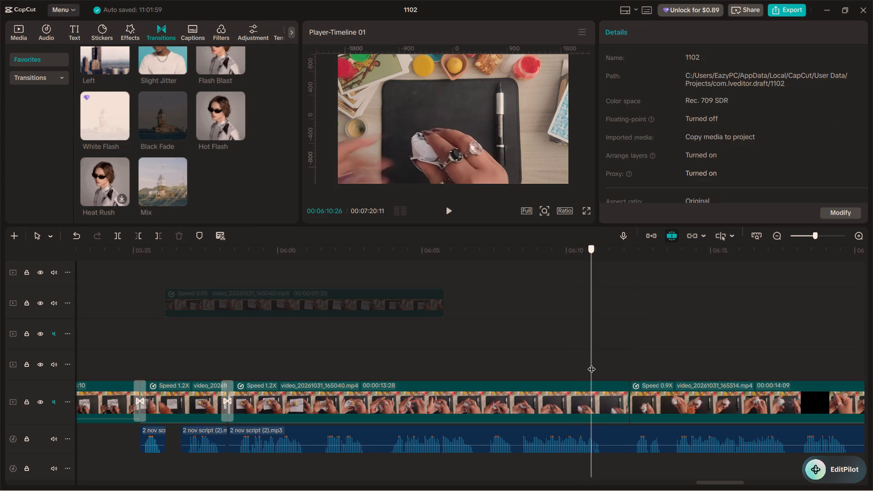
left_click_drag(592, 363, 583, 363)
left_click(595, 412)
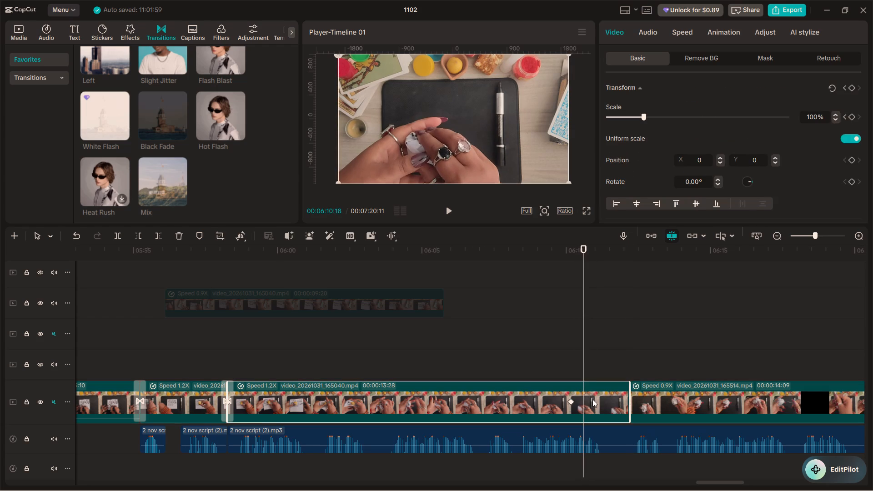
left_click_drag(628, 404, 586, 392)
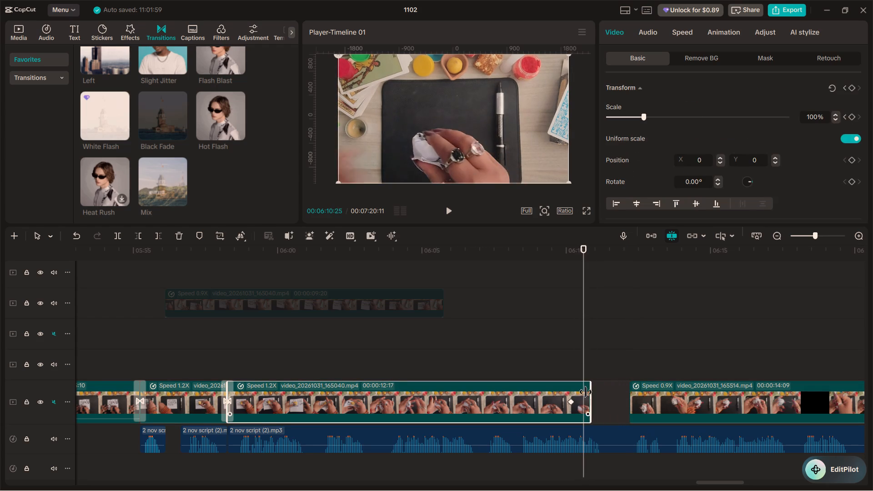
left_click_drag(586, 392, 582, 392)
Slow the trimmed clip to 1.06x by stretching its end to the start of the following 0.9X clip.
left_click(670, 30)
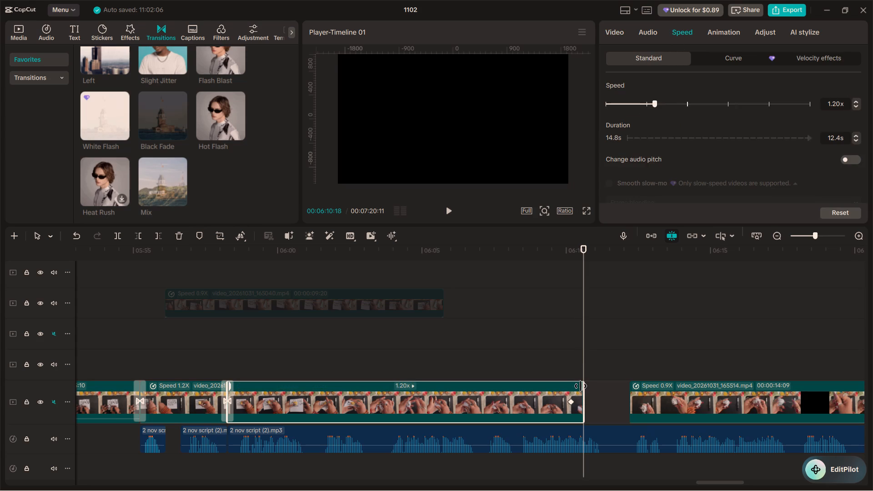
left_click_drag(579, 387, 624, 392)
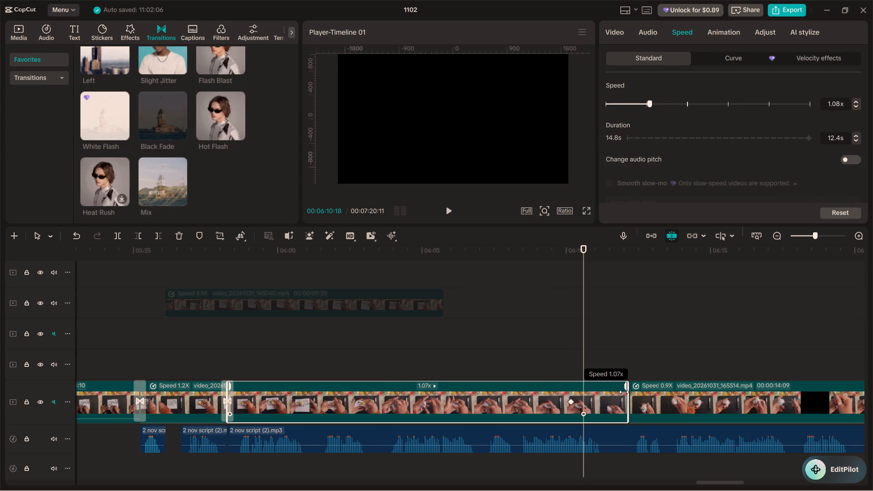
left_click_drag(624, 392, 632, 393)
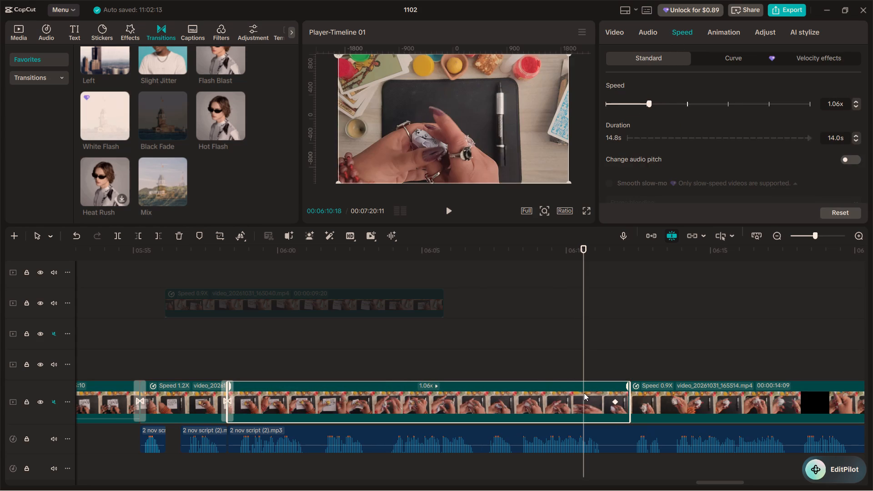
Move the 100% scale keyframe of the 1.06x clip to its end and play across the cut into the 0.9X clip.
left_click_drag(615, 403, 637, 407)
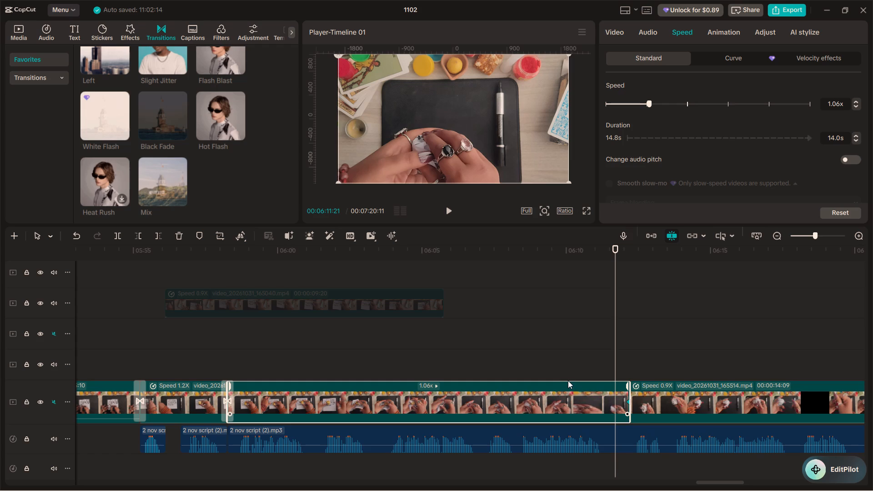
left_click(511, 354)
key("space")
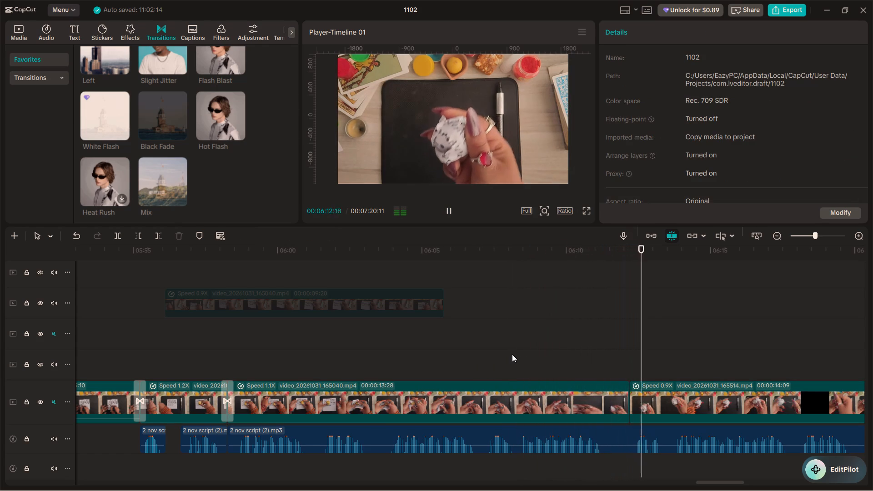
key("space")
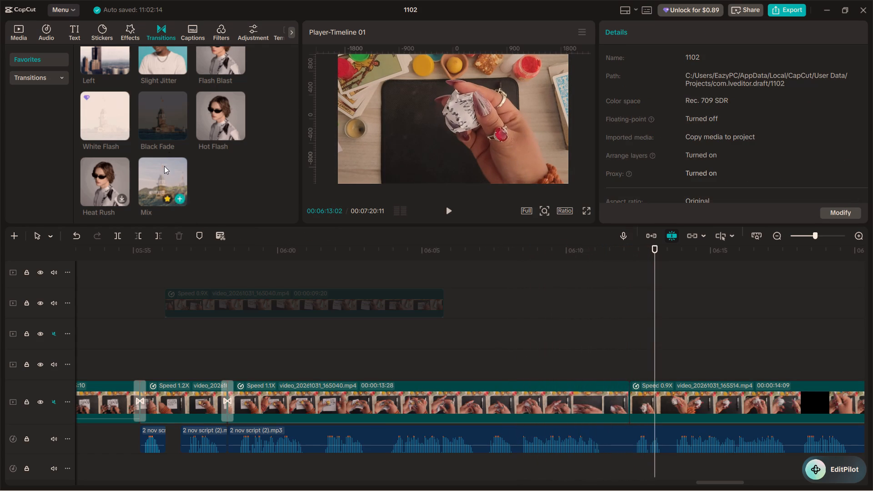
Add a Black Fade transition between the 1.06x clip and the following 0.9X clip.
left_click_drag(171, 121, 647, 398)
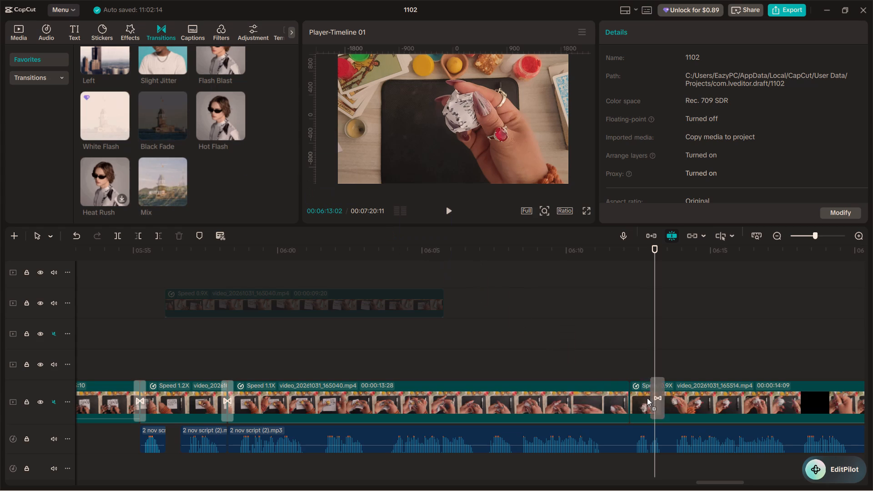
left_click_drag(647, 398, 624, 392)
Play from the new Black Fade through the following 0.9X, 1.5X and 0.8X clips into the last 0.9X clip.
left_click(620, 362)
key("space")
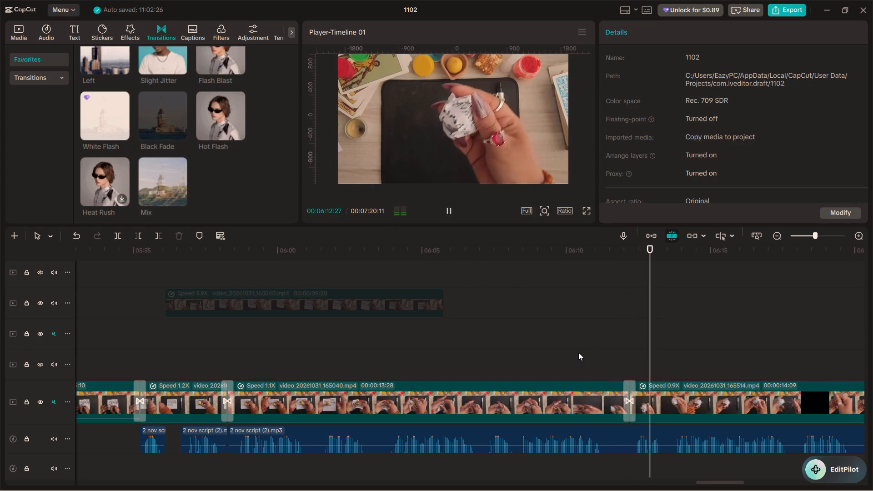
scroll(576, 353, "down", 4, "alt")
scroll(404, 347, "down", 5, "alt")
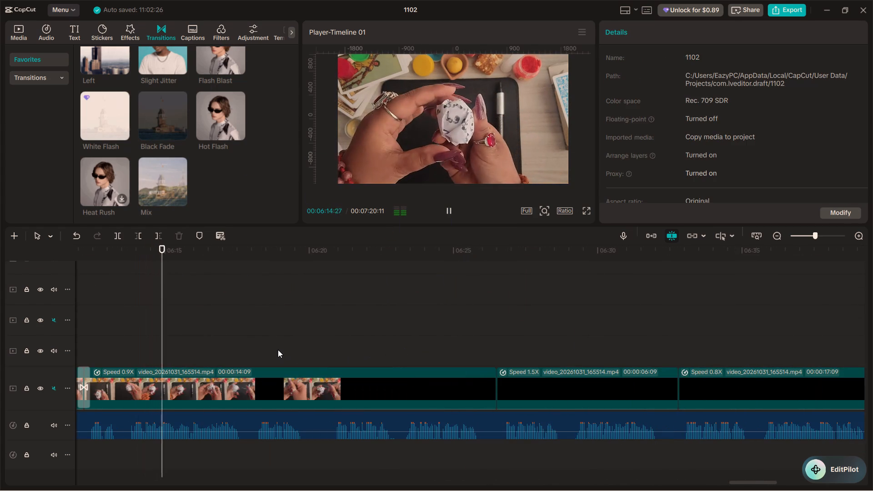
scroll(278, 349, "down", 4)
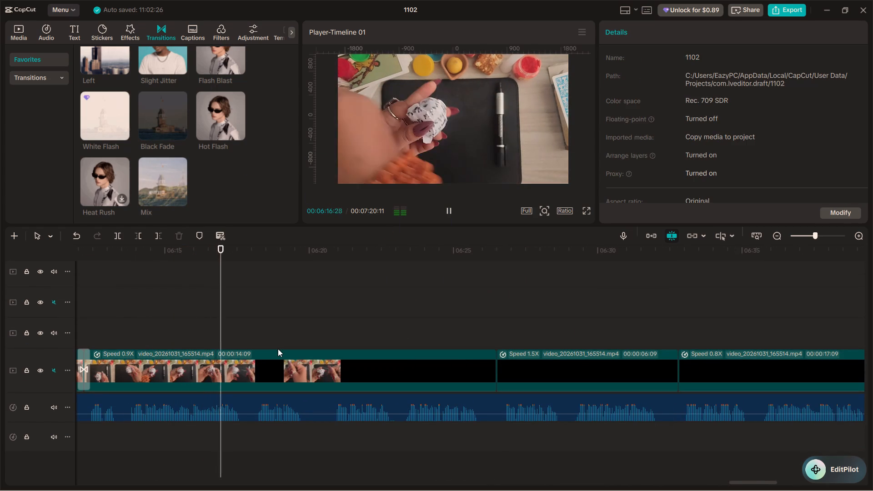
scroll(278, 349, "down", 7, "ctrl")
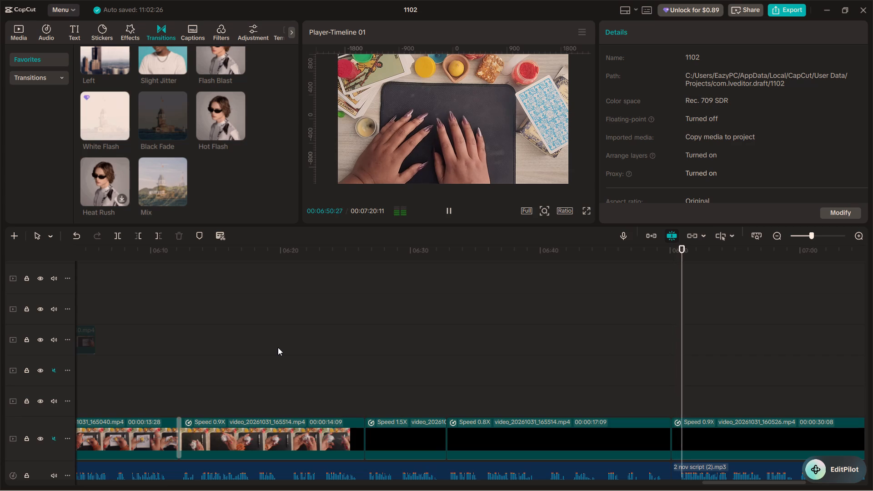
key("space")
Preview the cut between the 0.8X clip and the last 0.9X clip and add a Black Fade transition there.
scroll(278, 347, "down", 3, "alt")
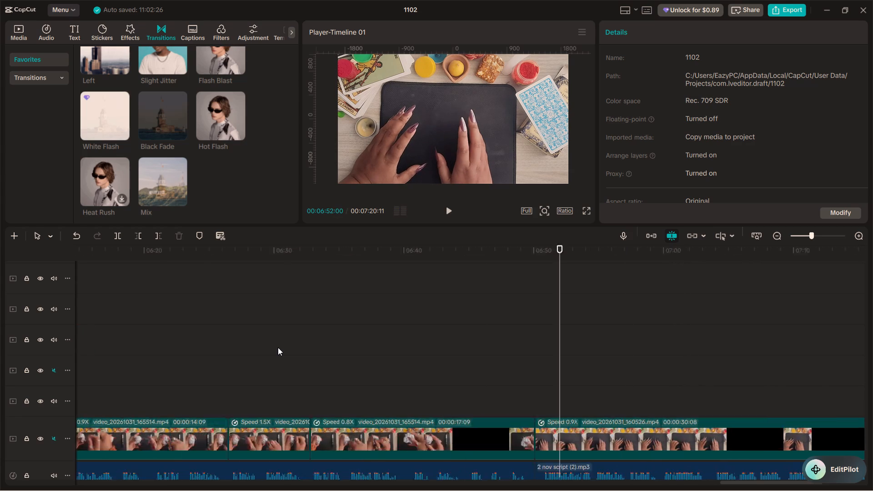
scroll(278, 347, "down", 7, "alt")
scroll(258, 360, "up", 5, "alt")
scroll(258, 360, "down", 1, "alt")
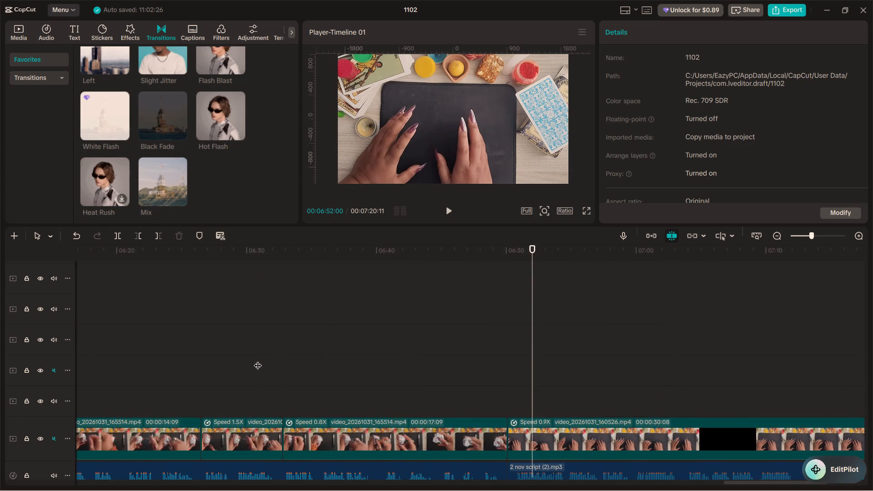
scroll(258, 360, "down", 1, "alt")
scroll(258, 360, "down", 10, "ctrl")
left_click(546, 381)
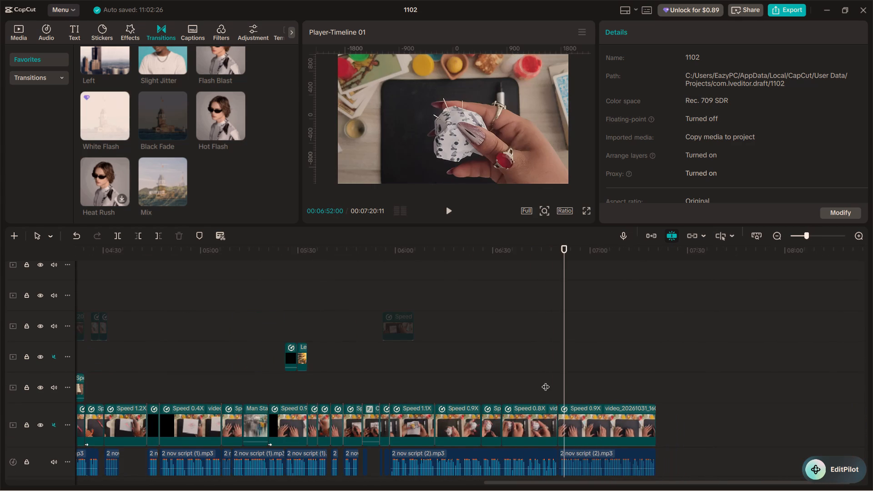
left_click(480, 381)
key("space")
left_click(542, 378)
key("space")
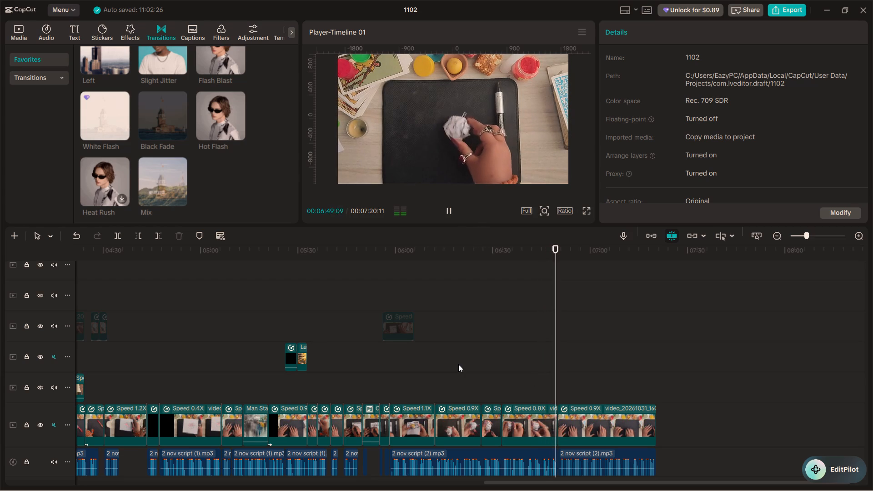
left_click_drag(167, 104, 168, 105)
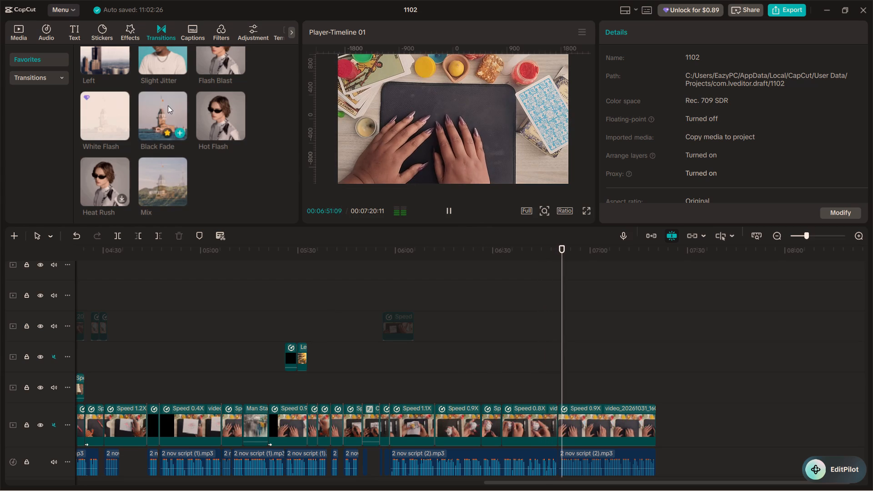
left_click_drag(168, 105, 557, 426)
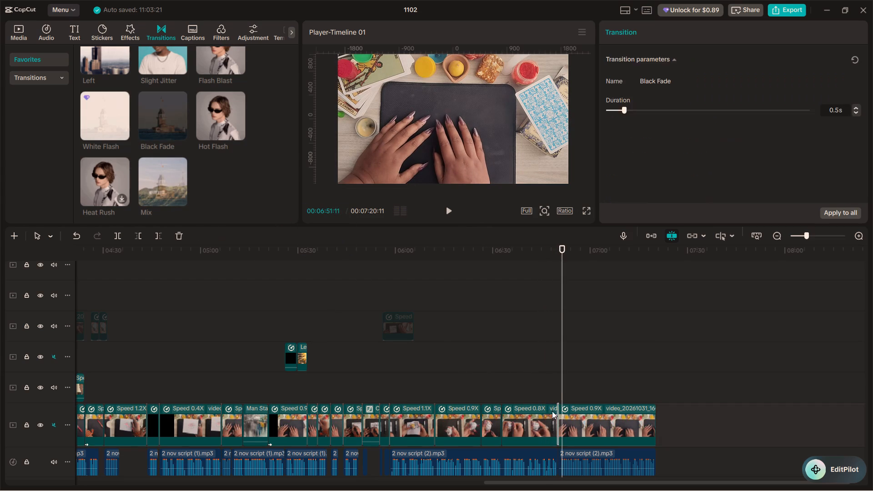
Play across the Black Fade between the 0.8X clip and the last 0.9X clip to check it.
left_click(546, 389)
key("space")
scroll(546, 389, "up", 13, "alt")
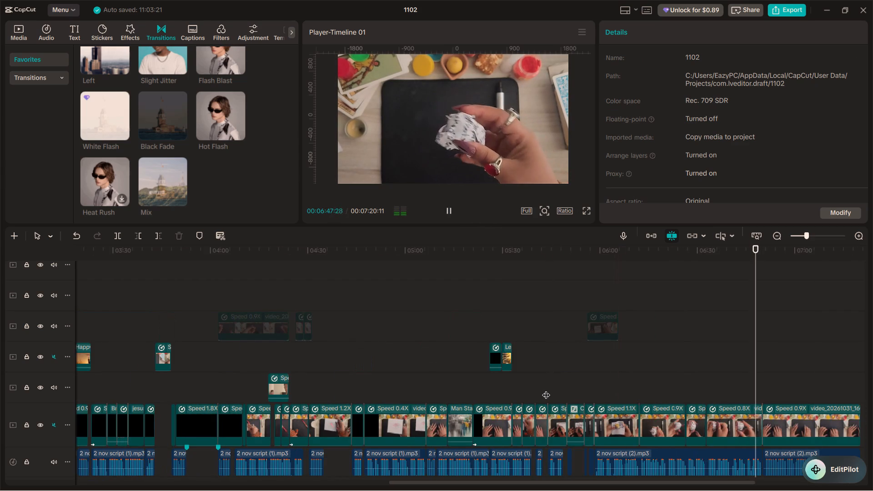
scroll(546, 389, "up", 14, "alt")
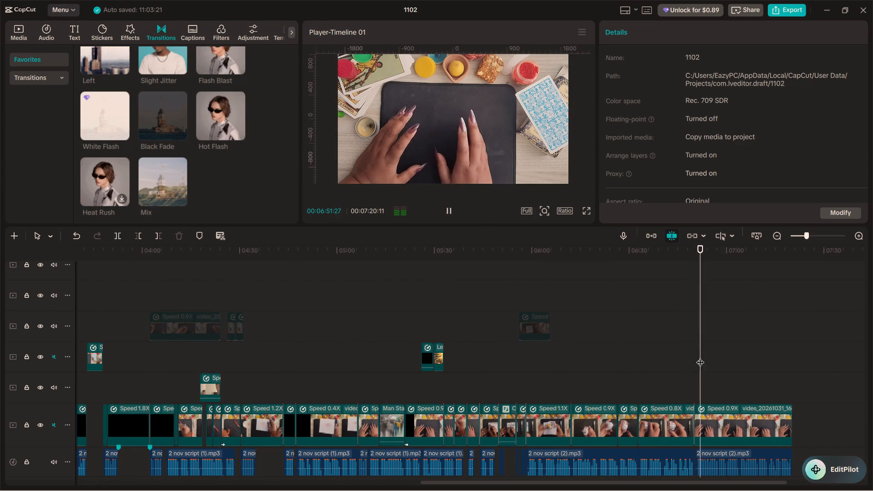
scroll(673, 342, "down", 5, "ctrl")
scroll(669, 344, "up", 1, "ctrl")
scroll(669, 344, "down", 4, "ctrl")
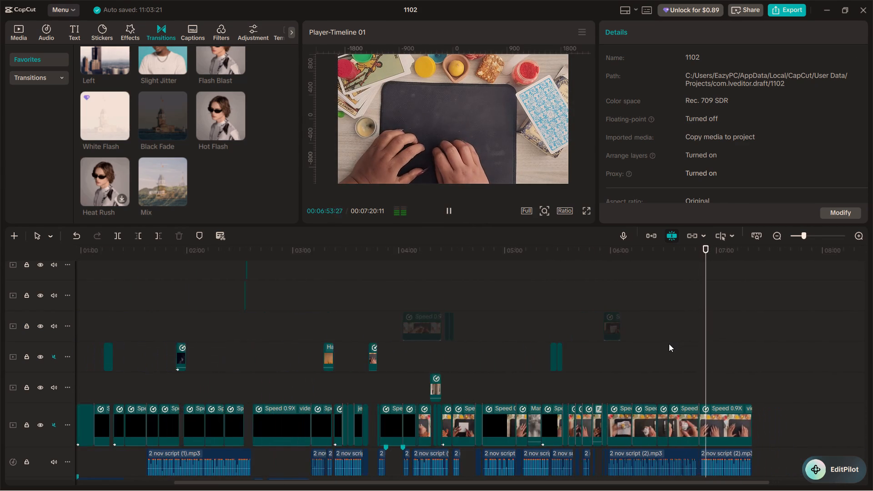
Return to the start of the timeline at 00:00:00:00 and play the opening clips to review them.
scroll(669, 344, "down", 5, "ctrl")
left_click_drag(338, 252, 140, 254)
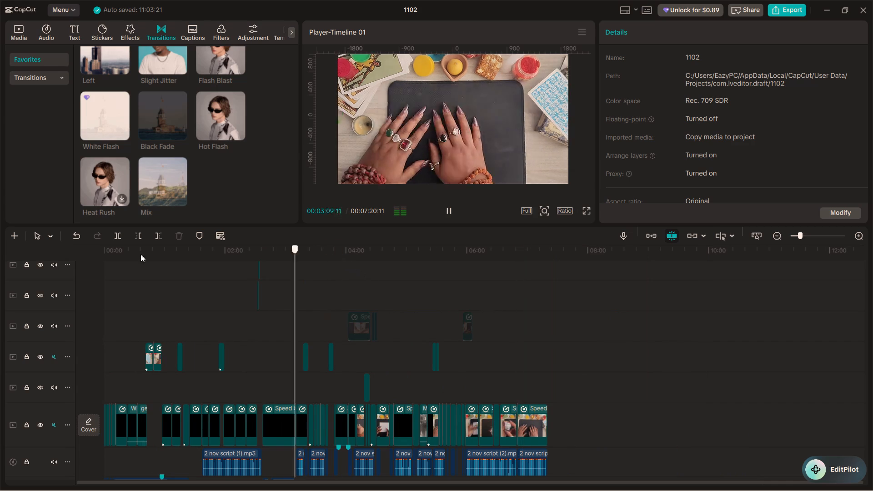
left_click_drag(140, 254, 0, 266)
scroll(174, 311, "up", 20, "ctrl")
scroll(174, 311, "up", 1, "ctrl")
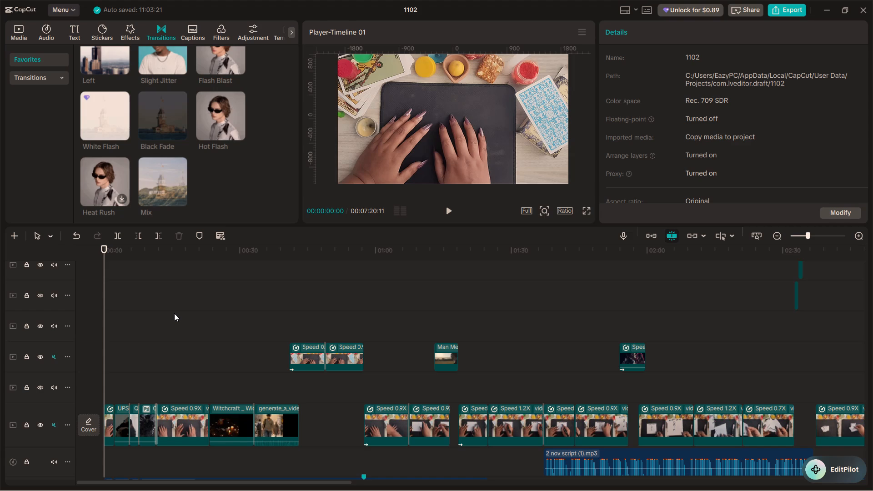
scroll(104, 332, "up", 3, "ctrl")
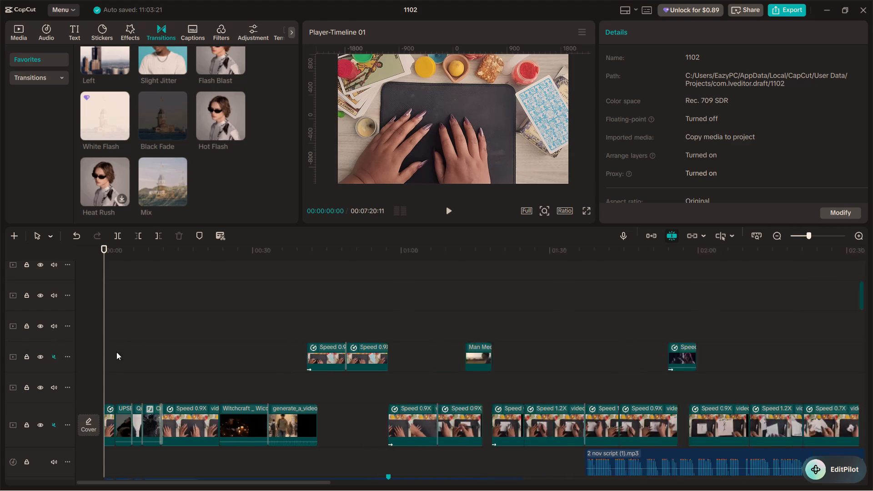
scroll(116, 352, "up", 20, "ctrl")
key("space")
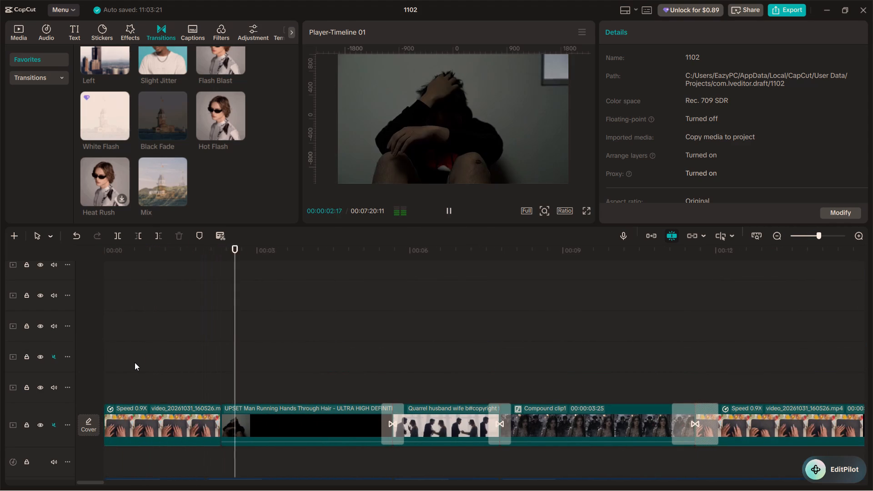
key("space")
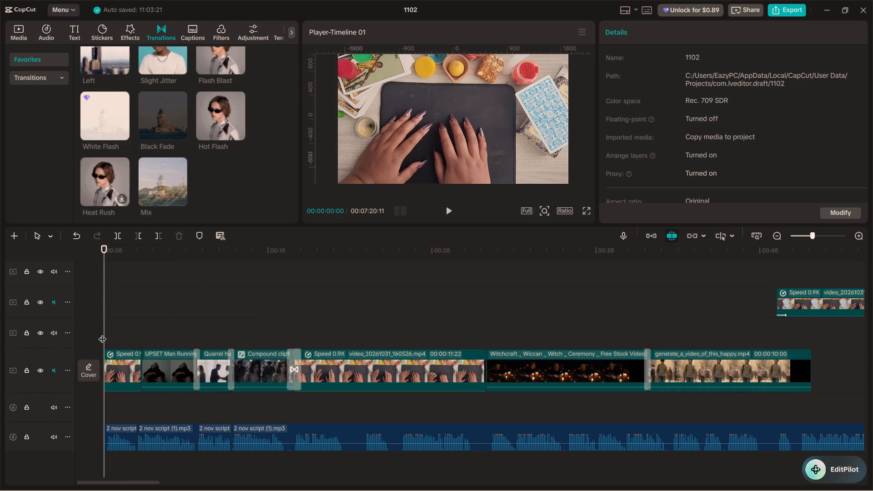
Play the opening clips from 00:00:00:00 into the quarrel clip to review them.
key("space")
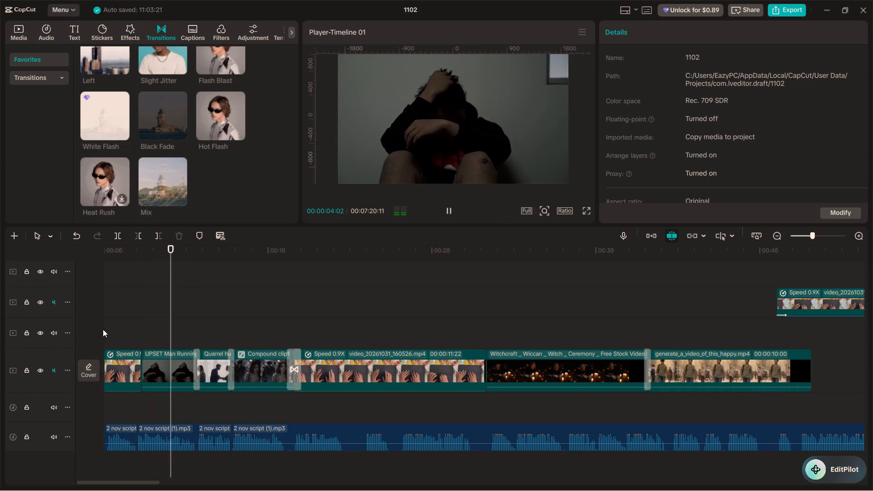
scroll(103, 329, "down", 3, "ctrl")
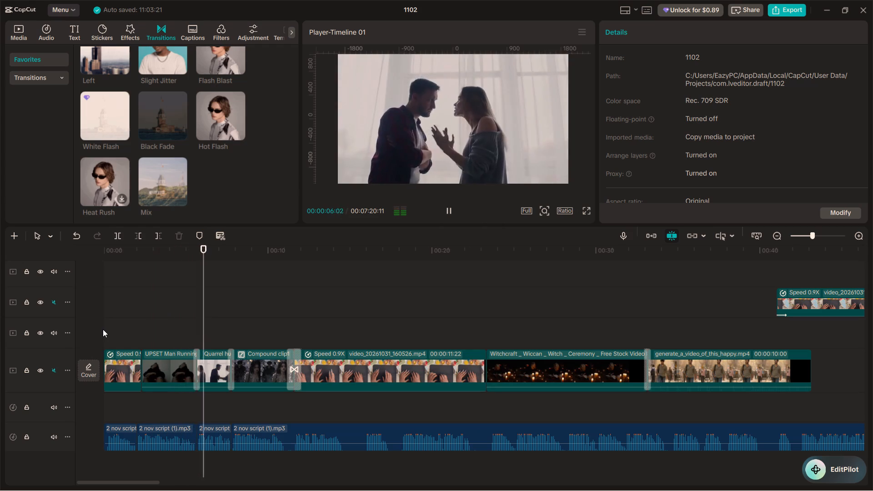
key("space")
Return to 00:00:00:00 and add a Default text clip there, aligned with the timeline start on its own track above the opening clips.
left_click_drag(127, 253, 97, 255)
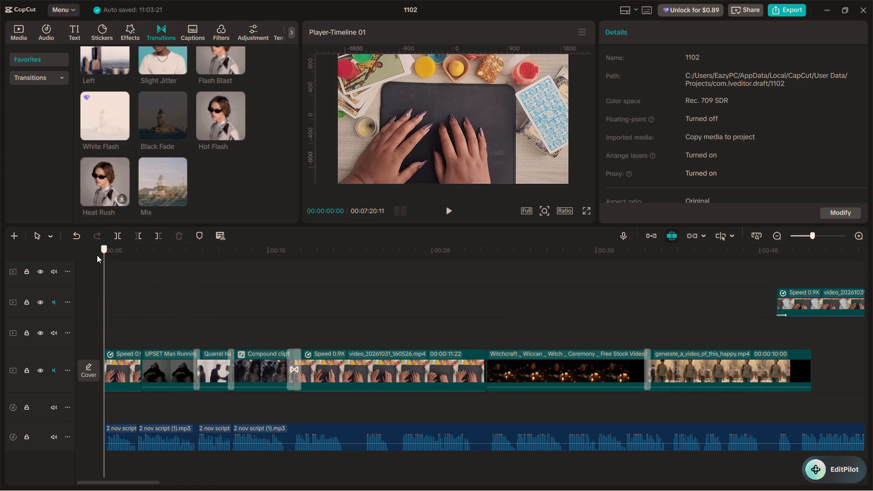
left_click_drag(97, 255, 87, 256)
left_click(67, 36)
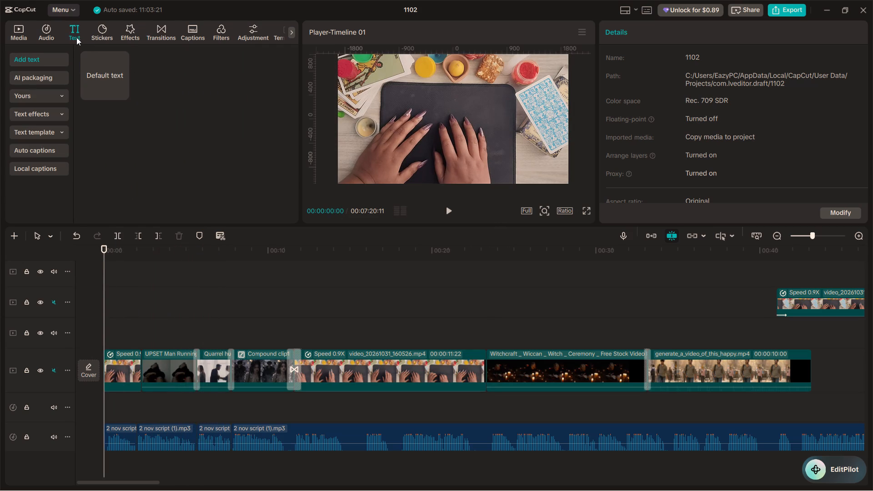
left_click_drag(112, 69, 106, 337)
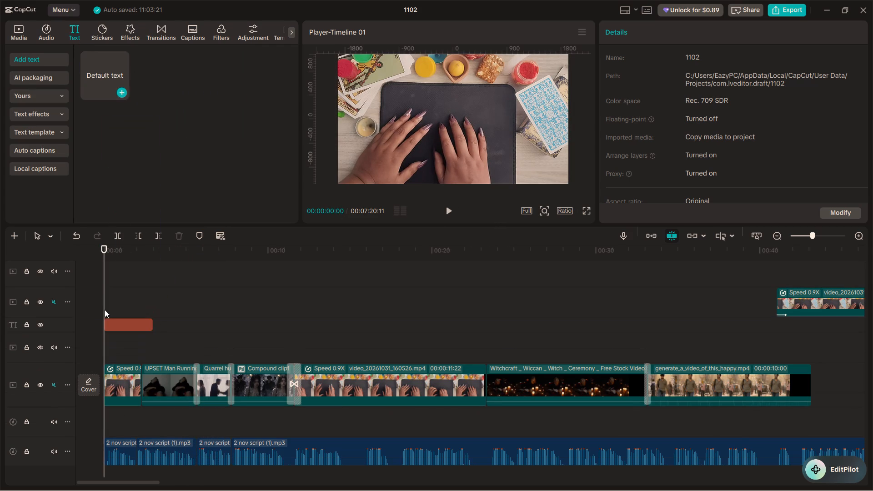
left_click_drag(124, 323, 128, 355)
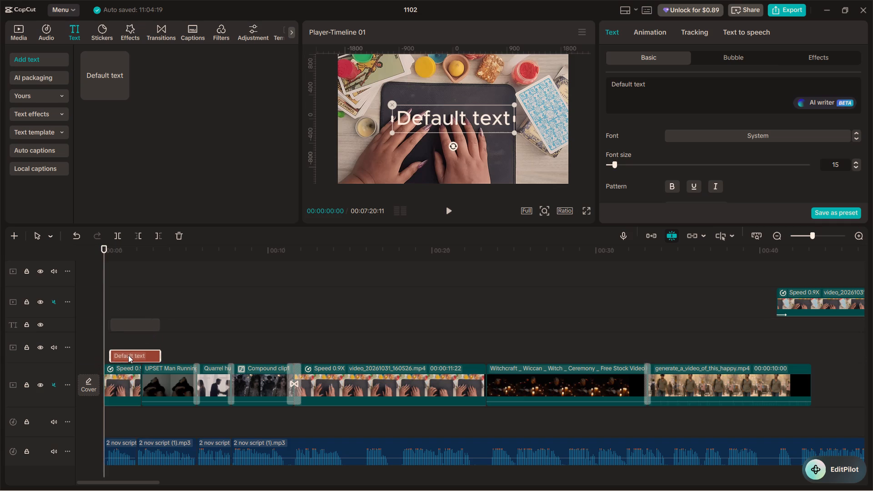
left_click_drag(128, 355, 125, 355)
left_click_drag(120, 325, 121, 348)
left_click(95, 330)
Play the first seconds of the opening hands clip to check the Default text over it.
key("space")
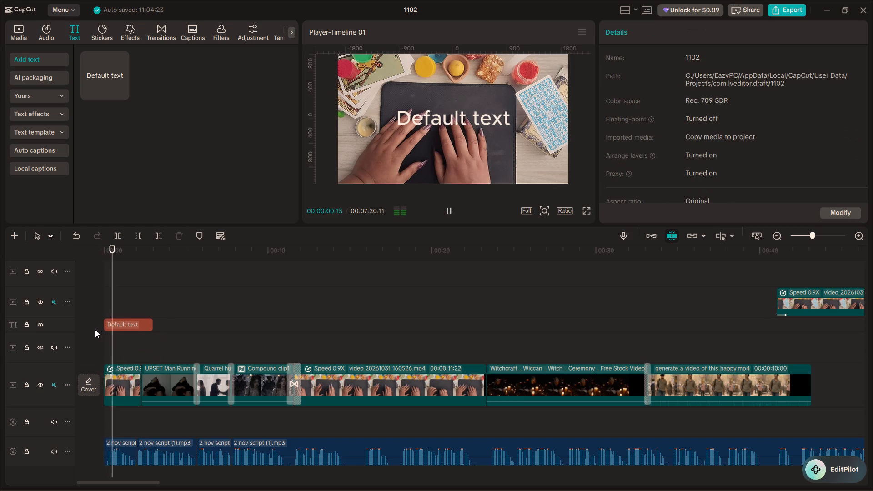
key("space")
Select the Default text clip at the start of the timeline for editing.
left_click(124, 324)
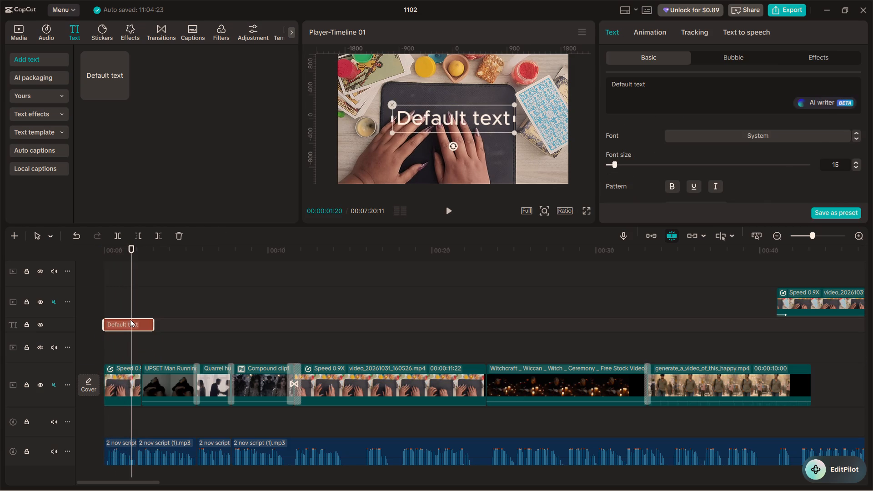
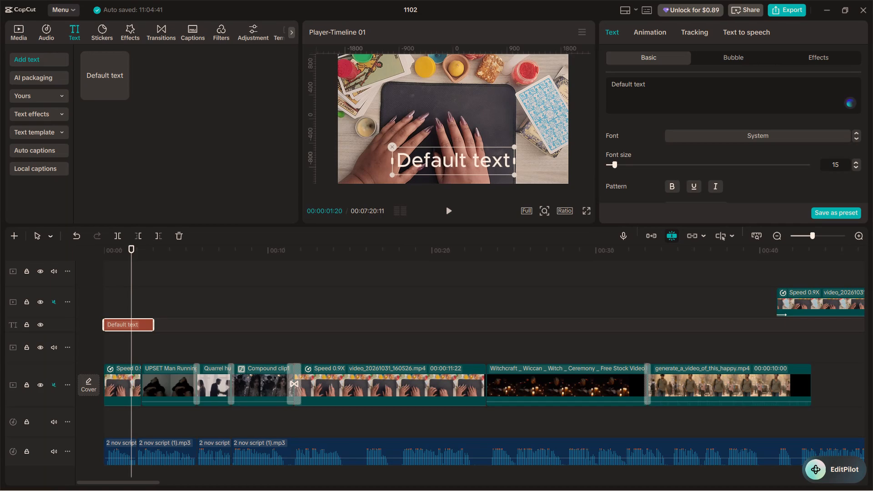
Play the first half second of the opening hands clip repeatedly to locate where the first spoken phrase ends.
left_click_drag(664, 89, 595, 88)
left_click_drag(655, 84, 607, 85)
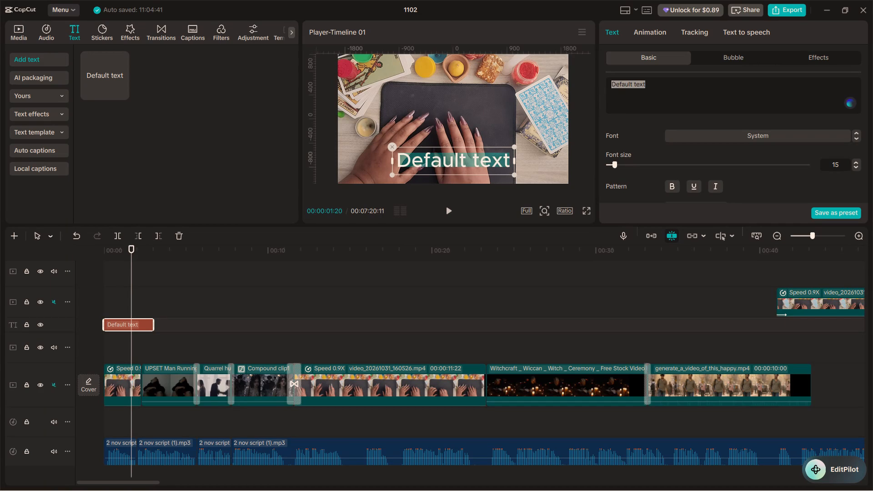
scroll(276, 331, "up", 14, "ctrl")
scroll(193, 349, "up", 6, "ctrl")
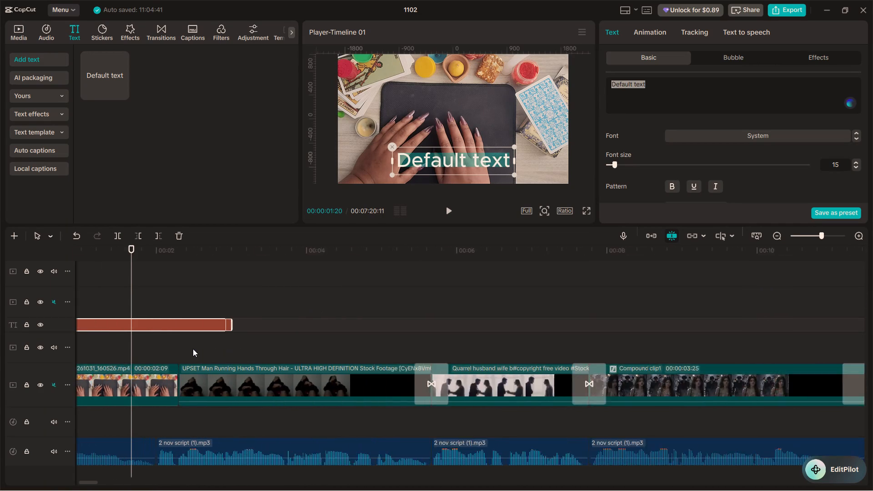
scroll(193, 349, "up", 2, "ctrl")
scroll(190, 343, "up", 10, "alt")
left_click(115, 345)
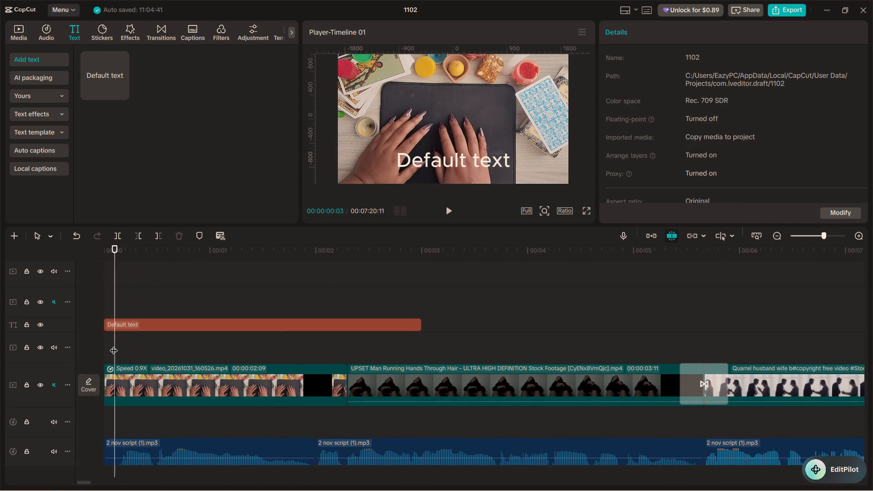
left_click_drag(112, 343, 95, 339)
key("space")
key("space")
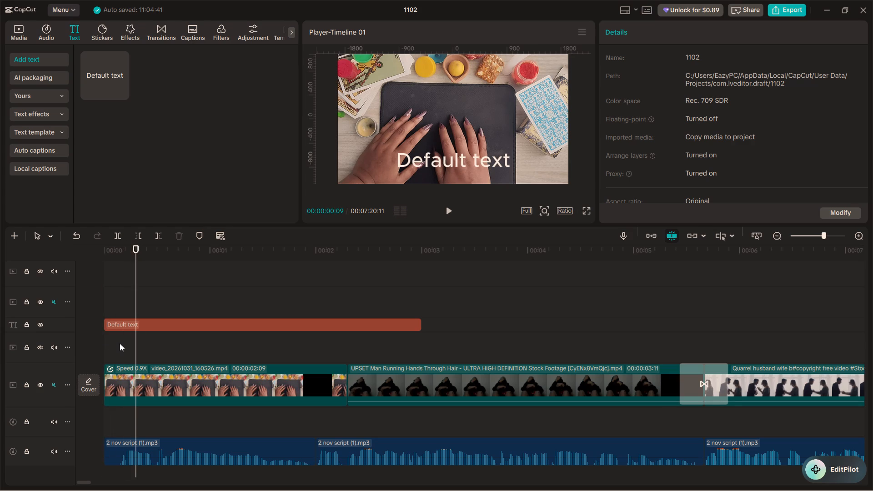
double_click(110, 344)
key("space")
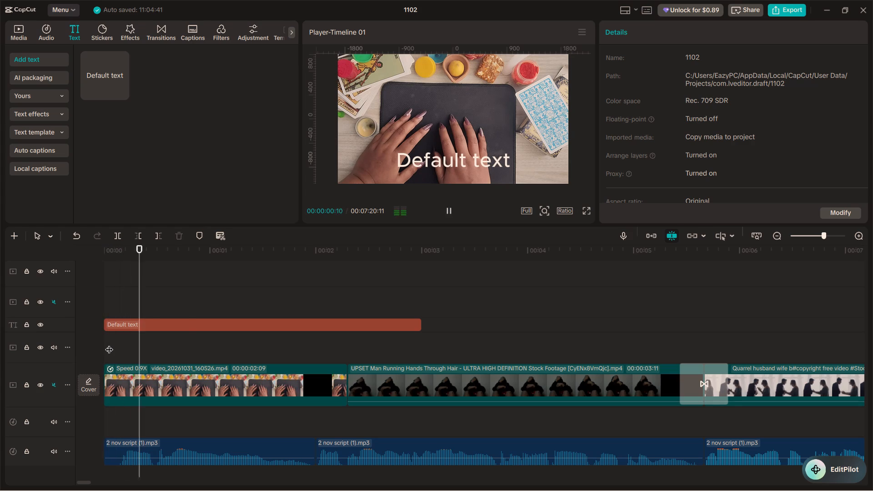
left_click(117, 350)
key("space")
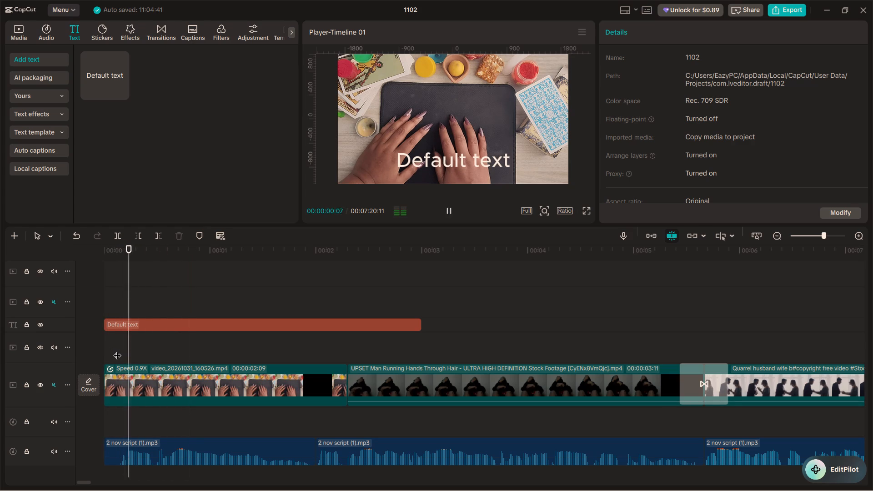
key("space")
double_click(117, 350)
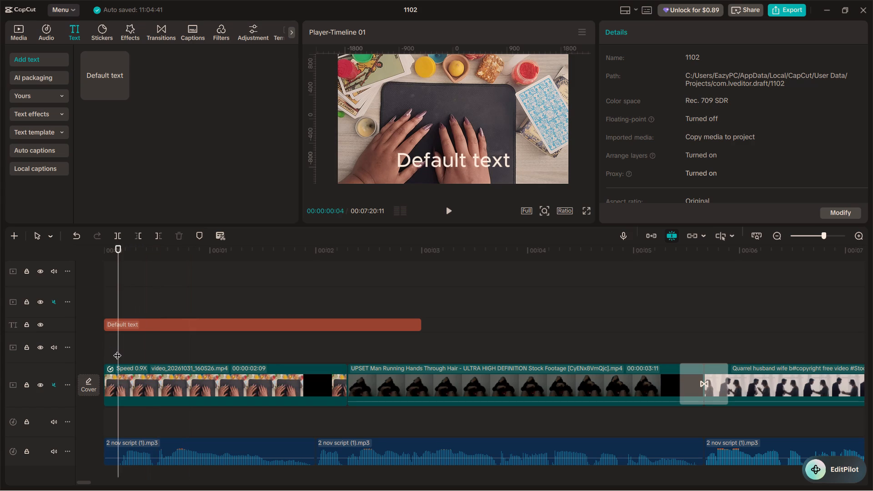
left_click(115, 349)
key("space")
key("space")
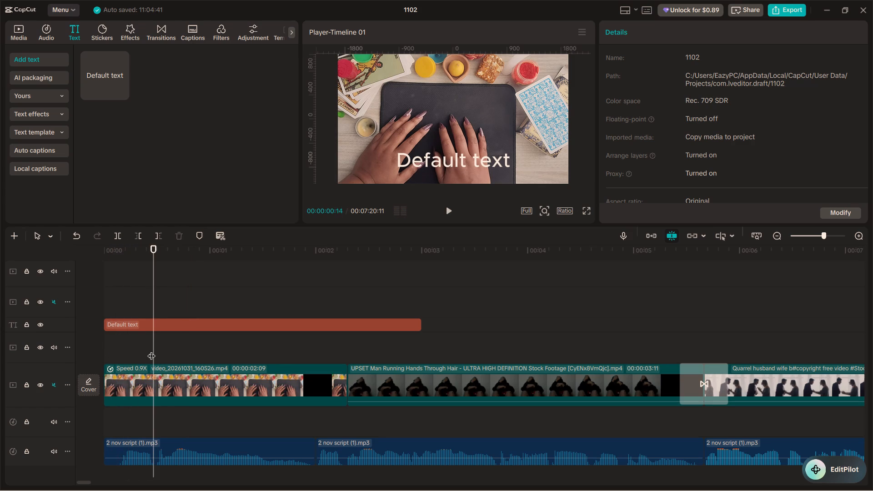
Split the Default text clip at 00:00:00:15.
left_click_drag(154, 350, 155, 350)
left_click_drag(155, 350, 158, 350)
left_click(159, 321)
key("ctrl+b")
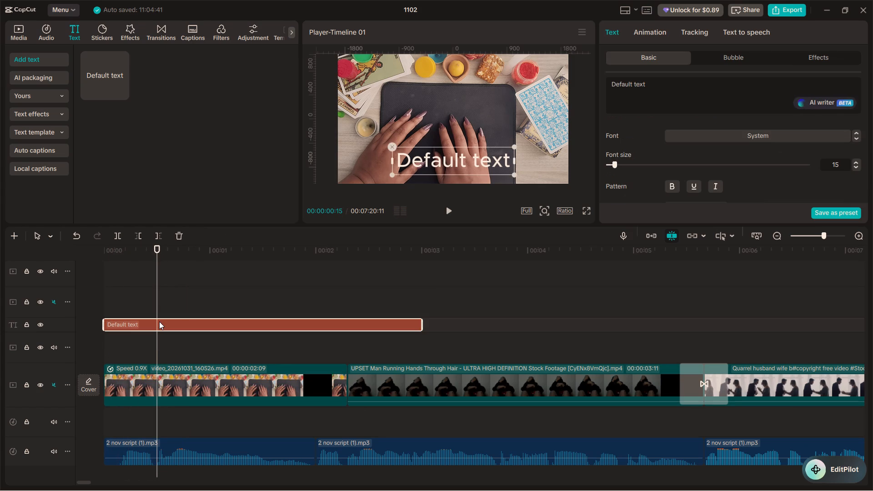
Replace the wording of the first text segment, before 00:00:00:15, with "There are".
left_click(137, 327)
left_click_drag(651, 90, 575, 84)
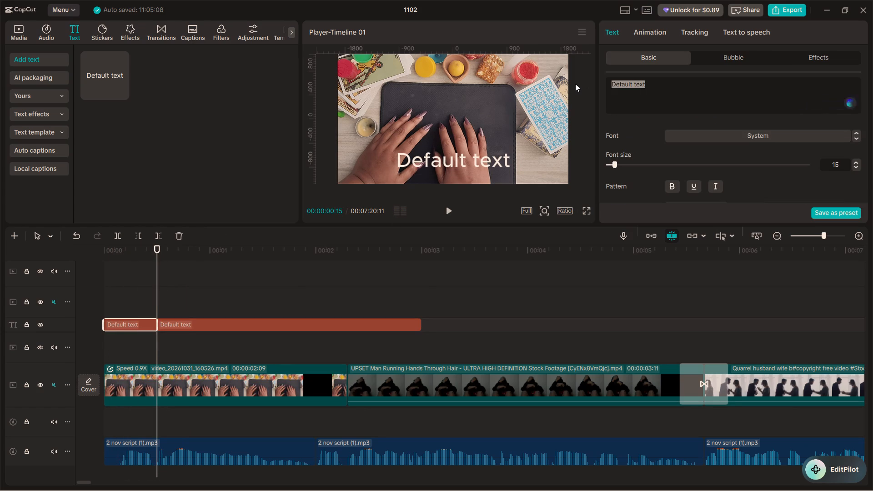
type("tHERE")
key("space")
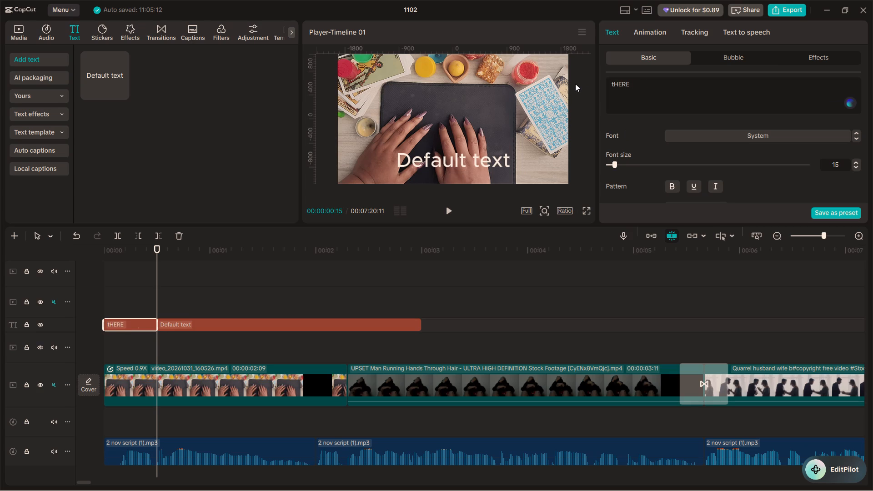
key("BackSpace")
key("BackSpace")
key("BackSpace")
key("BackSpace")
key("BackSpace")
key("BackSpace")
key("BackSpace")
key("BackSpace")
key("BackSpace")
key("BackSpace")
type("There are")
key("space")
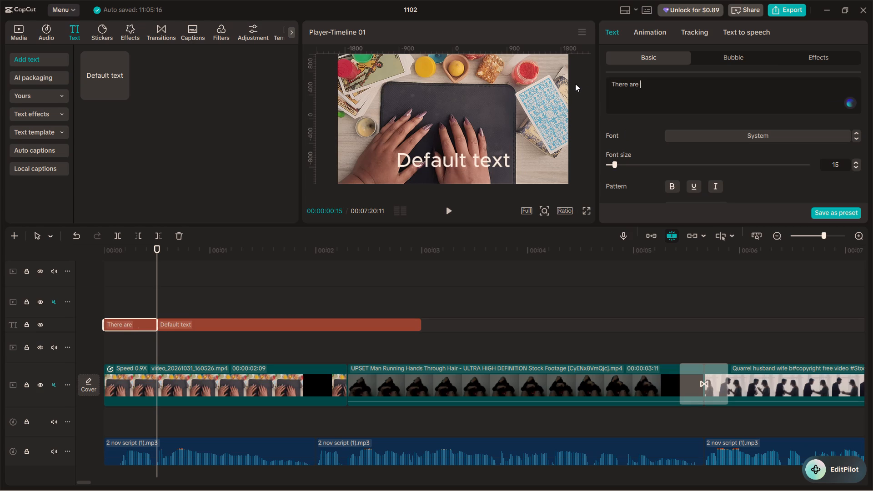
Trim the end of the remaining Default text segment back to about 00:00:02:00, where the second narration clip starts.
left_click(118, 295)
key("space")
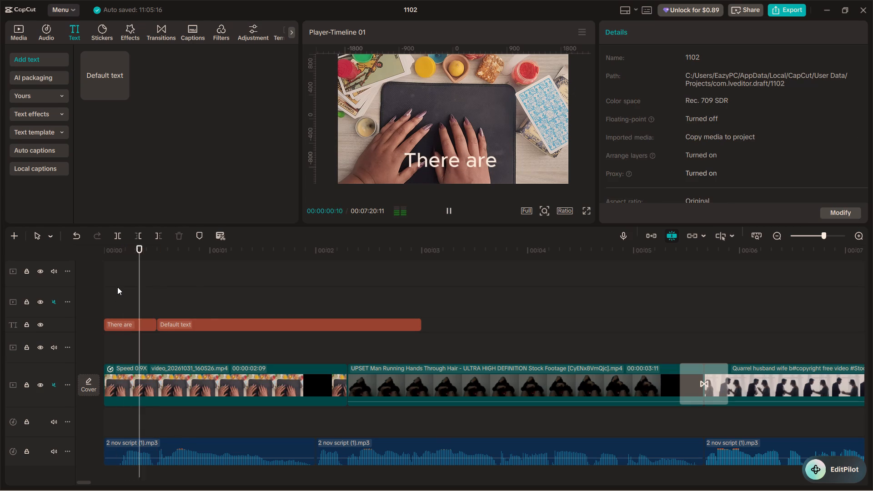
key("space")
left_click(181, 328)
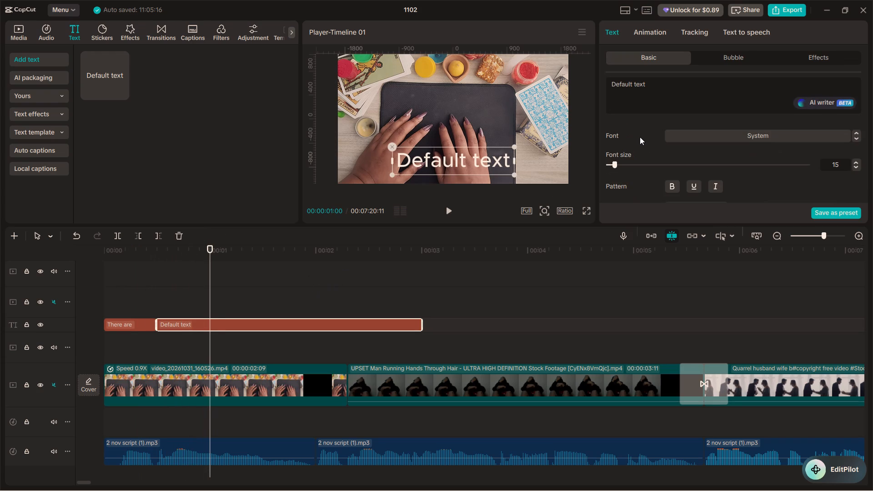
key("space")
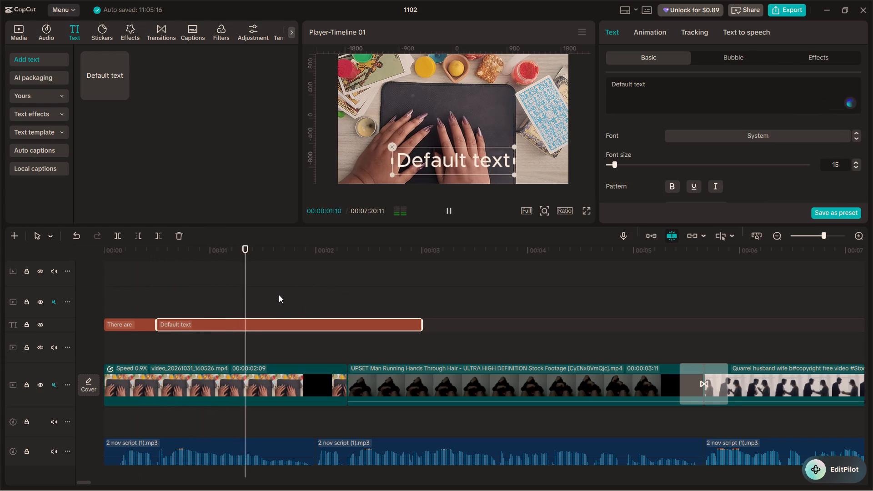
key("space")
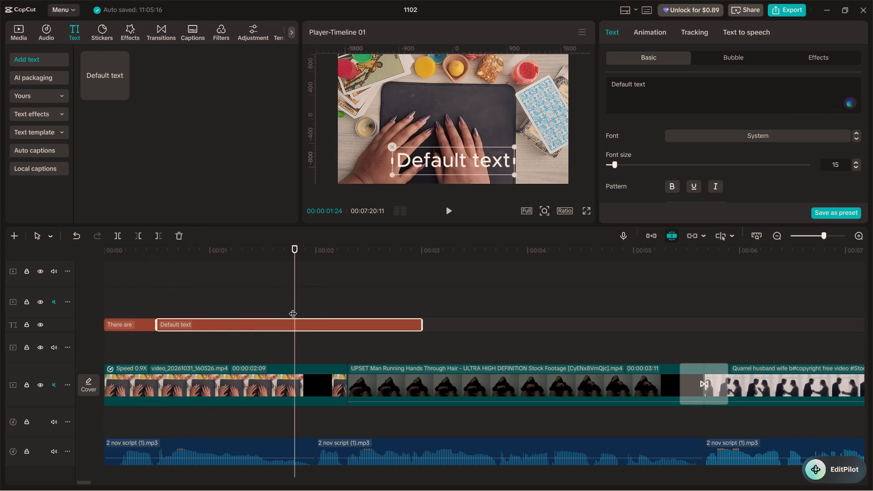
key("space")
key("space")
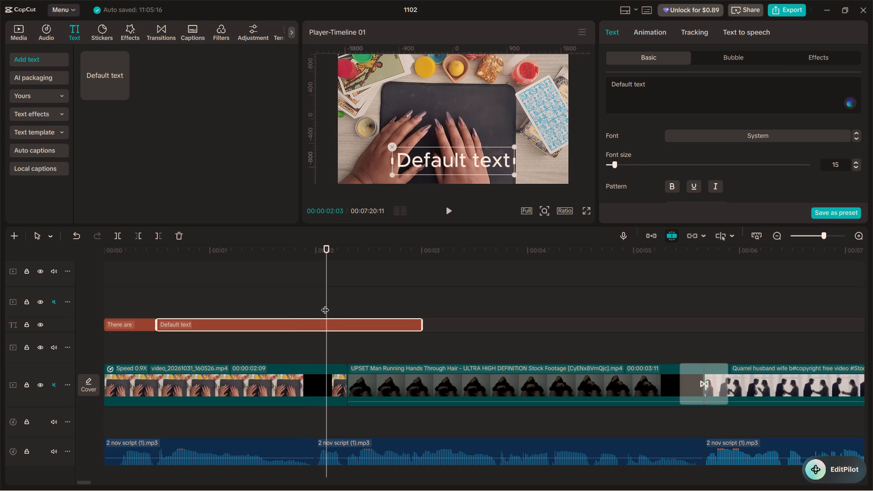
left_click_drag(325, 304, 317, 301)
left_click(342, 329)
left_click_drag(424, 325, 410, 325)
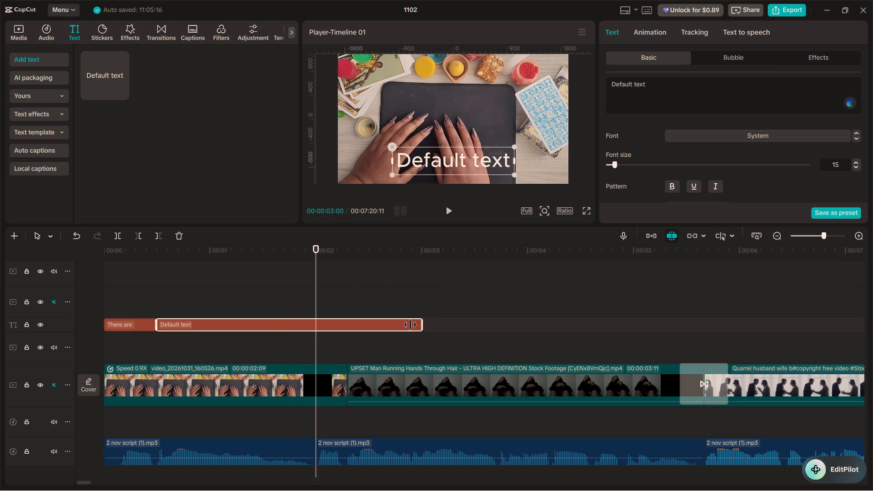
left_click_drag(410, 325, 316, 321)
Replay the opening narration over the two text segments to hear the wording for the second one.
left_click(249, 308)
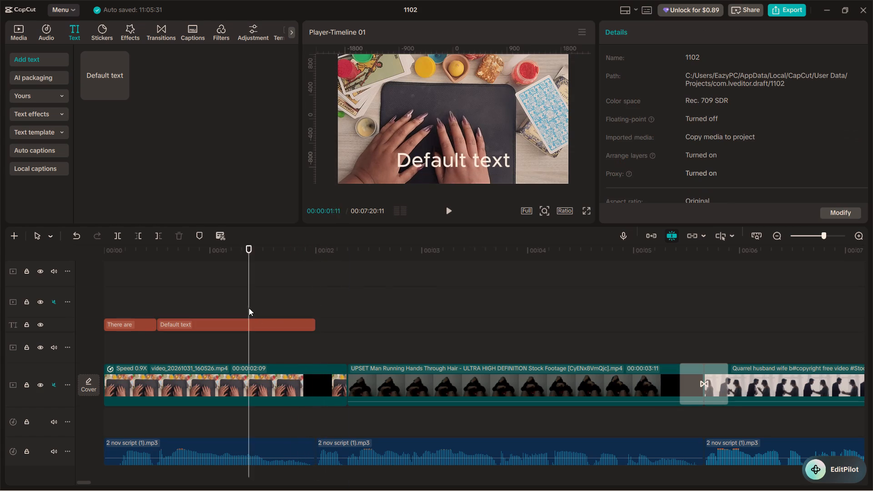
key("space")
key("space")
left_click(161, 300)
left_click(151, 300)
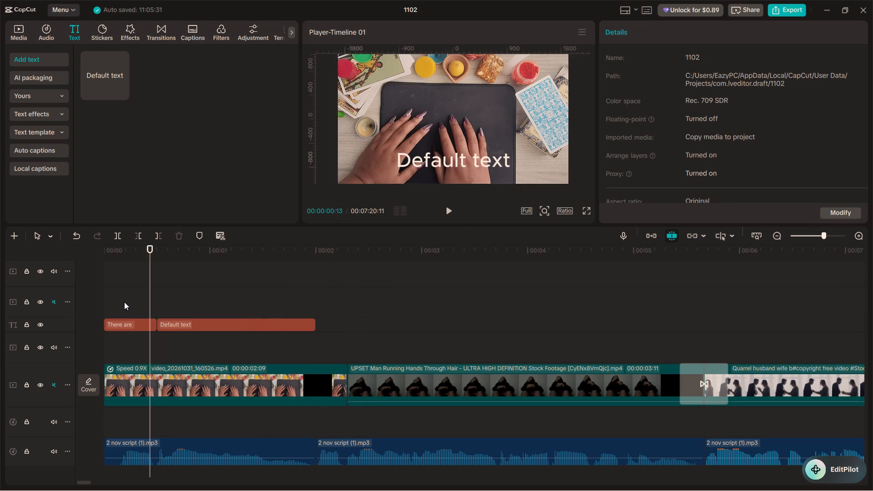
left_click(124, 302)
key("space")
key("space")
Replace the wording of the second text segment with "Times in life".
left_click(216, 322)
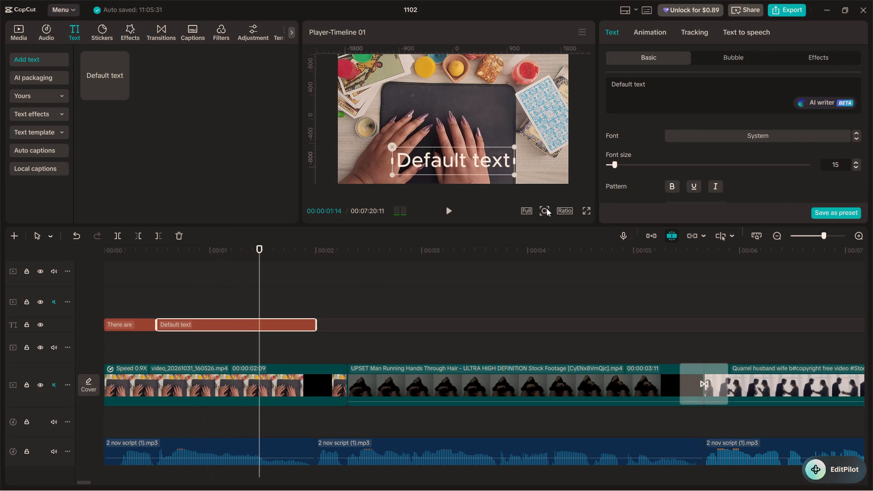
left_click_drag(645, 89, 572, 82)
type("Times")
key("space")
type("inlife")
key("BackSpace")
key("BackSpace")
key("BackSpace")
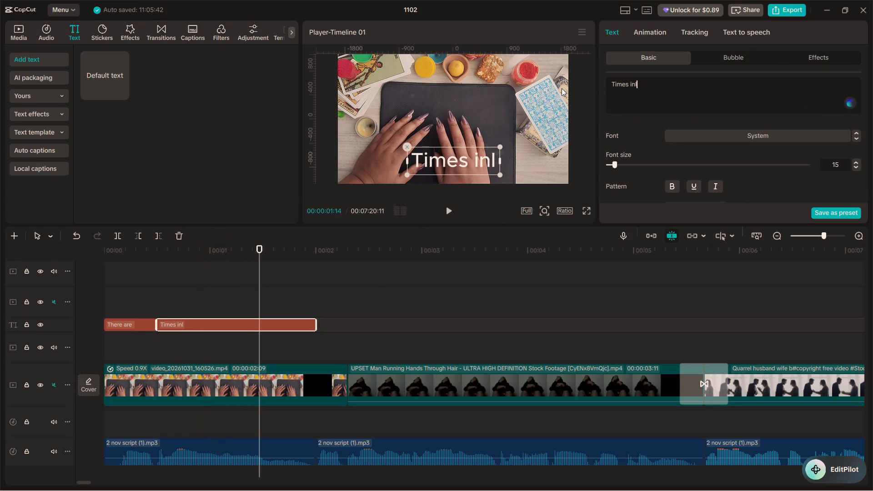
key("BackSpace")
key("space")
key("BackSpace")
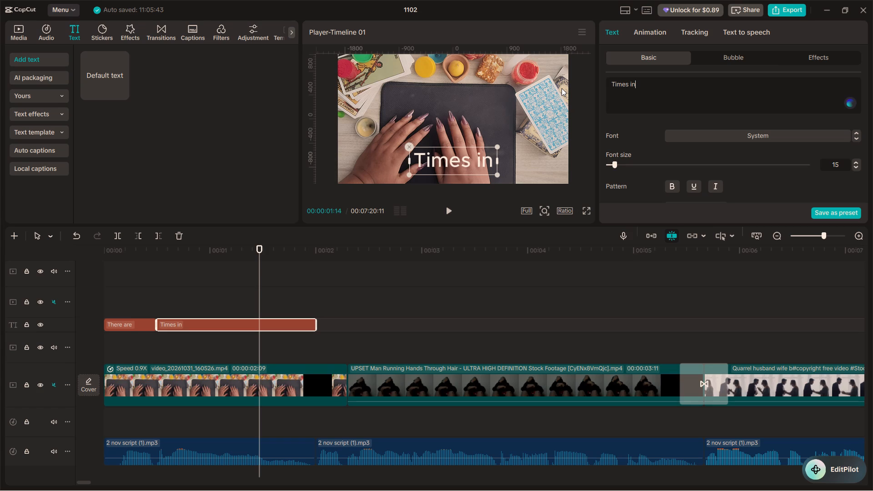
key("space")
type("life")
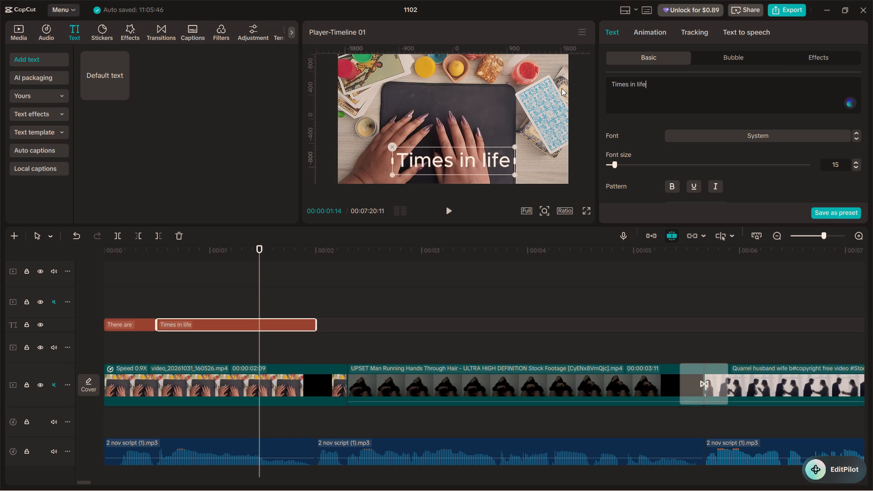
Find the next phrase break in the narration and split the "Times in life" text segment at 00:00:01:03.
left_click(154, 303)
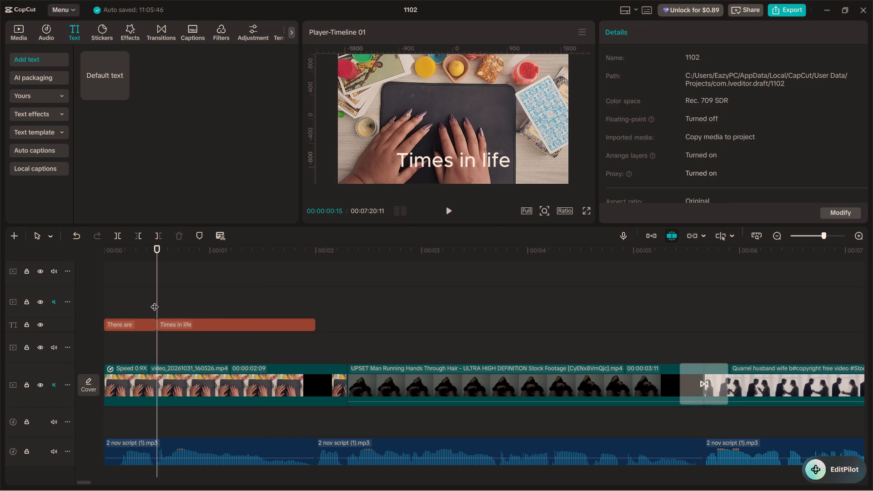
key("space")
key("space")
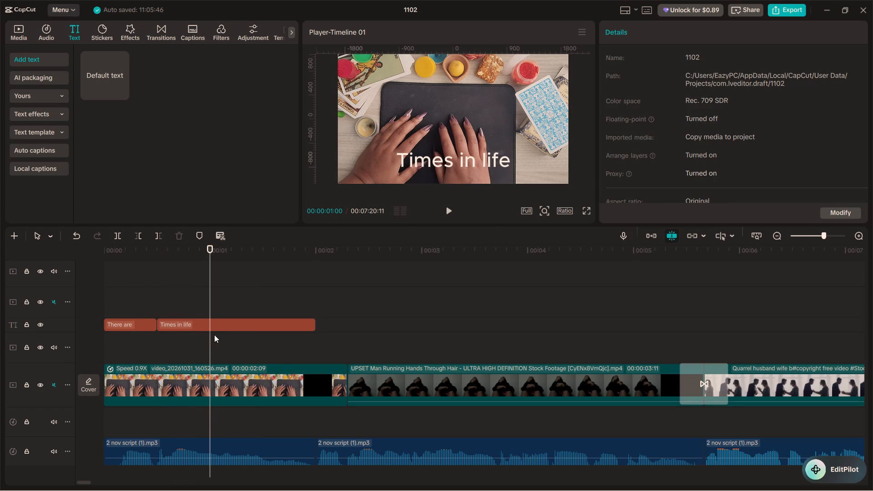
scroll(221, 351, "up", 9, "ctrl")
scroll(123, 296, "up", 3, "alt")
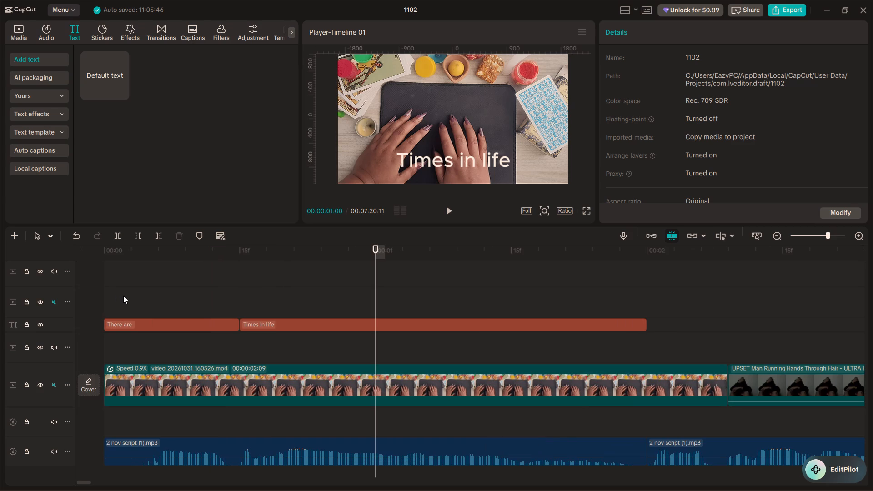
left_click(221, 290)
key("space")
key("space")
left_click(228, 296)
key("space")
key("space")
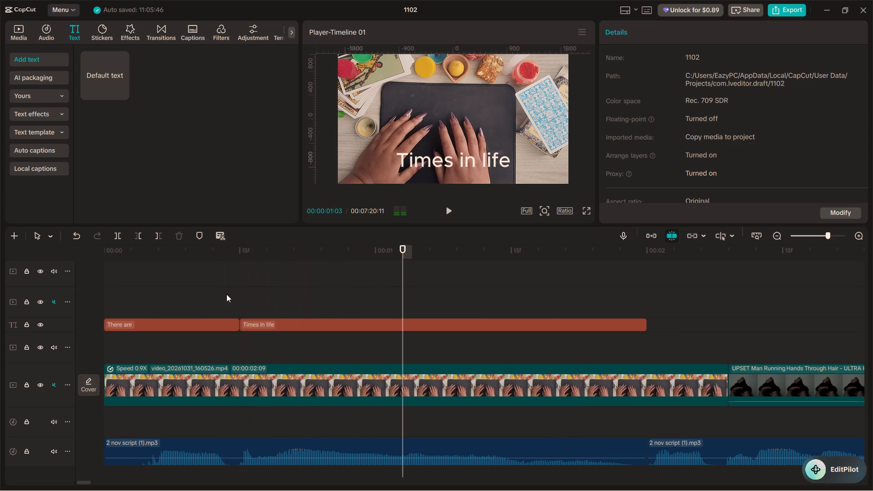
left_click(390, 322)
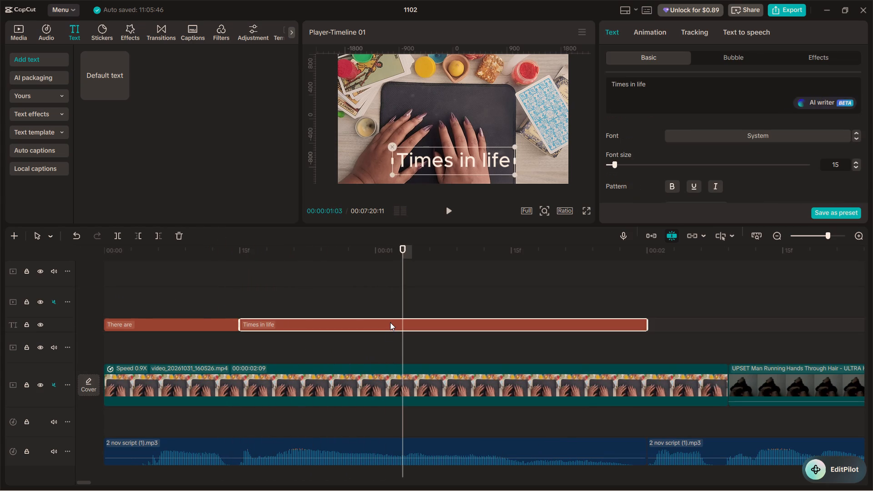
key("ctrl+b")
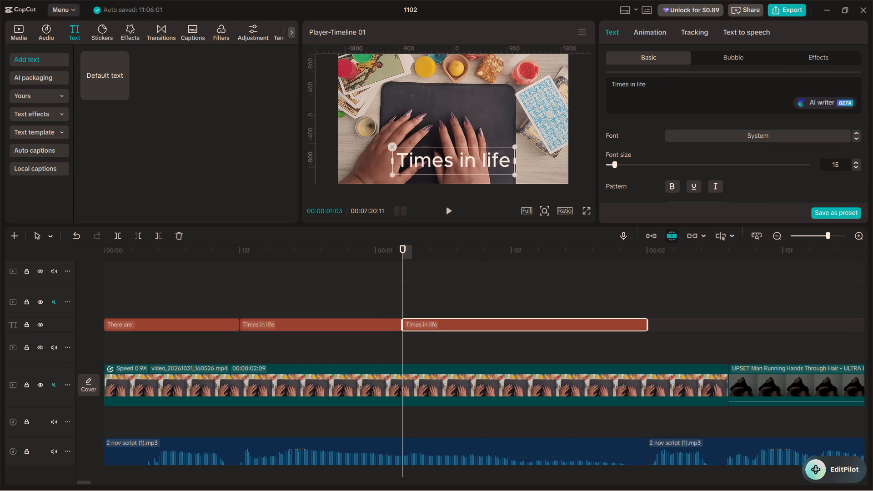
Shorten the wording of the second text segment to "Times".
left_click(649, 83)
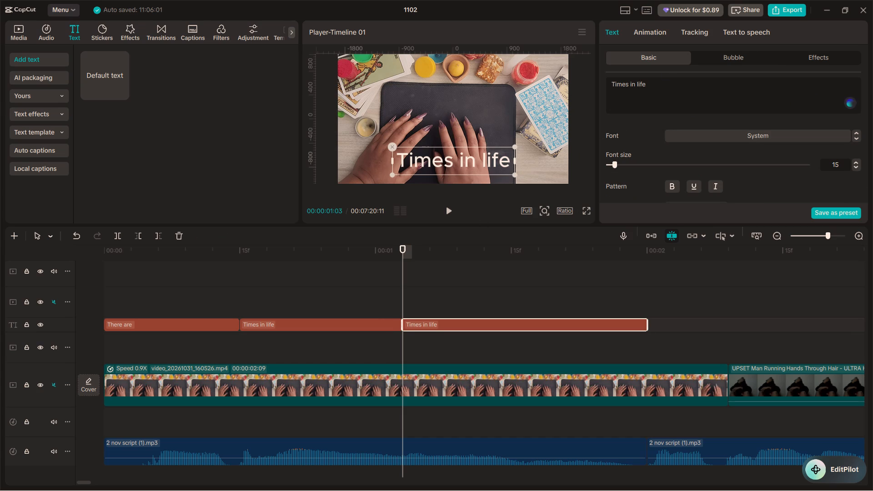
left_click(325, 292)
left_click(326, 325)
left_click_drag(652, 84, 640, 82)
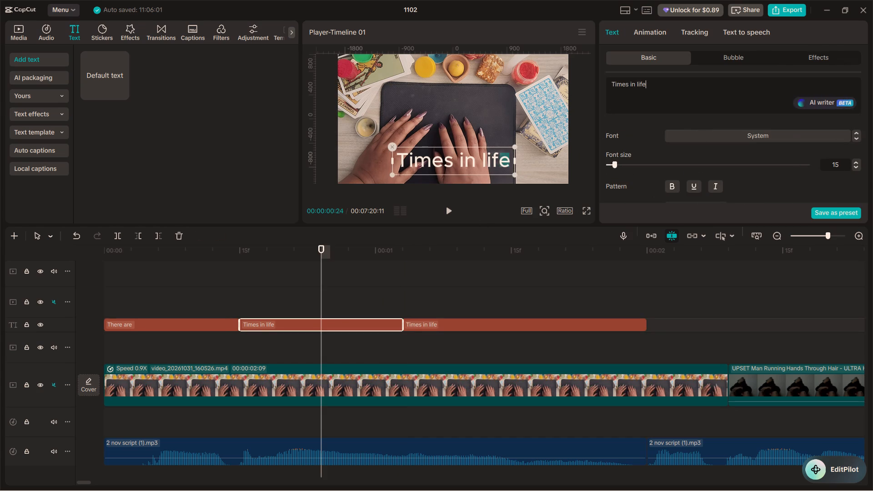
left_click_drag(640, 82, 633, 87)
key("BackSpace")
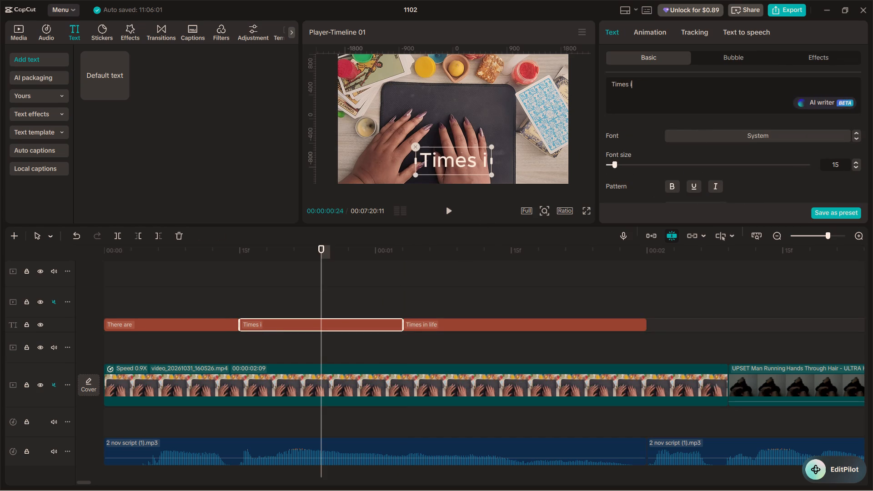
key("BackSpace")
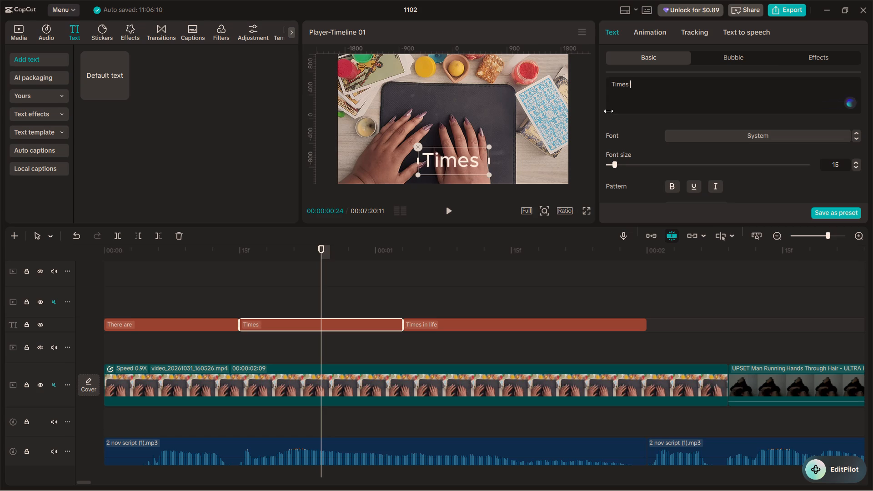
key("BackSpace")
Replay the opening narration over the three text segments to check their timing against the words.
left_click(207, 300)
key("space")
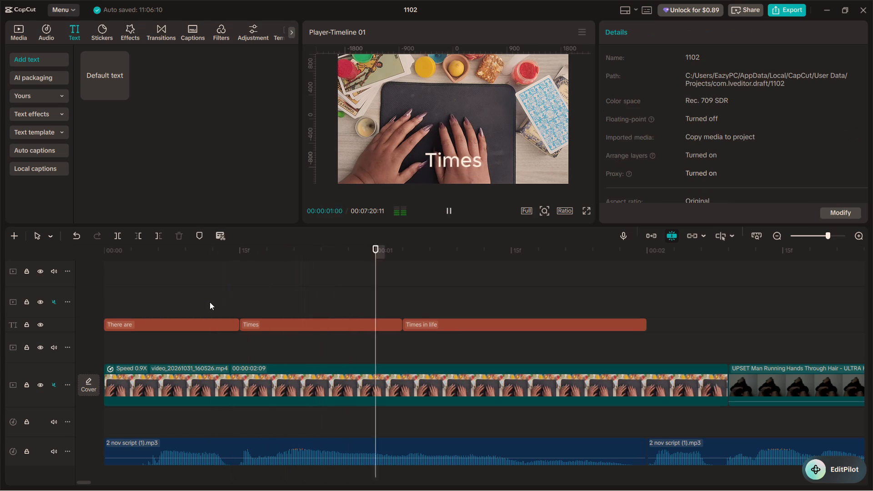
key("space")
left_click(197, 307)
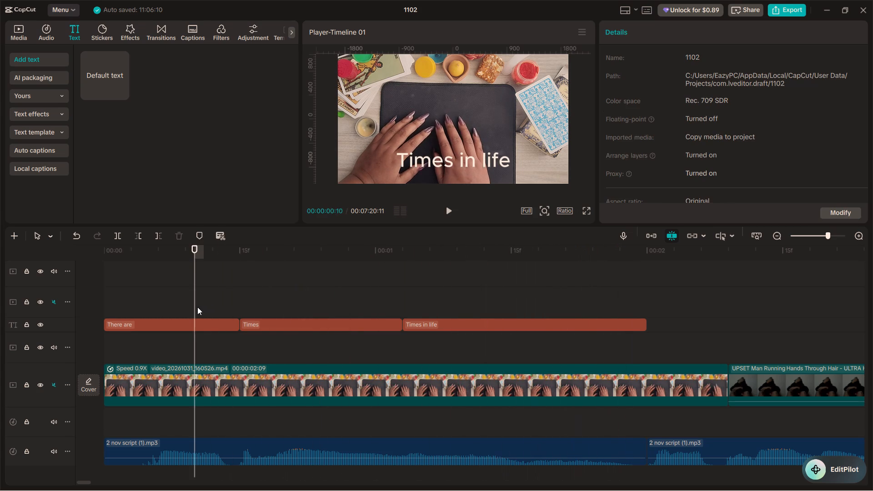
key("space")
key("space")
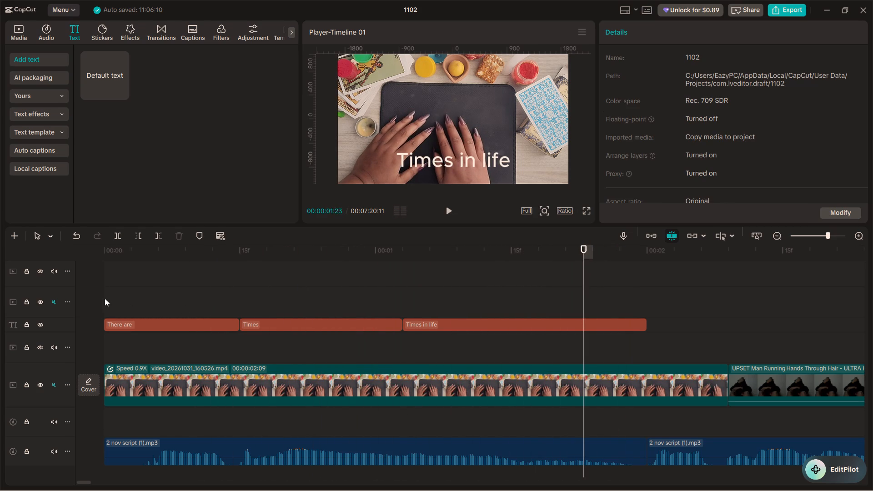
left_click(105, 298)
left_click_drag(122, 292, 115, 291)
key("space")
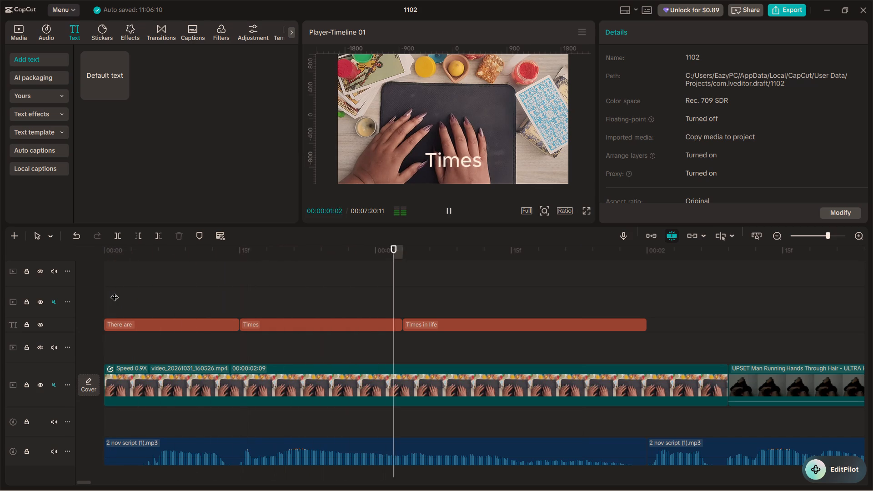
key("space")
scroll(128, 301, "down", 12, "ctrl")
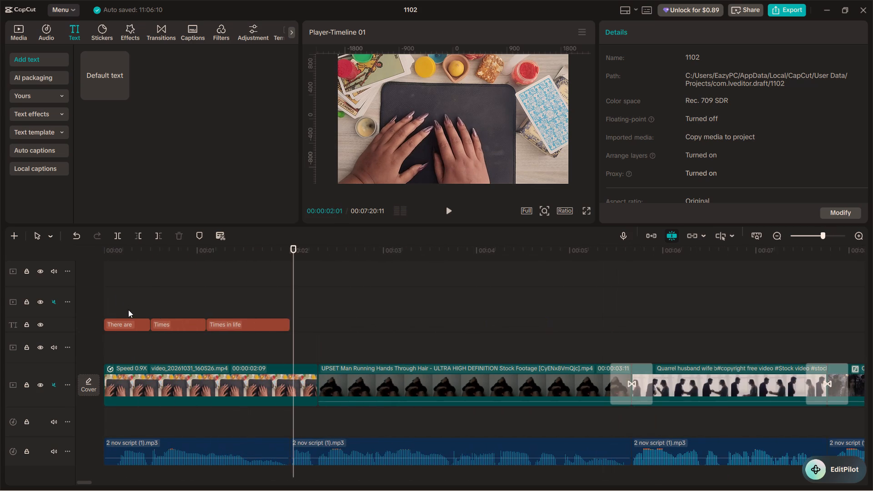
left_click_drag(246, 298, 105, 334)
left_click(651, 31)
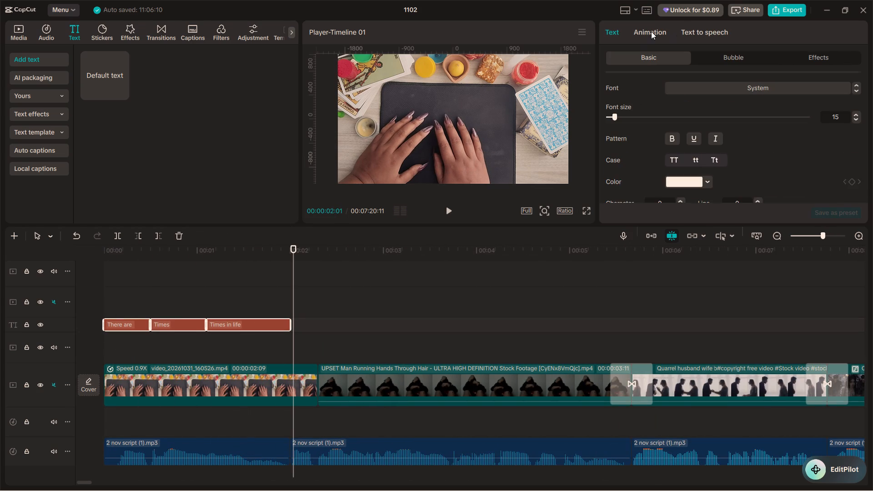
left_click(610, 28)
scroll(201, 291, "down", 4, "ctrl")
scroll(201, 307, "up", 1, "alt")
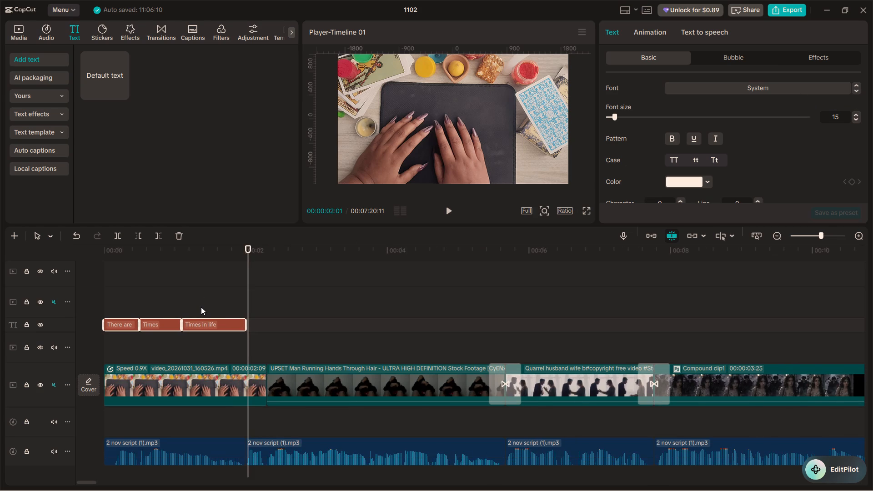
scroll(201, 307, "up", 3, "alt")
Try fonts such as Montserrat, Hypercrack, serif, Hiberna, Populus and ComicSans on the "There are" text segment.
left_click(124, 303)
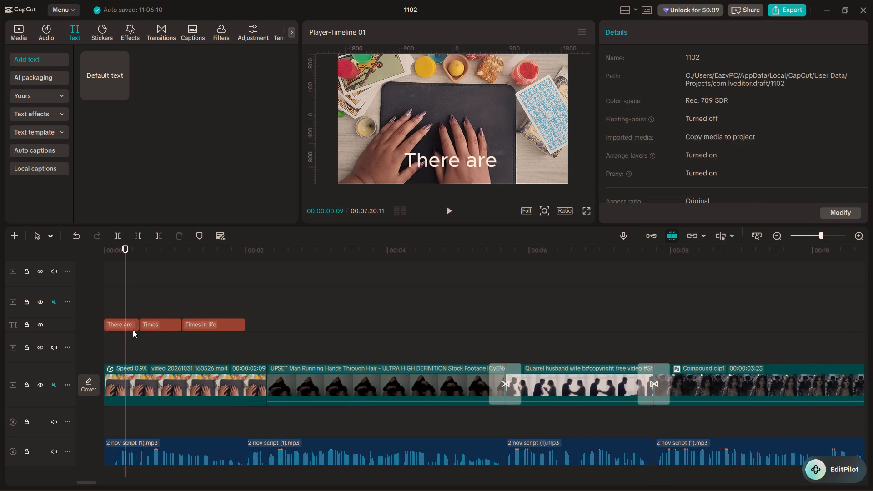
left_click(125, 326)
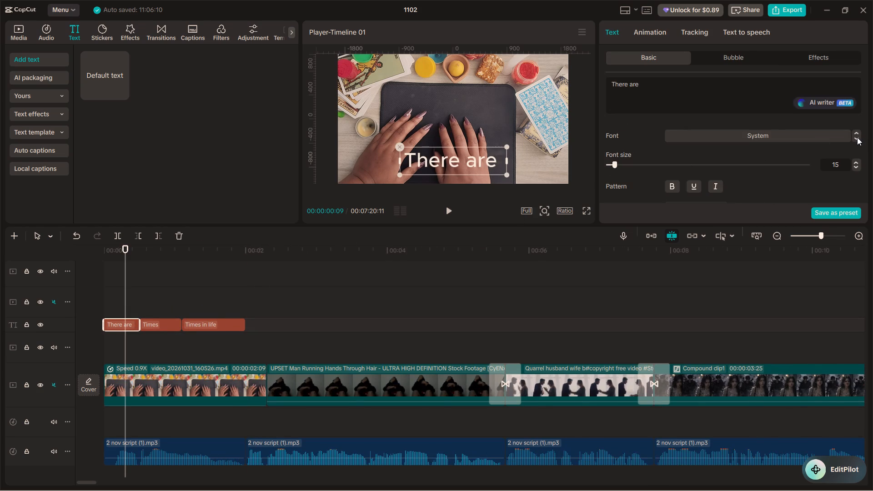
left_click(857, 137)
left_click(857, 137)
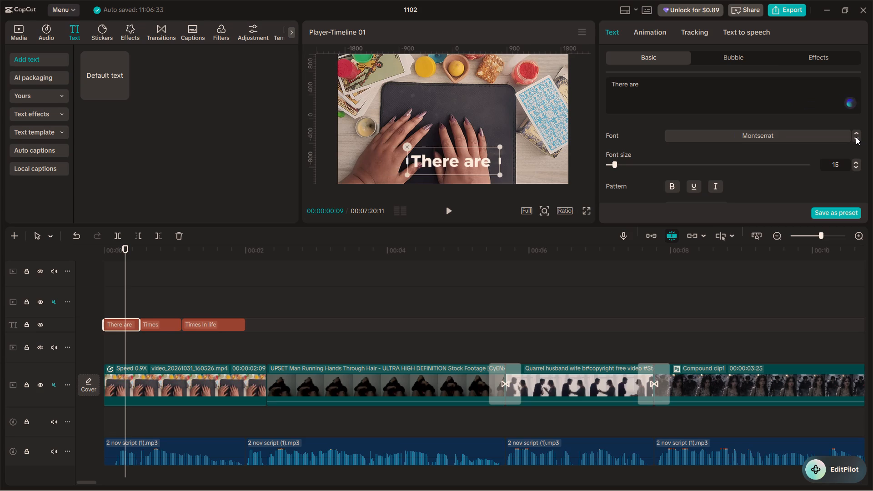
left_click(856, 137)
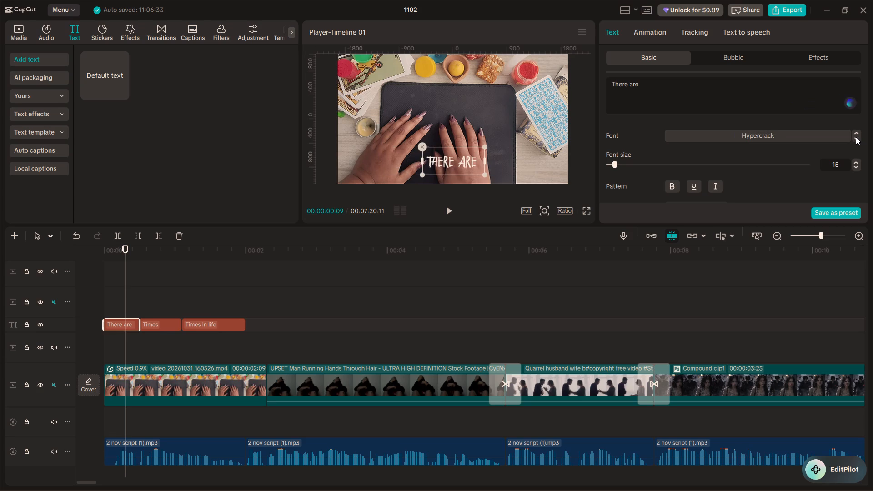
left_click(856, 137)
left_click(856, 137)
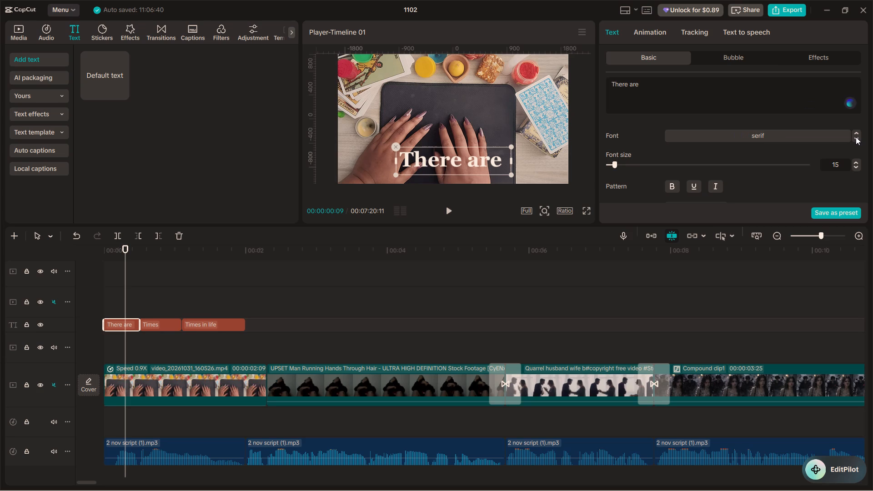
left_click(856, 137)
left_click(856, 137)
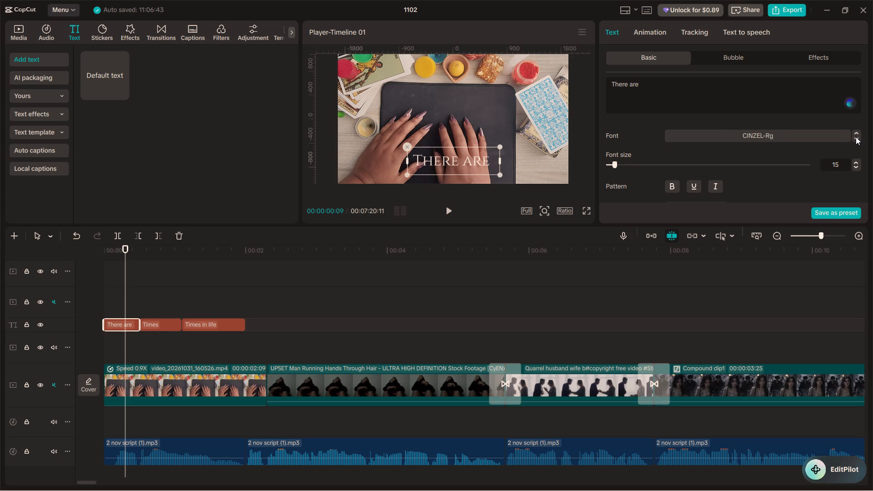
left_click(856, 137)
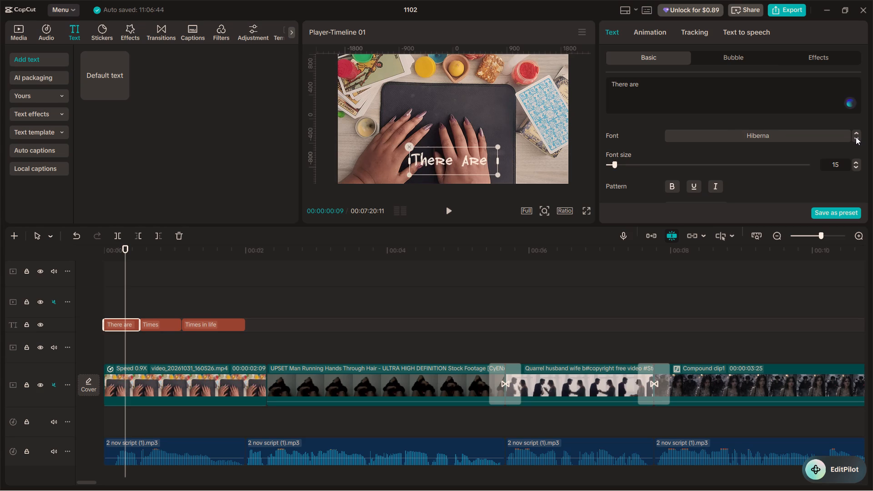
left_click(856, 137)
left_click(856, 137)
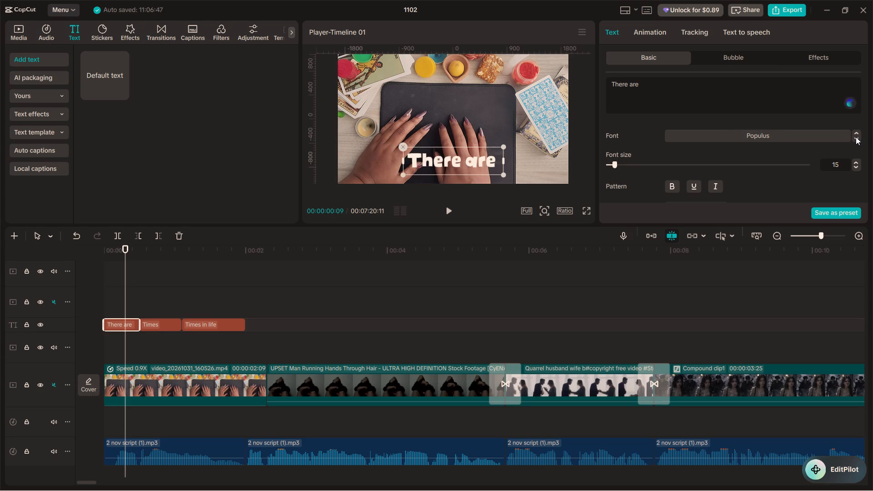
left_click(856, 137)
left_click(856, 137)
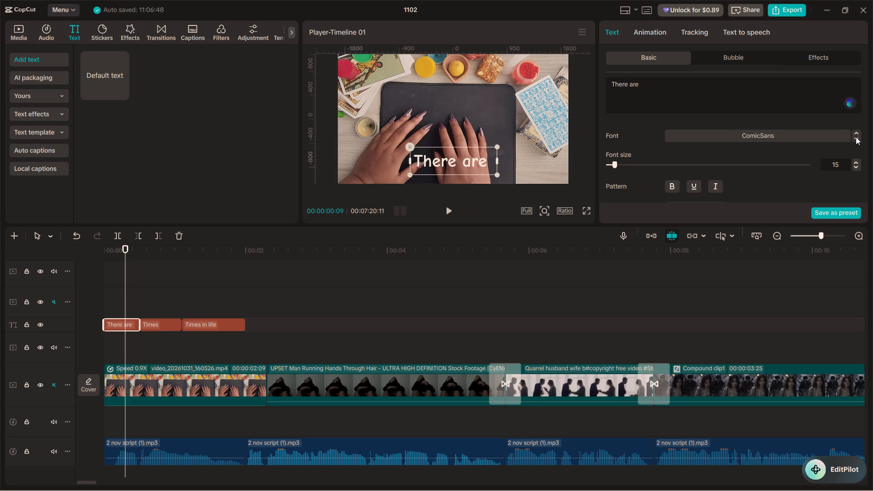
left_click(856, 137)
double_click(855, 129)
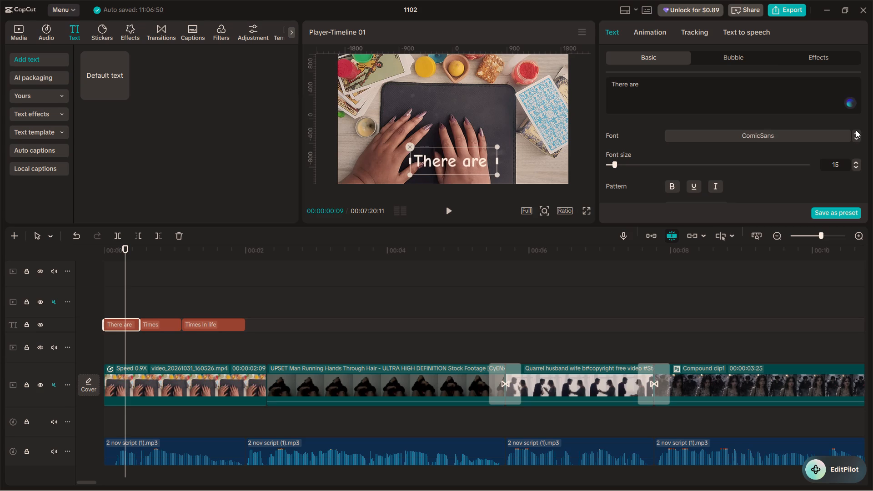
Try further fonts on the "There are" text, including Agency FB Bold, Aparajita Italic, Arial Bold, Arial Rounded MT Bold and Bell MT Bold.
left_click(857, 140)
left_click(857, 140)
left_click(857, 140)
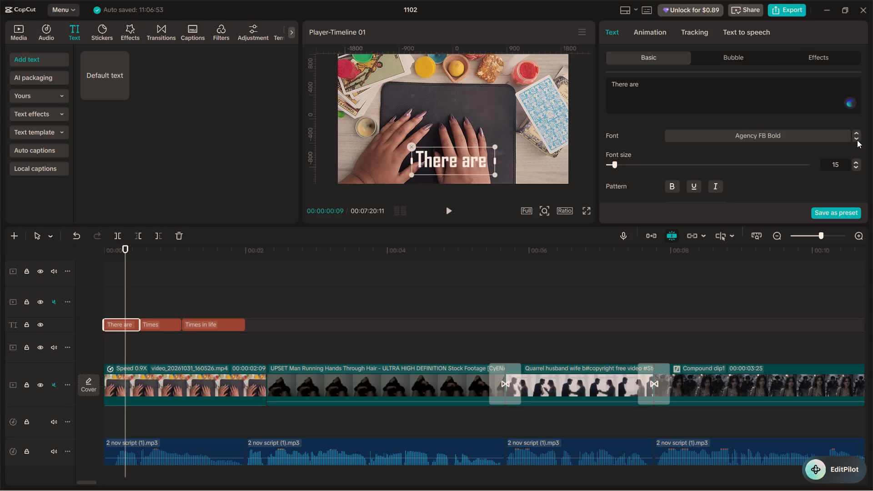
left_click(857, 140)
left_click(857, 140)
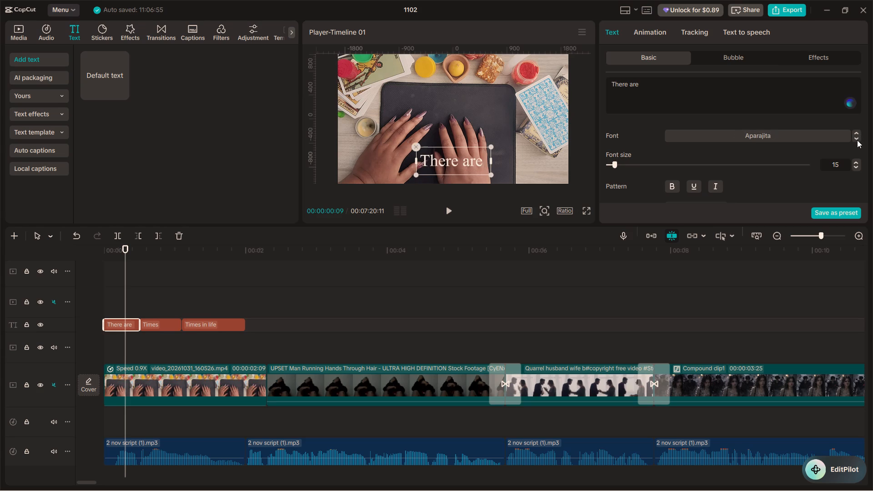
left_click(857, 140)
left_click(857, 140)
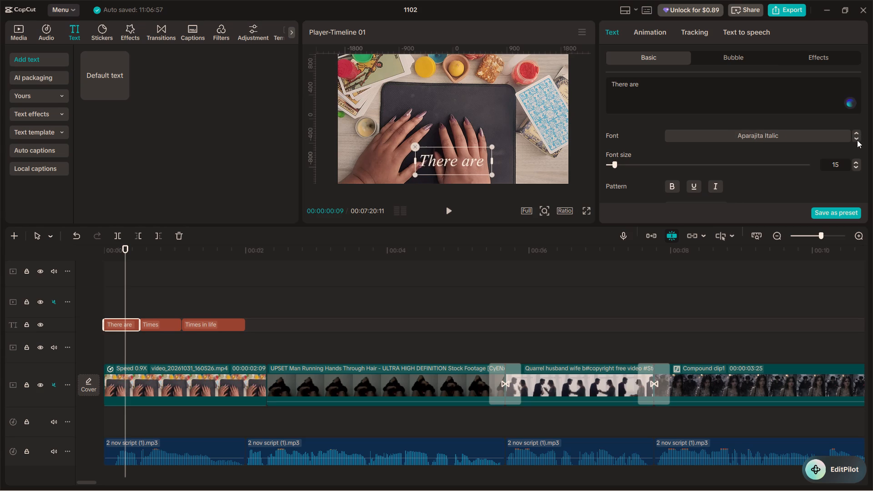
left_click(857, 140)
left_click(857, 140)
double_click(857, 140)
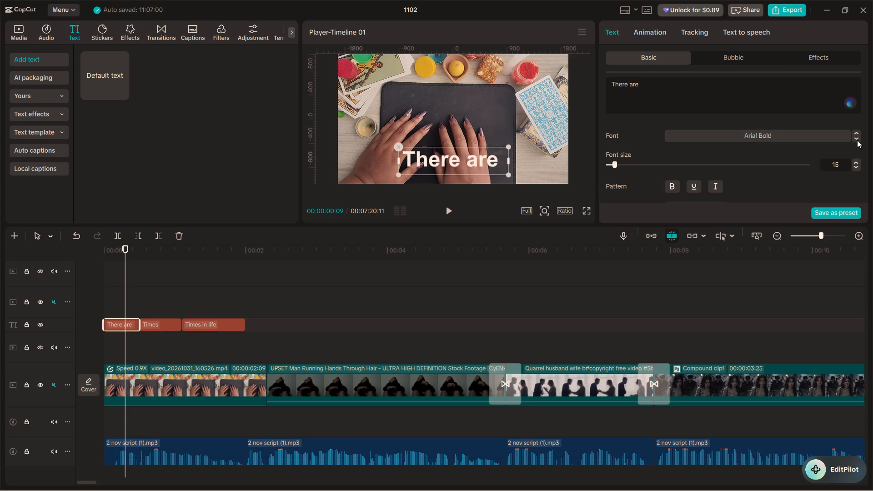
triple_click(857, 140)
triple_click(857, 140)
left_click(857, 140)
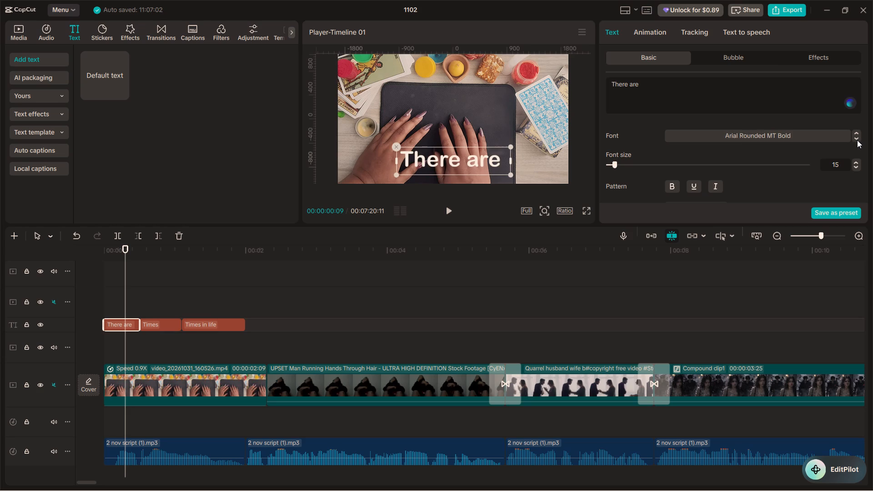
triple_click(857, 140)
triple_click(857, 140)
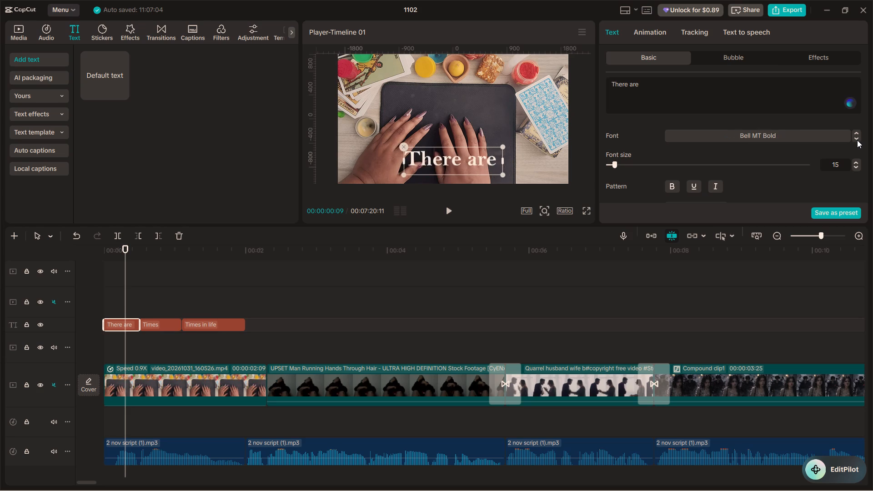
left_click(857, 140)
Go back through the previously tried fonts and set the "There are" text to CINZEL-Rg.
double_click(856, 133)
left_click(856, 133)
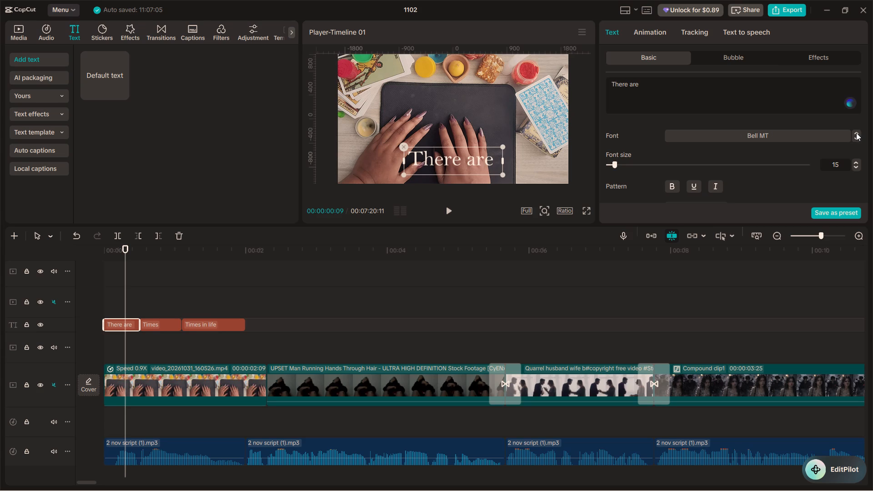
triple_click(856, 133)
triple_click(856, 133)
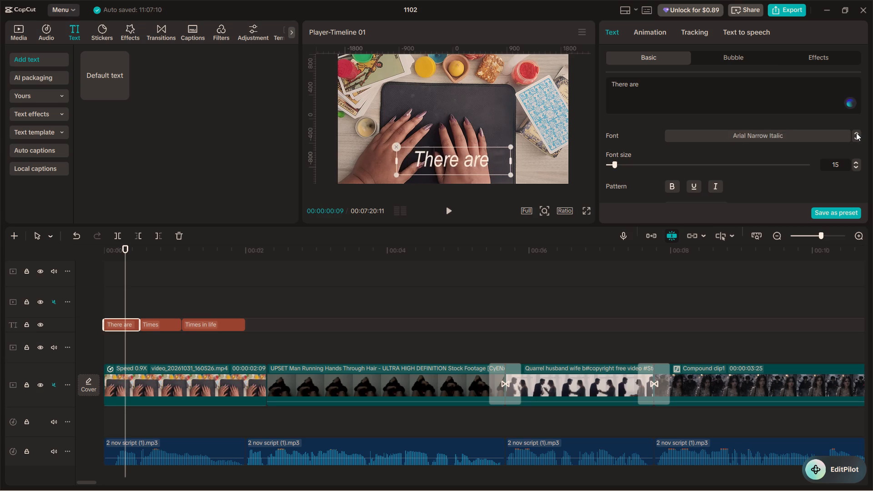
triple_click(856, 133)
triple_click(856, 133)
triple_click(856, 133)
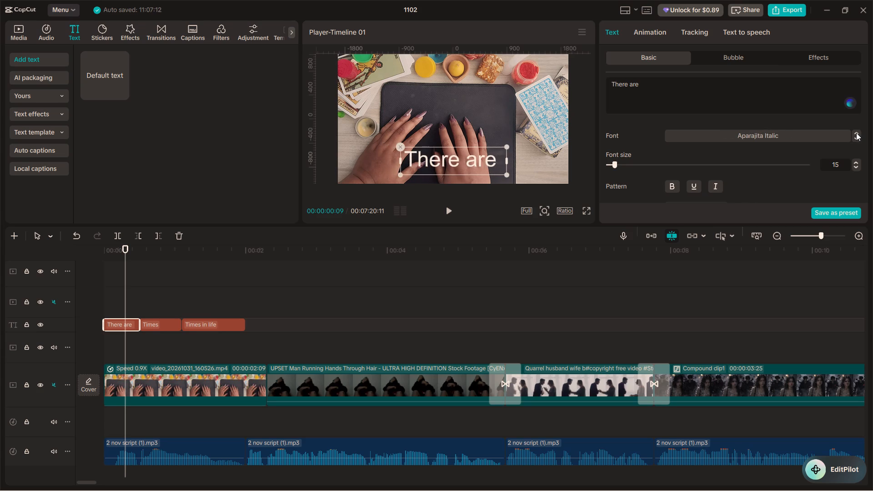
triple_click(856, 133)
left_click(856, 133)
double_click(856, 133)
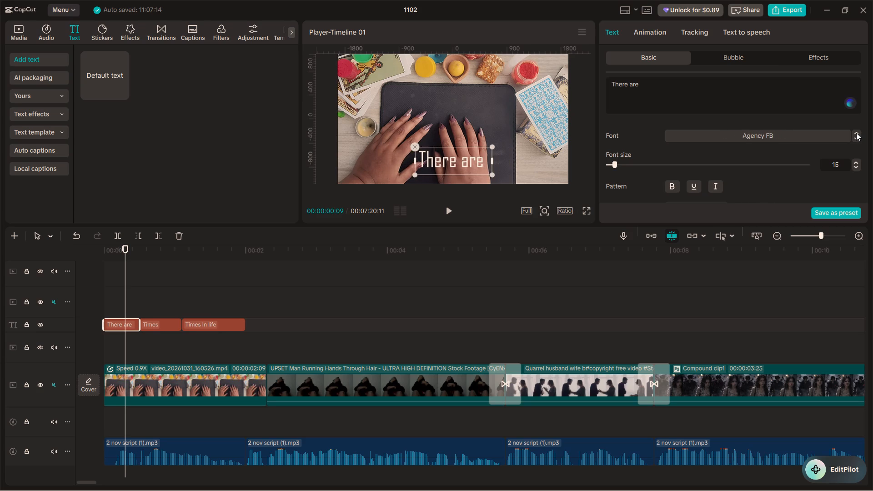
double_click(856, 133)
left_click(856, 133)
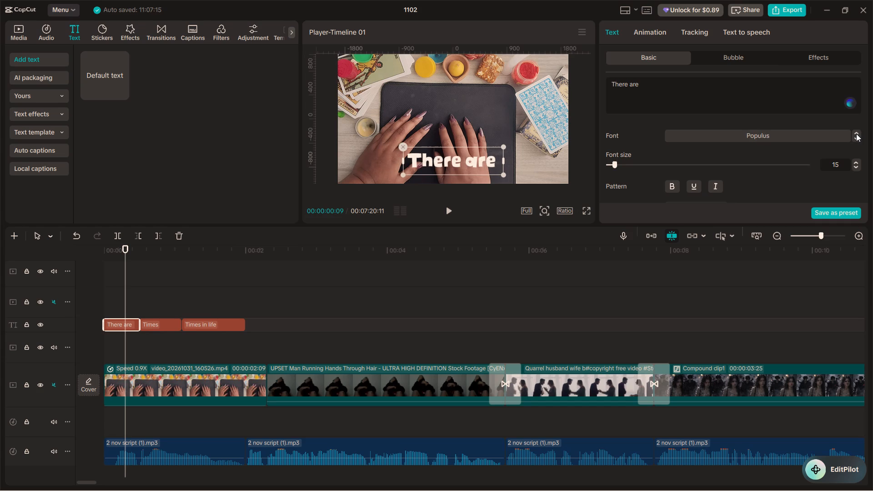
left_click(857, 139)
double_click(856, 123)
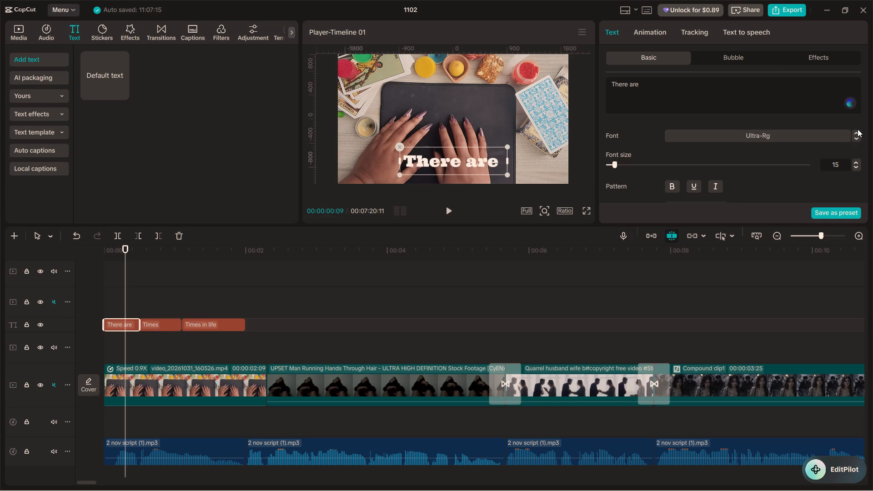
left_click(858, 129)
triple_click(857, 131)
left_click(857, 132)
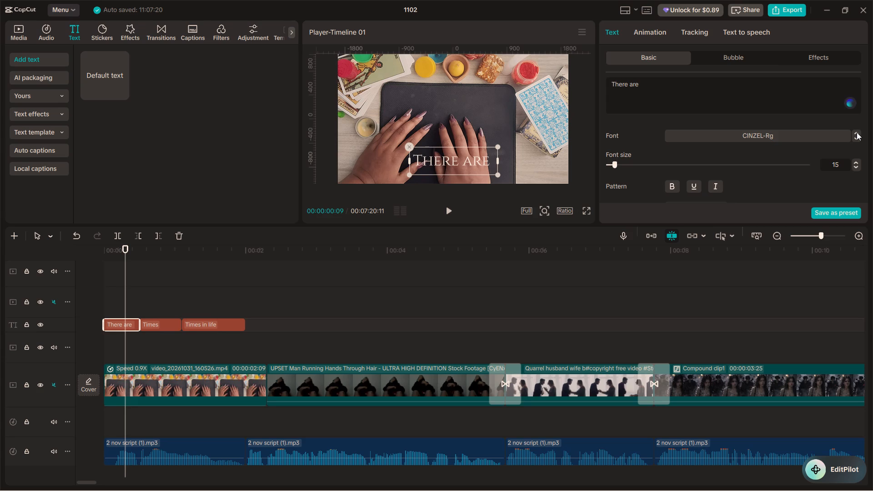
Replay the opening narration to check how the "There are" text in its chosen font reads alongside the other two text segments.
right_click_drag(864, 253, 647, 451)
left_click(99, 297)
left_click(130, 292)
left_click_drag(131, 291, 102, 298)
key("space")
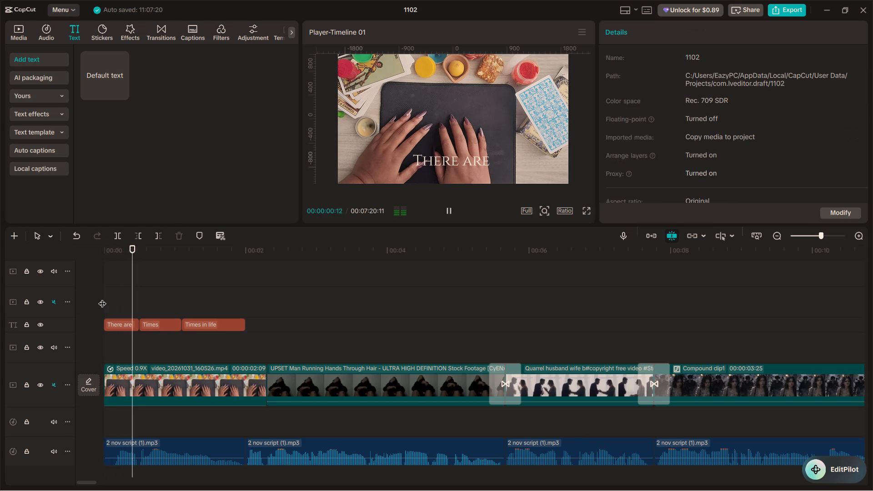
key("space")
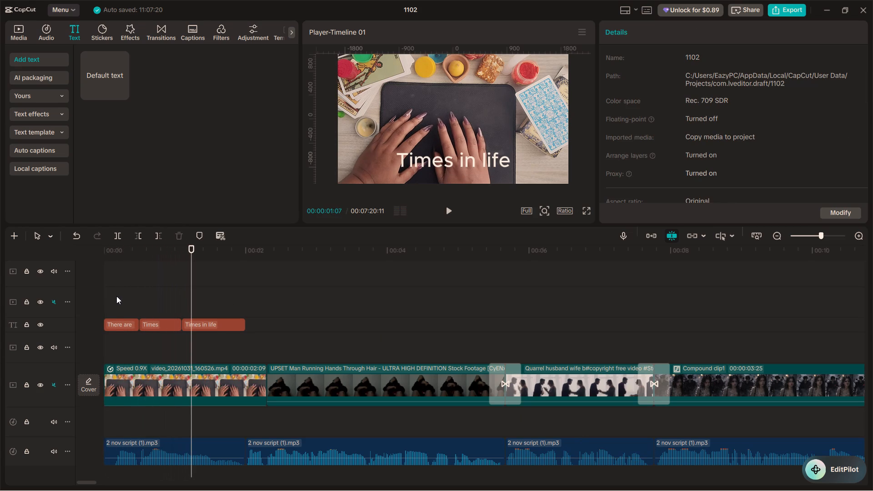
left_click(116, 296)
key("space")
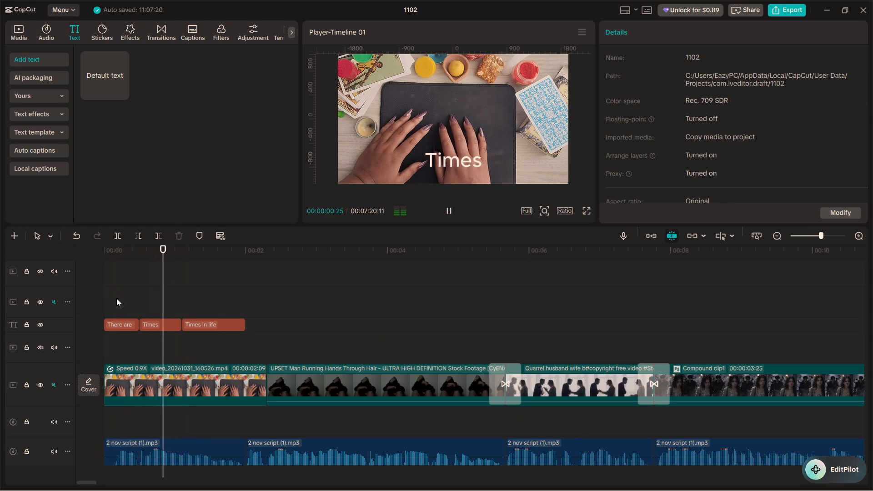
key("space")
left_click_drag(166, 286, 195, 325)
left_click(165, 304)
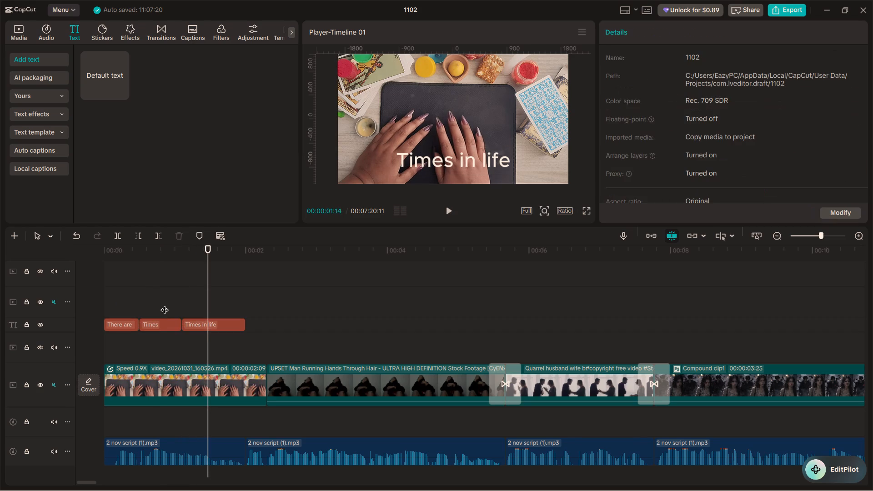
Set the font of both the "Times" and "Times in life" text segments to Montserrat.
left_click(168, 322)
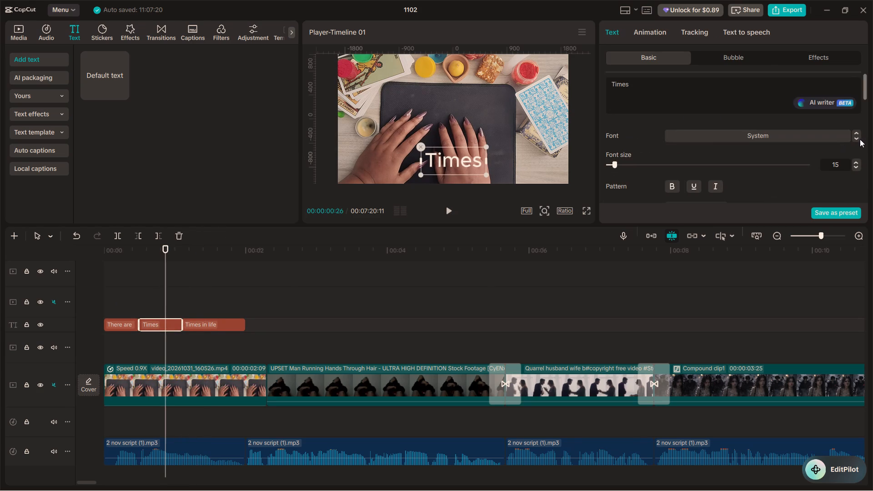
left_click(855, 139)
left_click(855, 139)
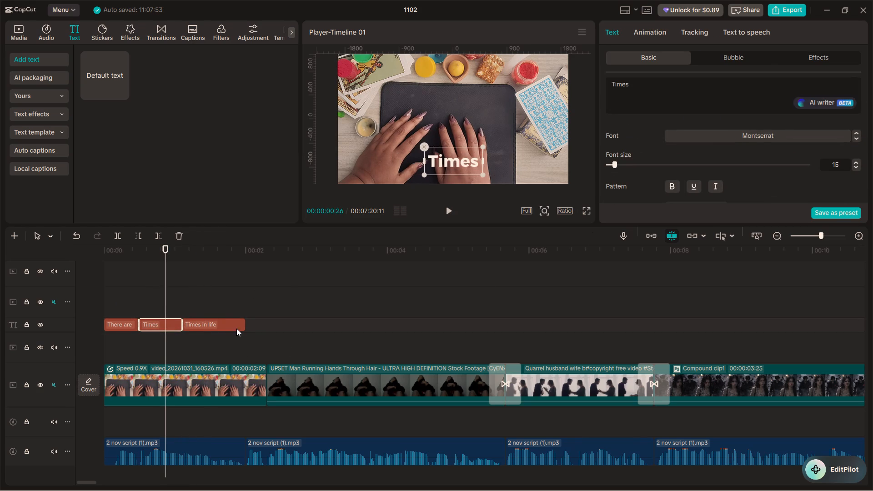
left_click(216, 306)
left_click(213, 326)
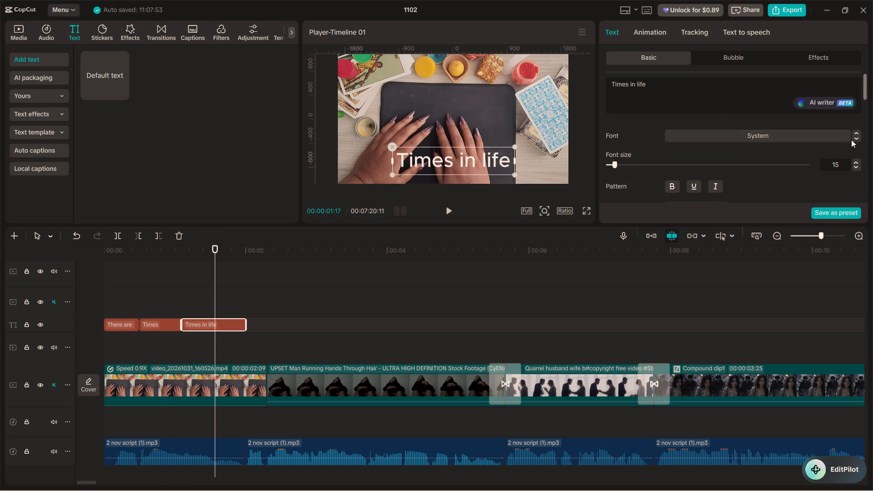
double_click(857, 140)
Set the font of the "There are" text segment to Montserrat.
left_click(129, 306)
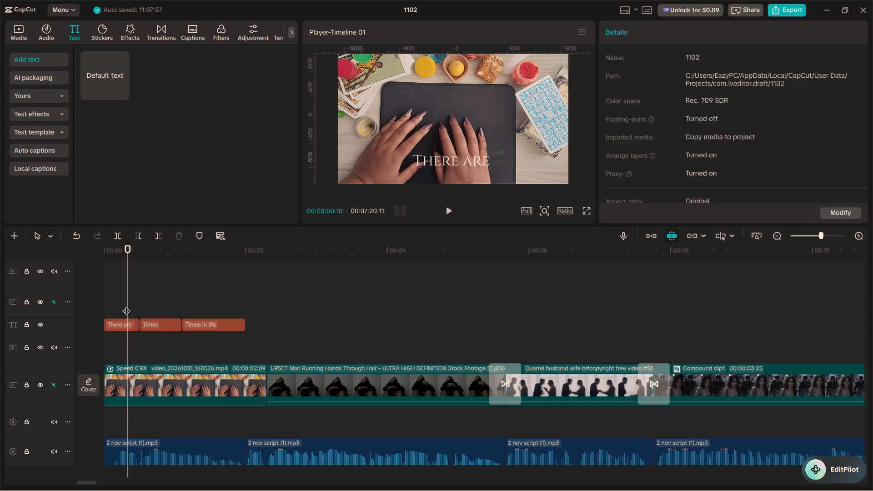
left_click(126, 305)
left_click(119, 317)
left_click(126, 321)
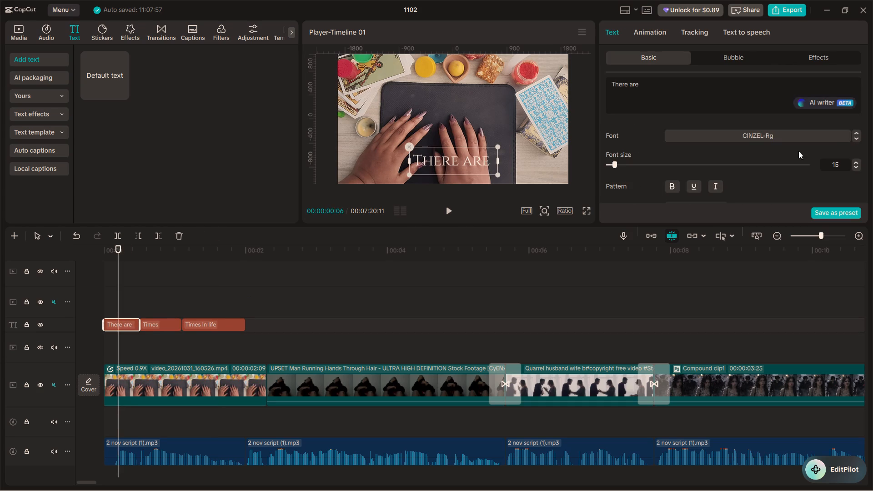
left_click(856, 140)
triple_click(857, 135)
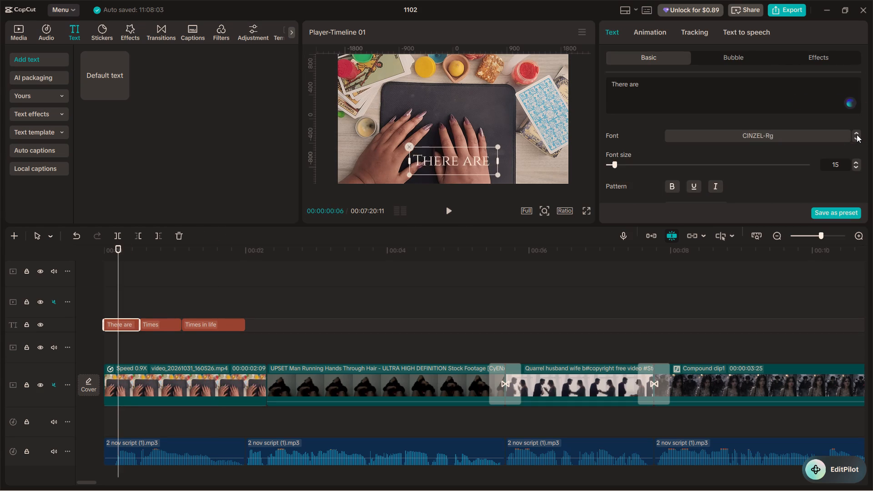
double_click(857, 135)
double_click(853, 142)
left_click(853, 142)
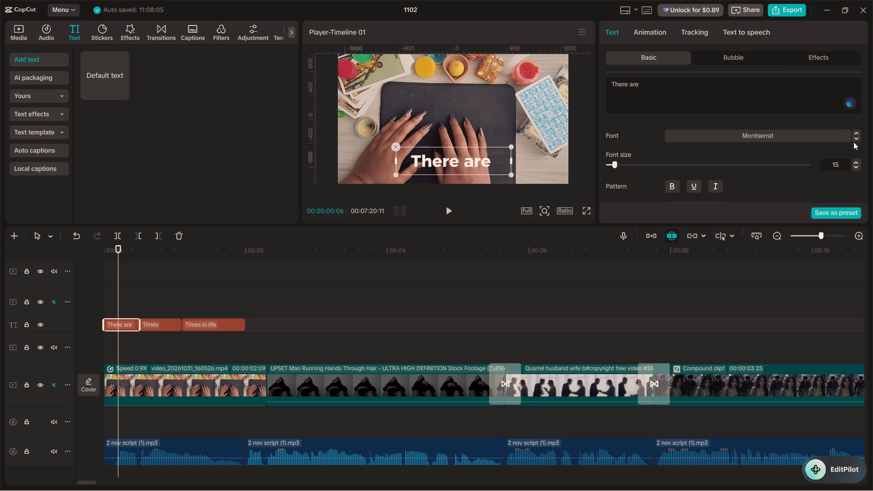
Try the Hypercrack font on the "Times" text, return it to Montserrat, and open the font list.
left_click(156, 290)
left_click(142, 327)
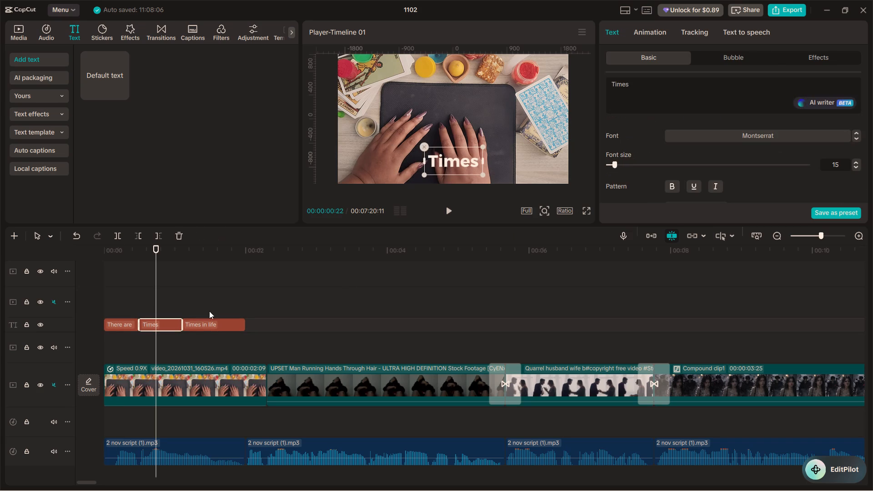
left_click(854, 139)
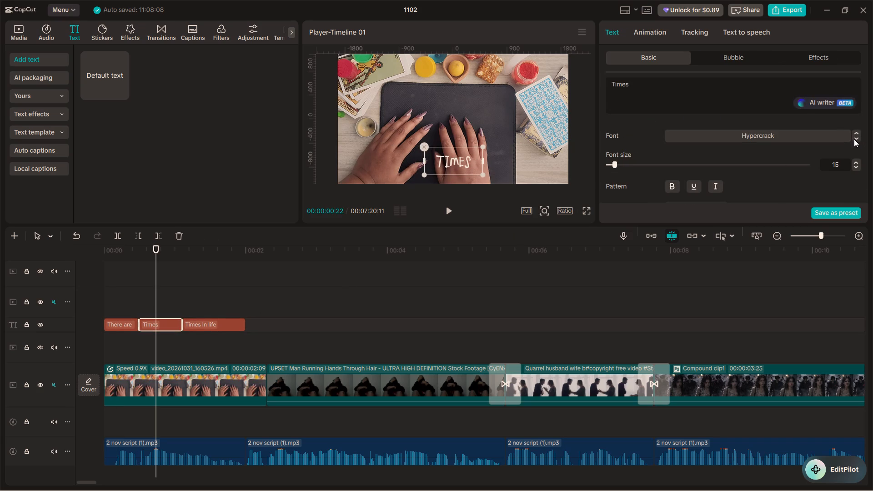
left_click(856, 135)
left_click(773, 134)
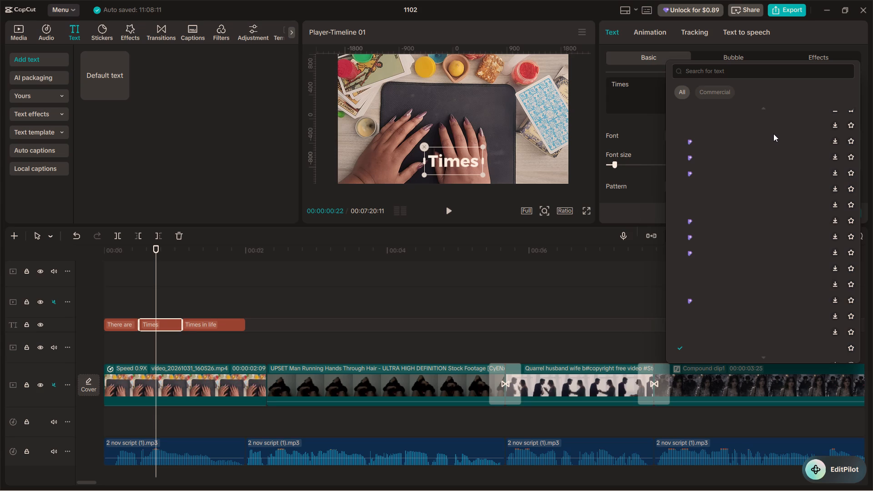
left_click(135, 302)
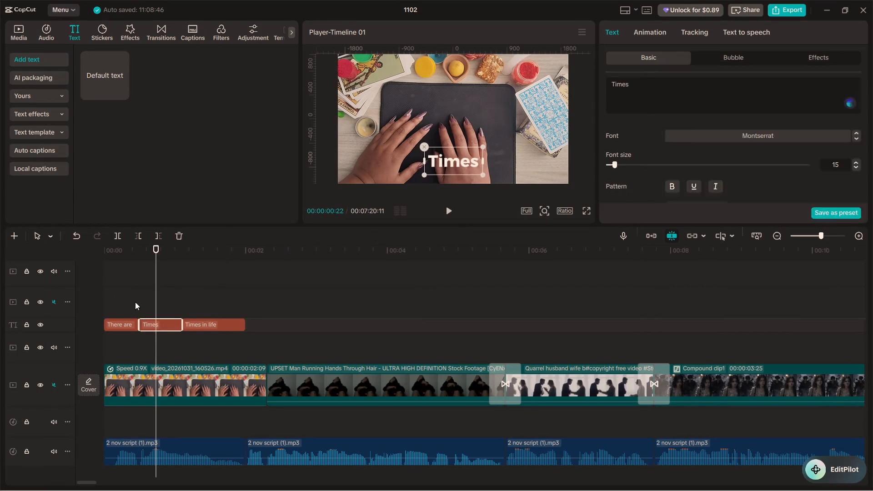
Replay the opening narration to check the look and timing of the text segments in Montserrat.
key("space")
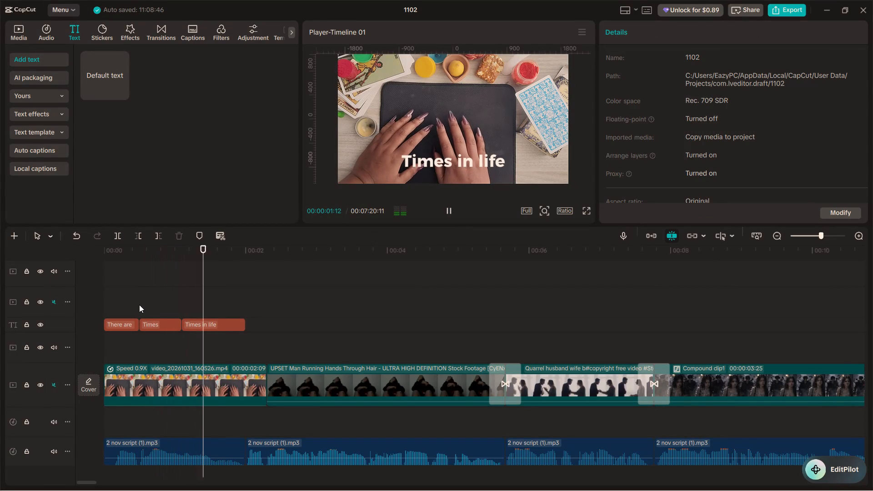
key("space")
left_click(135, 295)
key("space")
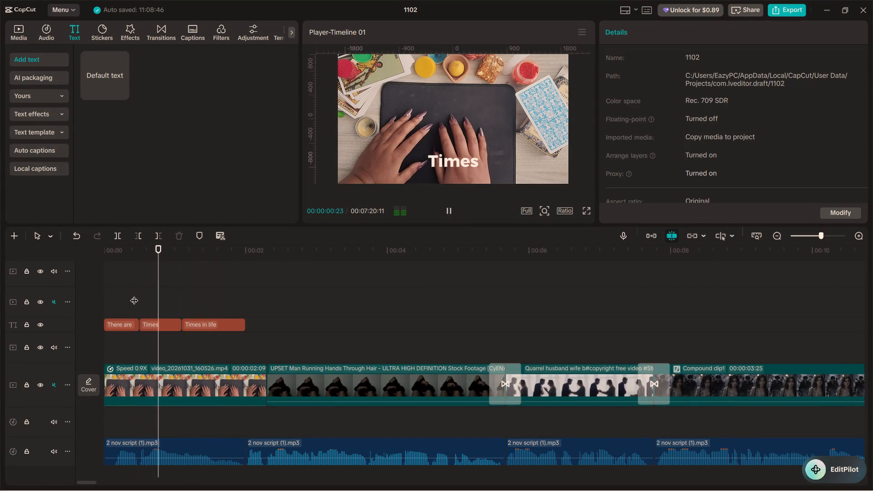
key("space")
left_click(134, 295)
Search the fonts for "bell" and set the "Times" text segment to Bell MT.
left_click(151, 327)
left_click(156, 299)
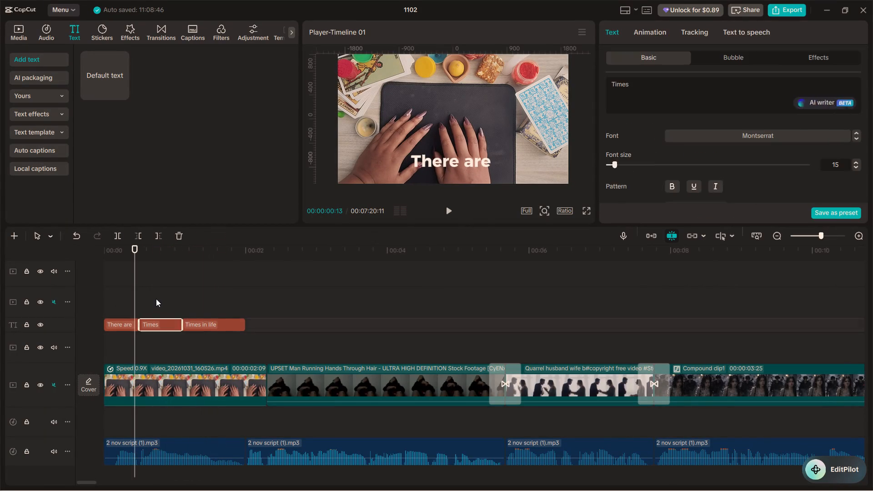
left_click(158, 323)
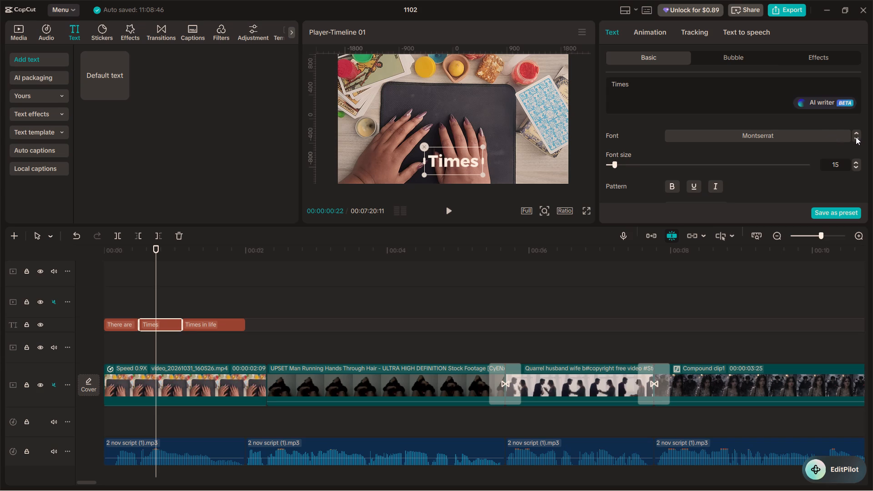
left_click(777, 136)
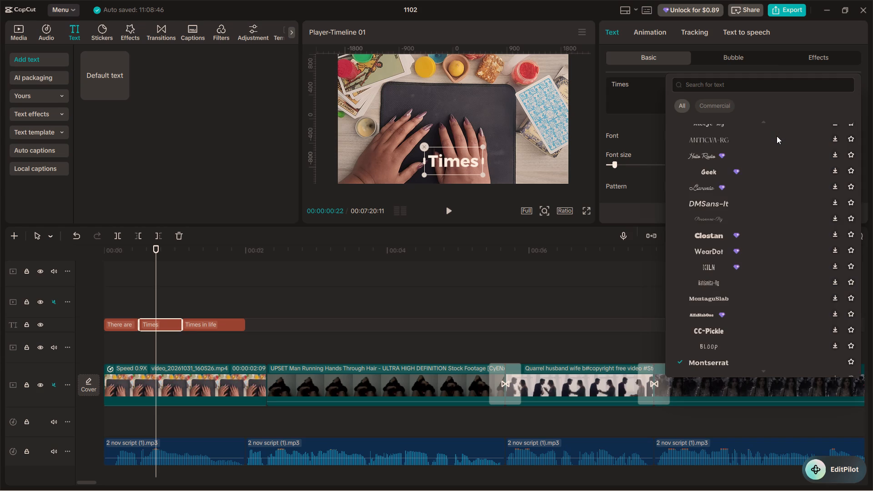
type("be")
left_click(805, 80)
type("bell")
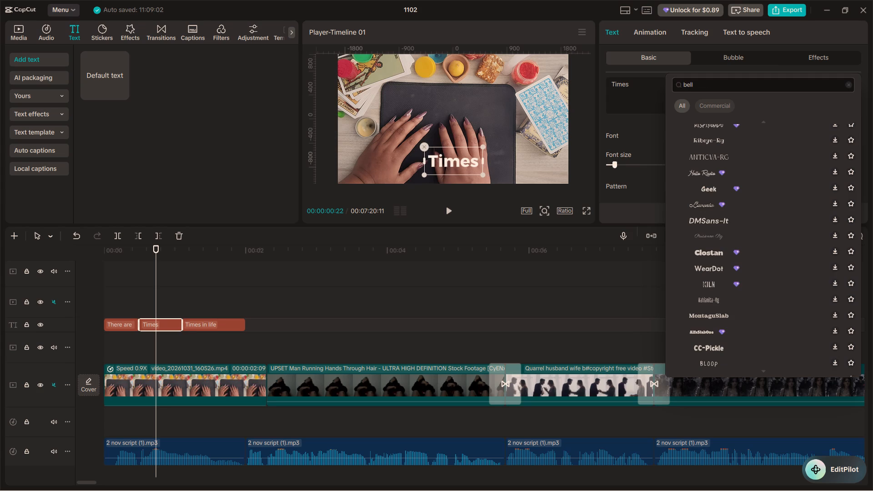
key("Return")
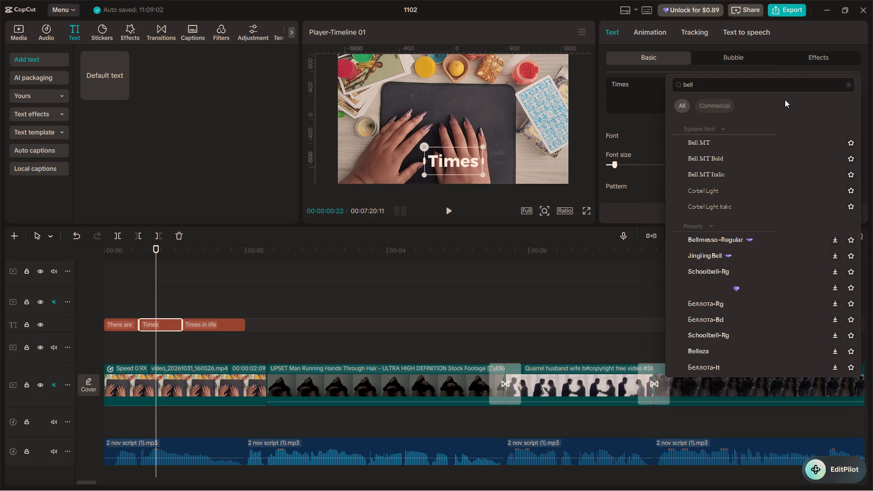
left_click(816, 146)
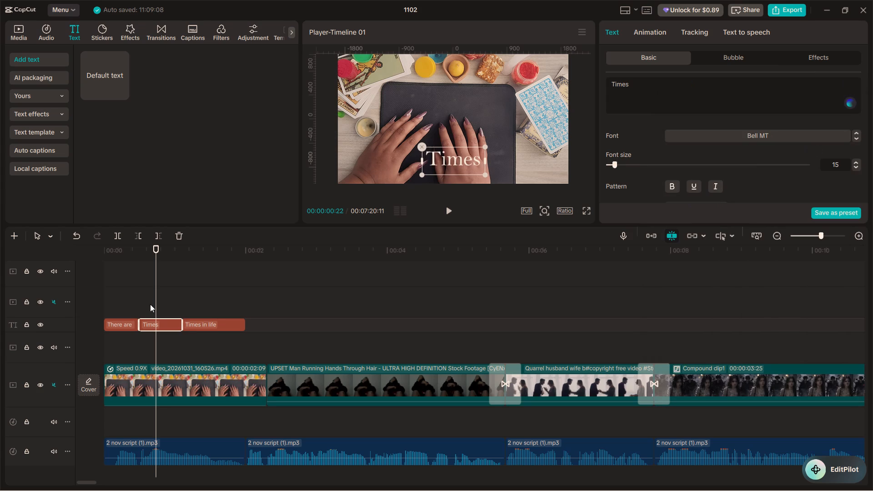
Replay the opening from the start several times to check the mixed fonts and the text timing against the narration.
left_click(115, 299)
key("space")
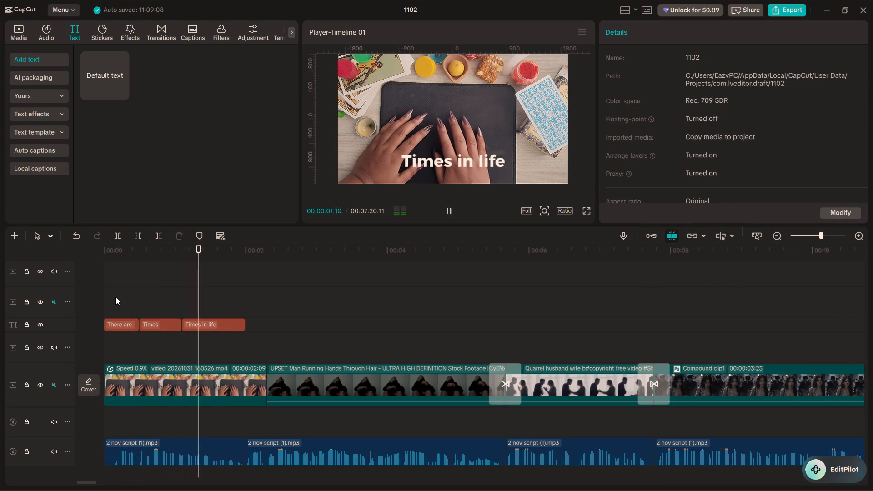
key("space")
left_click(119, 292)
key("space")
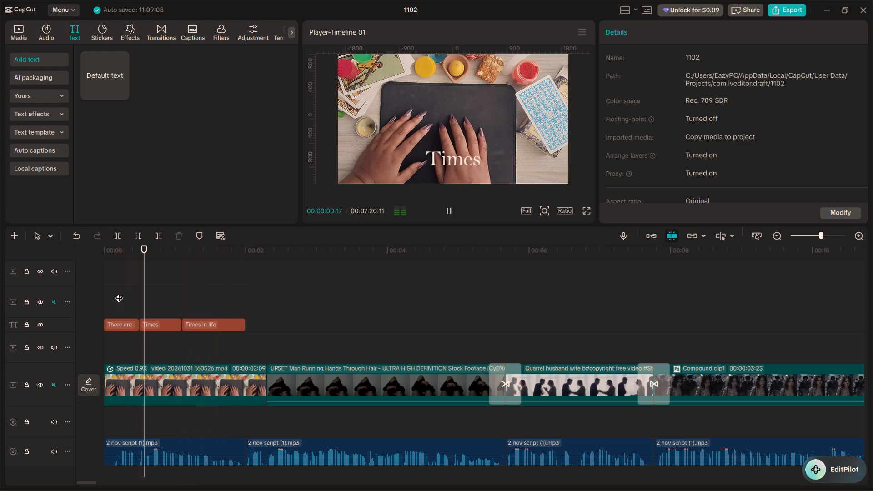
key("space")
left_click(212, 325)
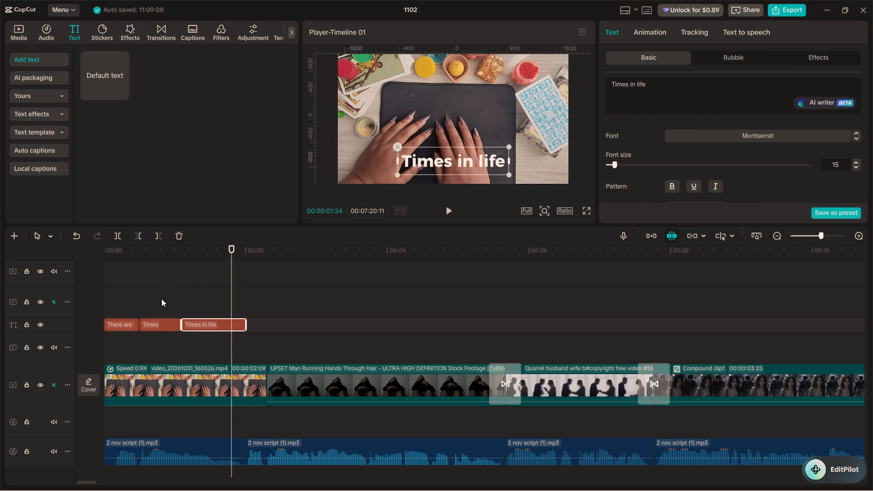
left_click(107, 299)
key("space")
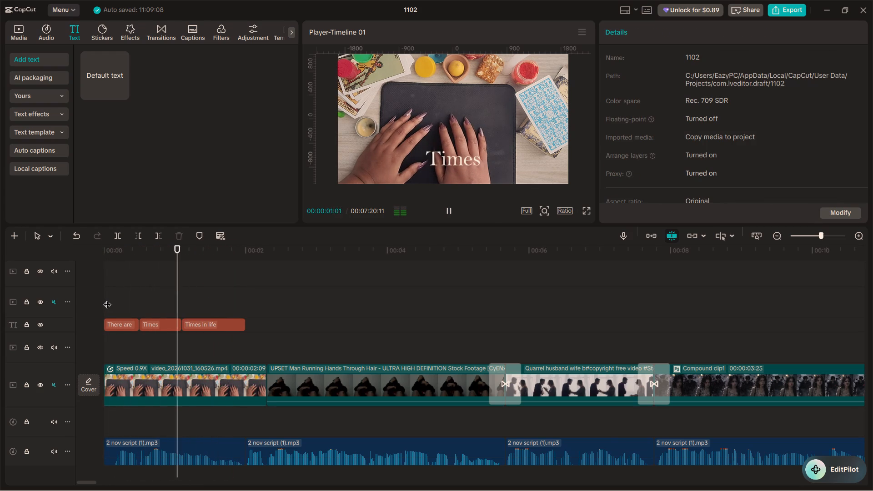
key("space")
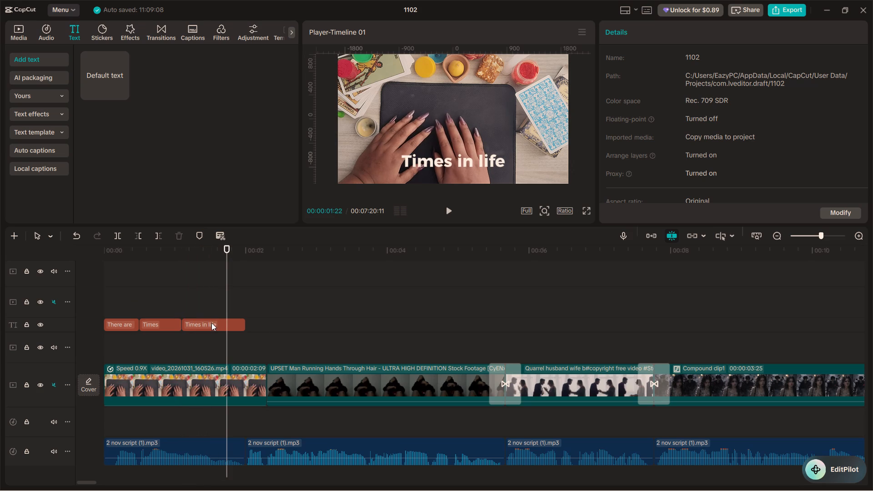
left_click_drag(123, 252, 98, 250)
key("space")
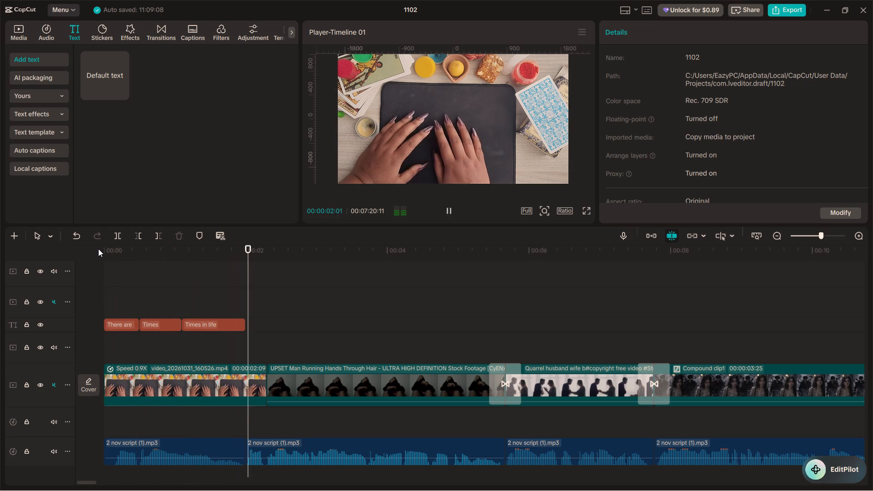
key("space")
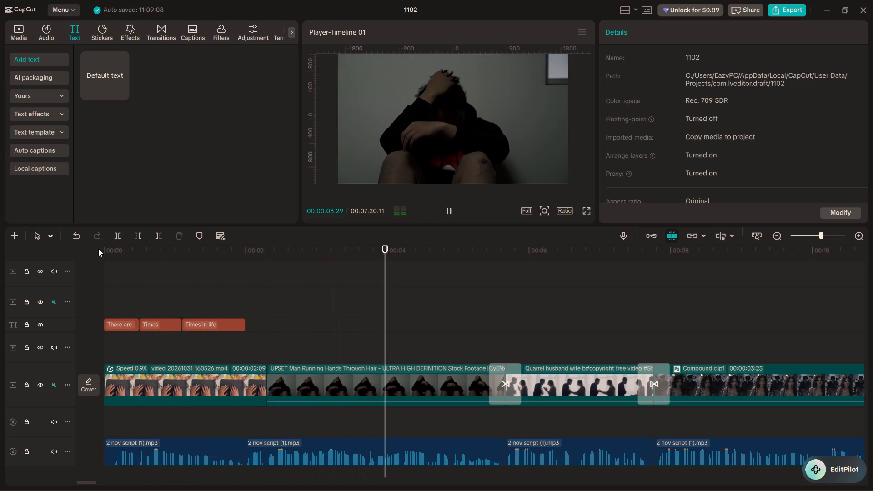
left_click(122, 264)
left_click_drag(122, 264, 74, 263)
key("space")
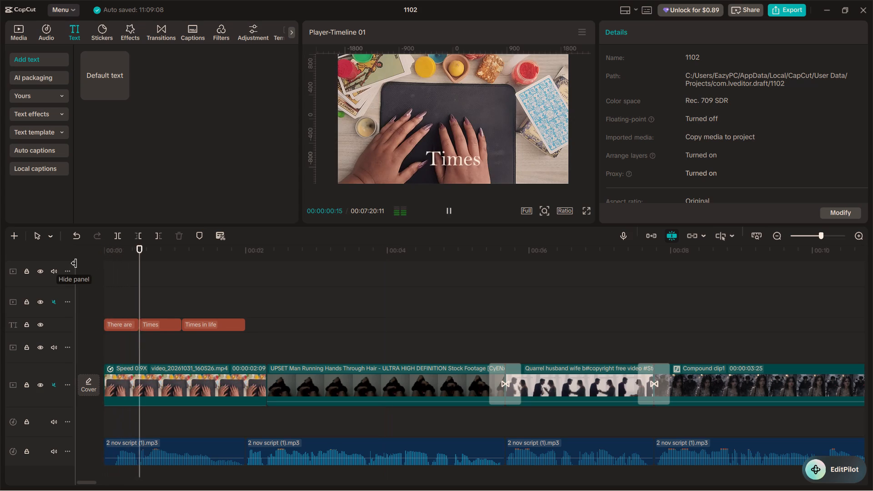
key("space")
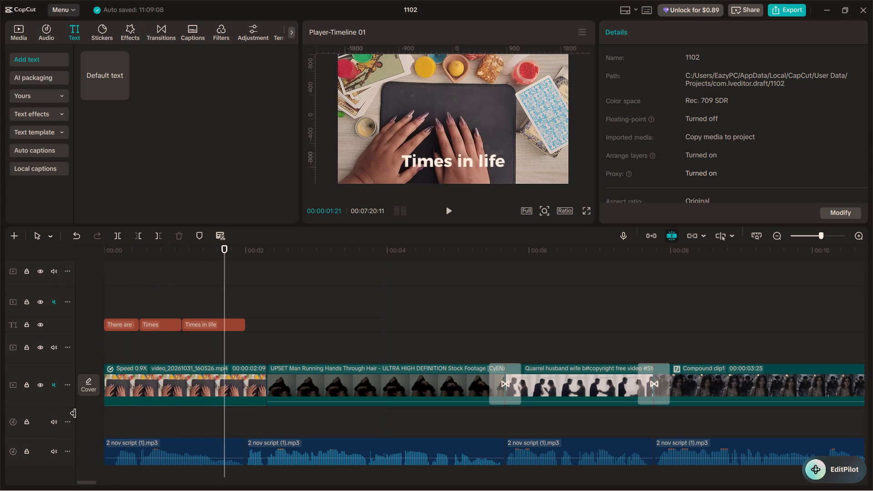
Replay the opening narration around the "Times in life" text segment to check its timing and look.
left_click(115, 446)
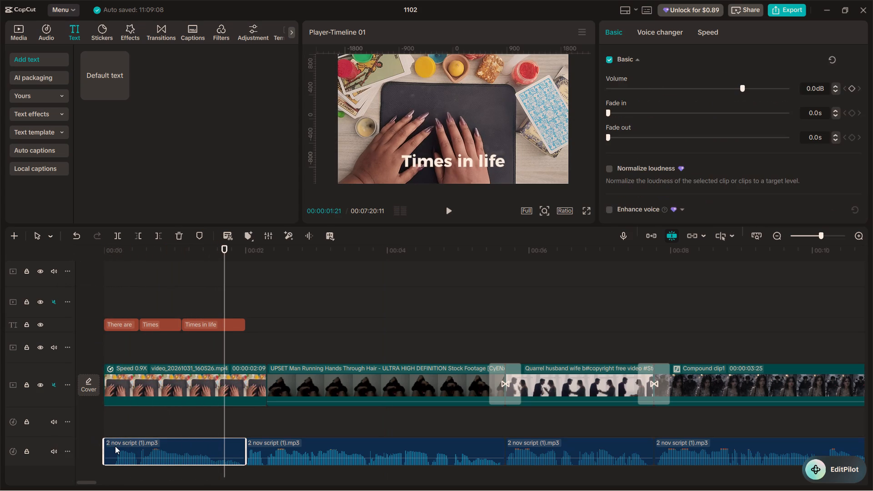
left_click(137, 346)
key("space")
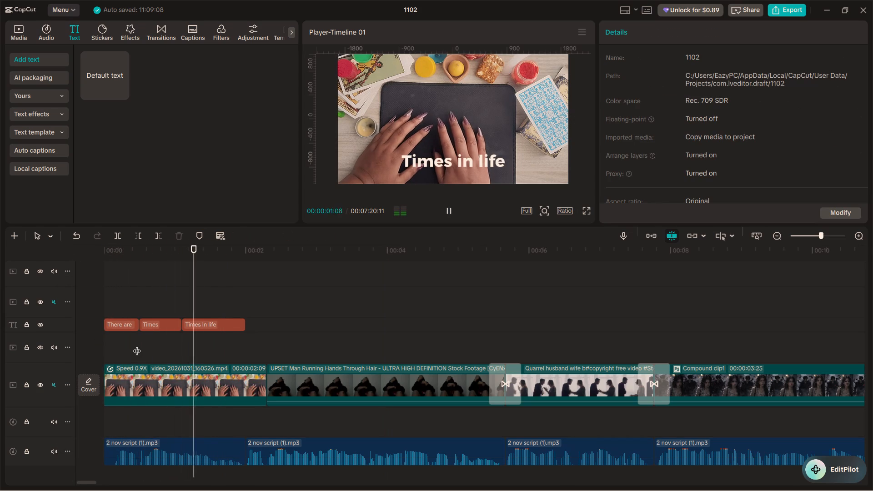
key("space")
left_click(211, 325)
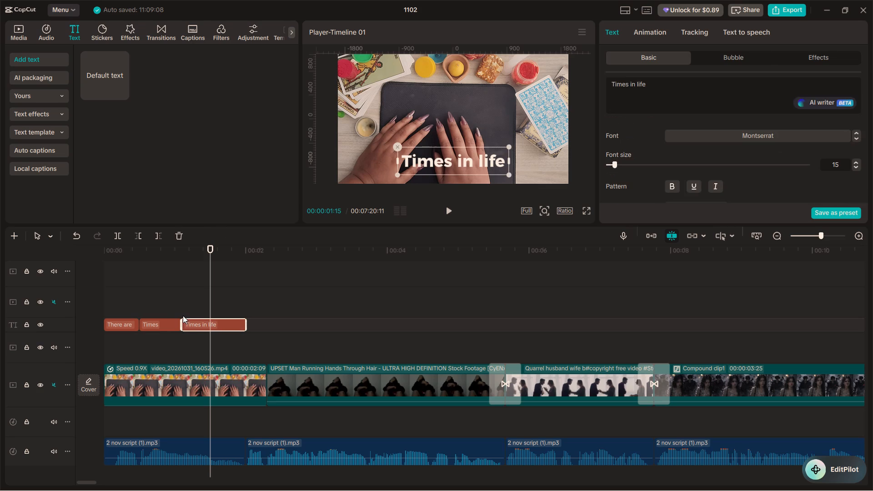
left_click(169, 299)
key("space")
key("space")
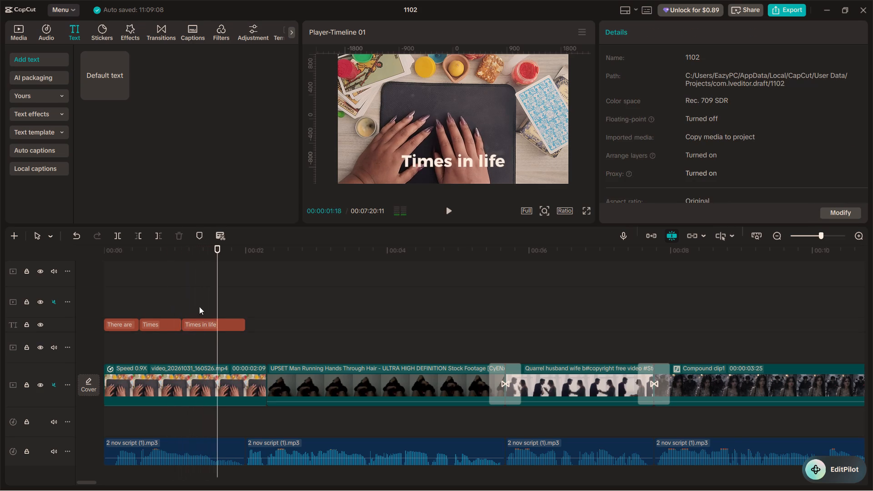
Set only the word "Times" in the "Times in life" text segment to Bell MT, searching the fonts for "bell".
left_click(208, 327)
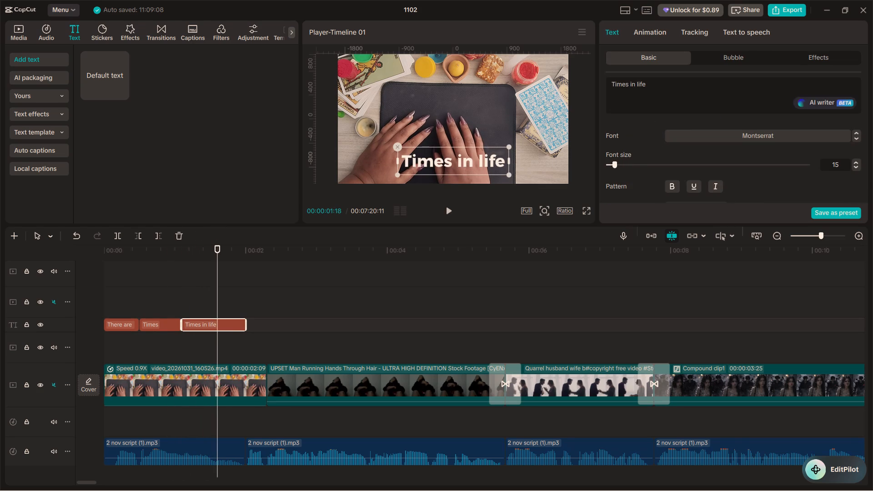
left_click_drag(628, 83, 599, 78)
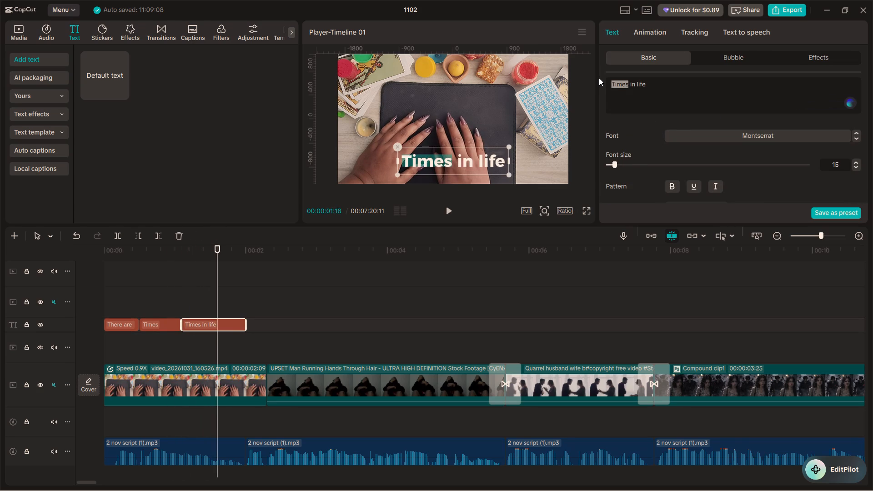
left_click(727, 134)
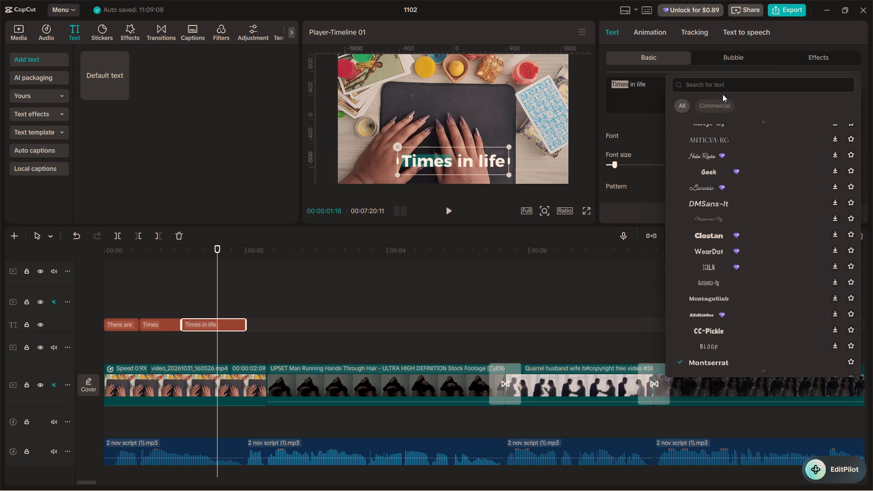
left_click(723, 85)
type("bell")
key("space")
key("Return")
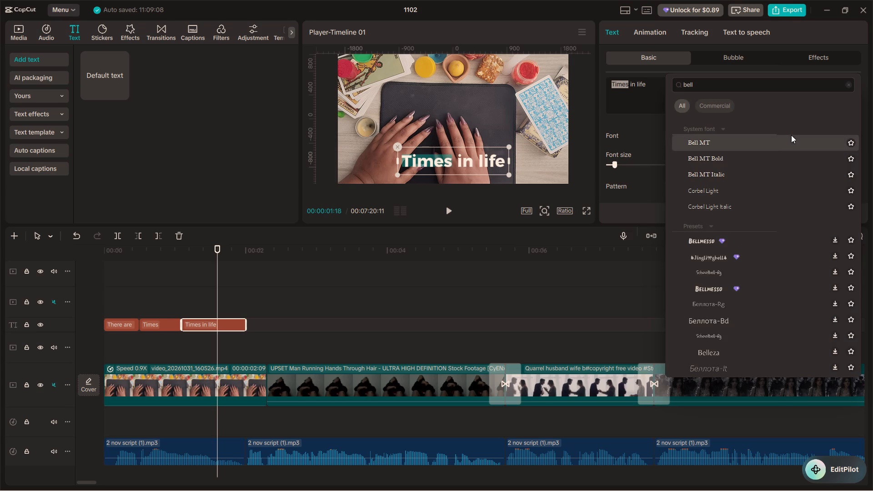
left_click(772, 140)
Replay the opening and compare the three text segments at several points to check the mixed fonts.
left_click(159, 294)
key("space")
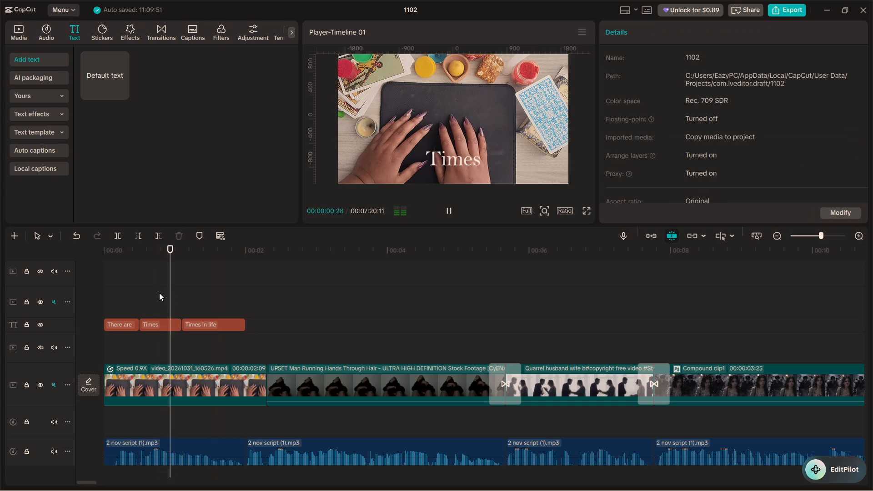
key("space")
key("space")
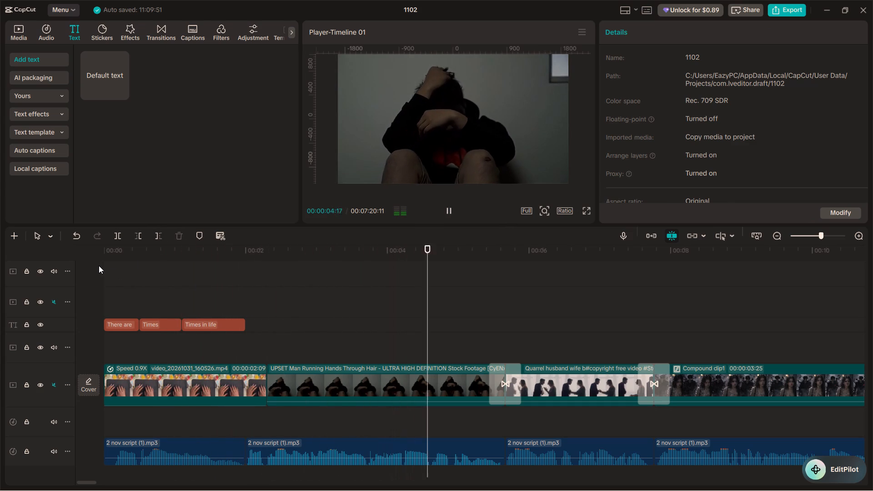
left_click(122, 306)
left_click(110, 291)
left_click(114, 292)
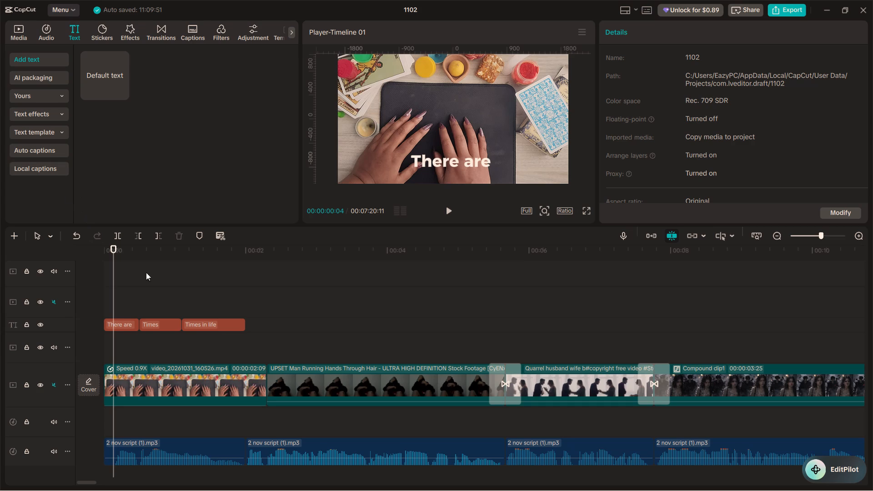
left_click(115, 291)
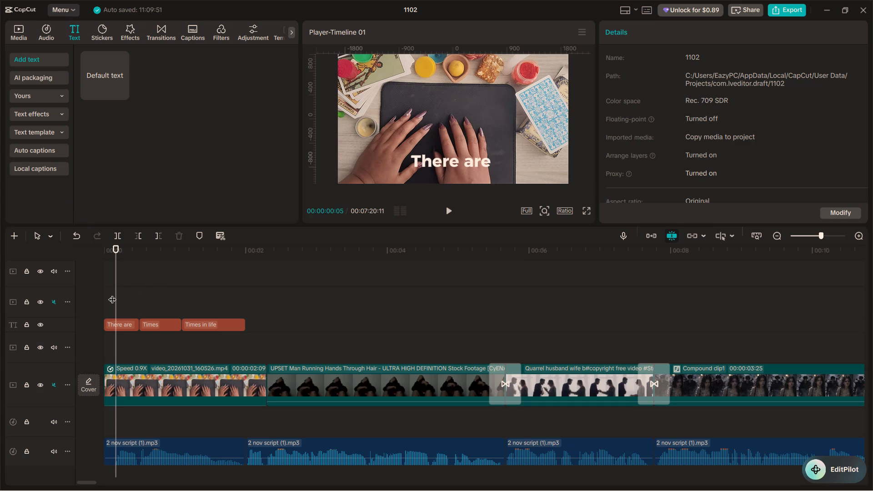
left_click(156, 289)
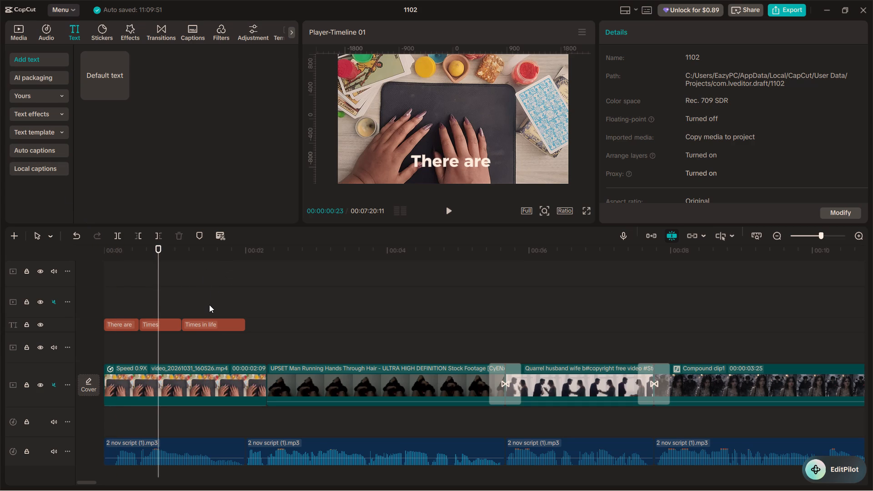
left_click(204, 295)
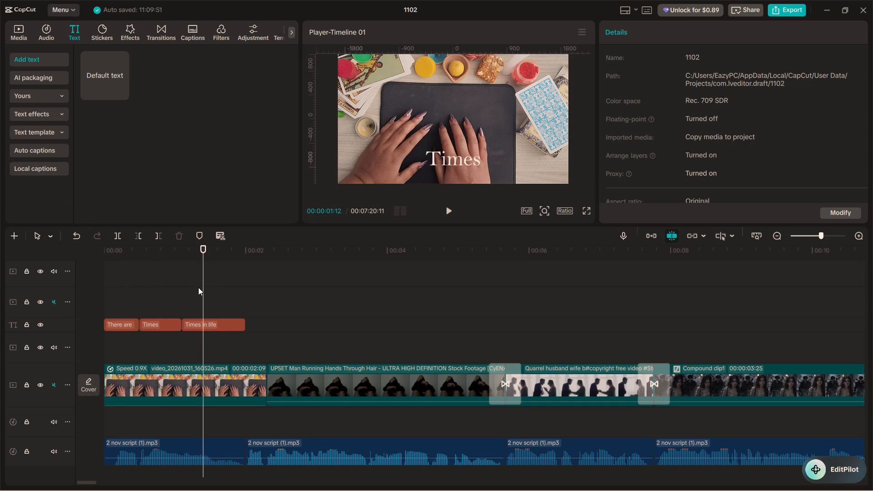
left_click_drag(111, 282, 120, 286)
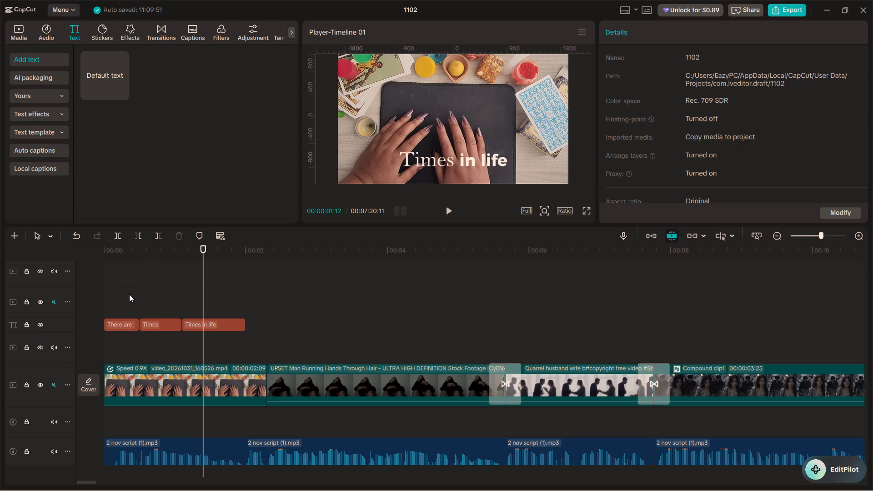
left_click(126, 292)
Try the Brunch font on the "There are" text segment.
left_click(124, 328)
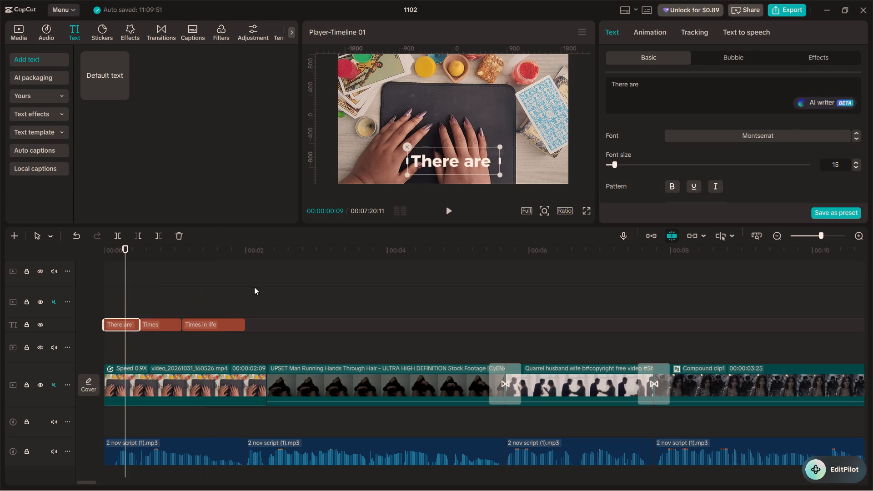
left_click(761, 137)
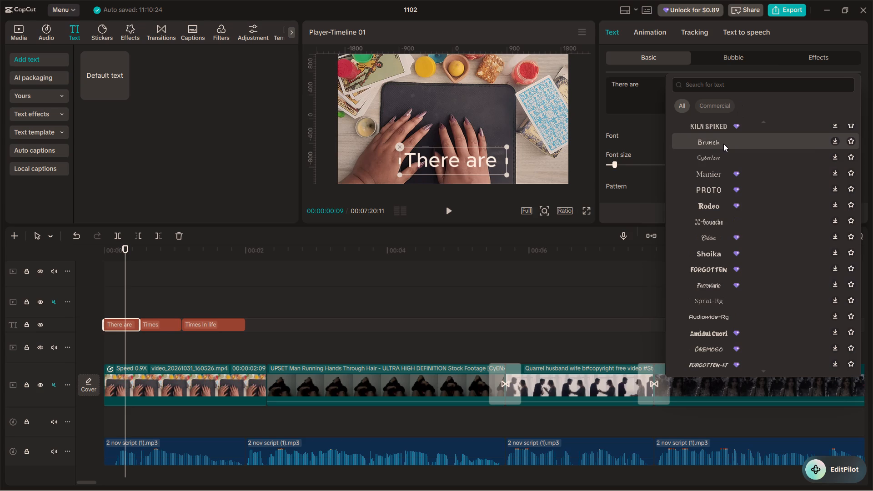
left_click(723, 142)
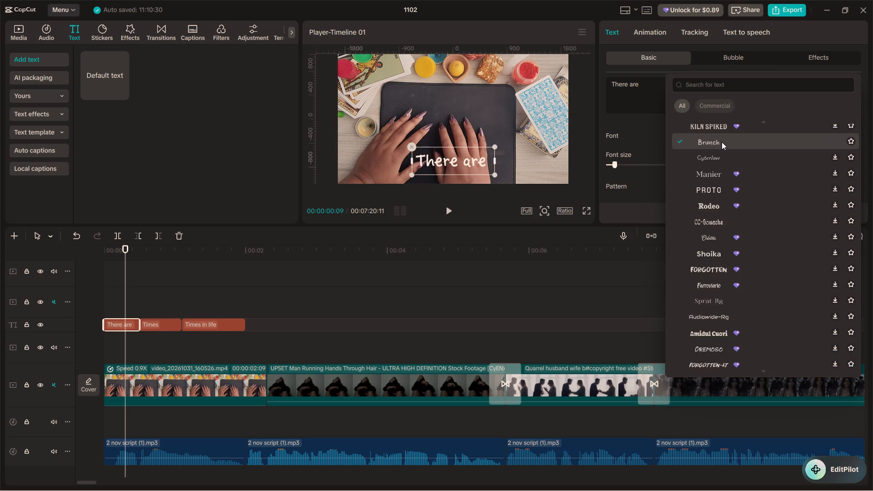
Search the fonts for "cursive", try several script fonts on "There are", set it to SchoolBook, and clear the search.
left_click(718, 87)
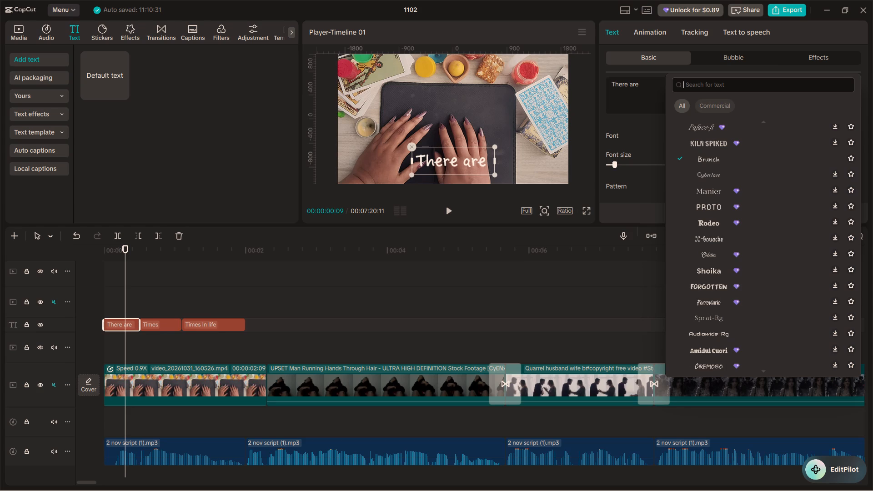
type("cus")
key("BackSpace")
key("r")
type("sive")
key("Return")
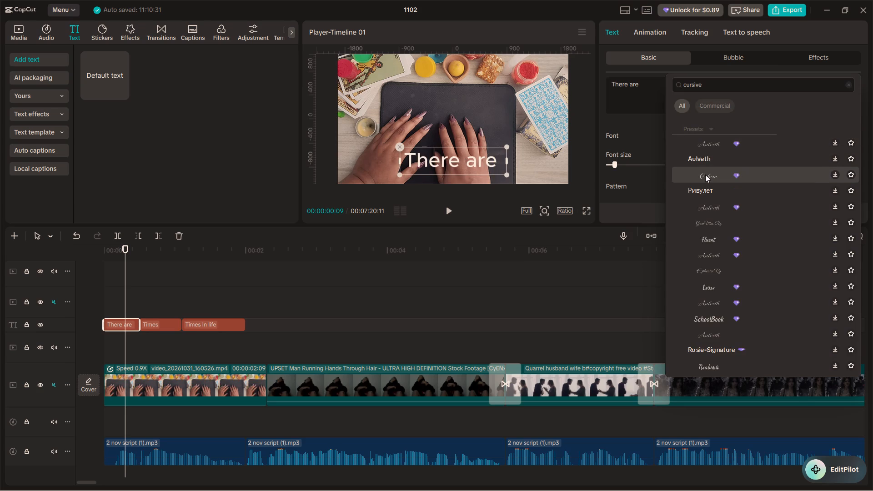
left_click(712, 148)
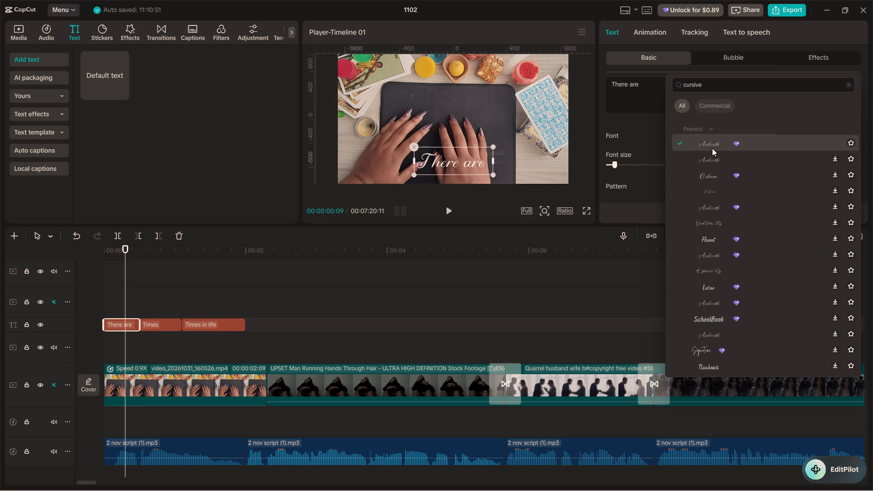
left_click(708, 164)
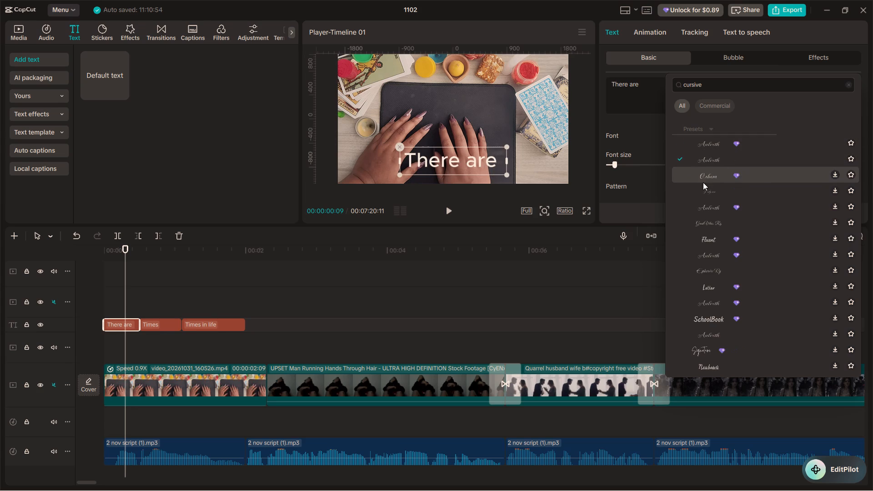
left_click(703, 182)
left_click(701, 193)
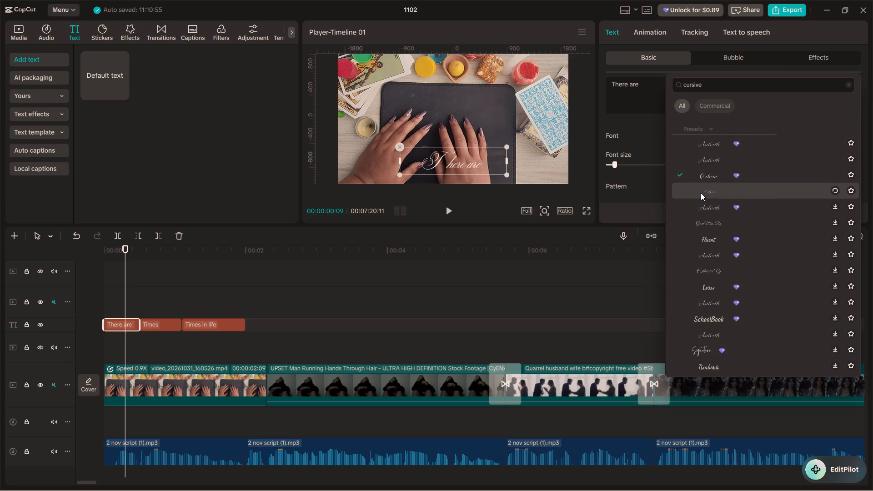
left_click(696, 215)
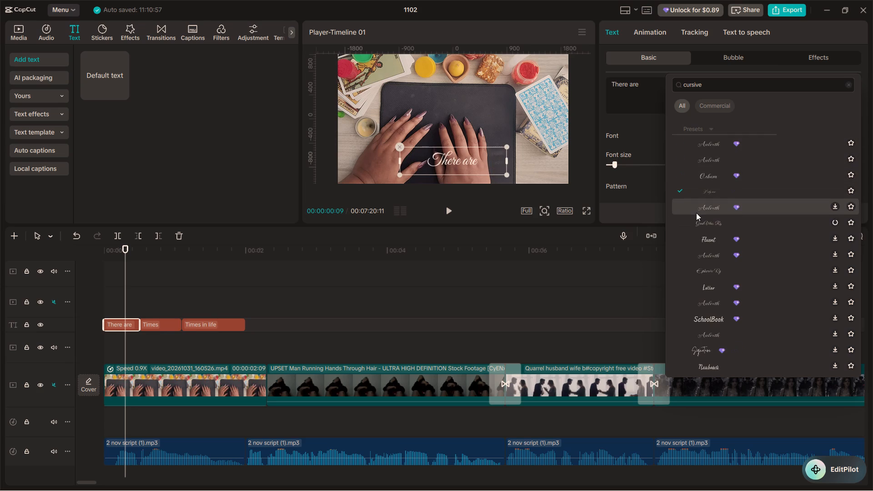
left_click(696, 213)
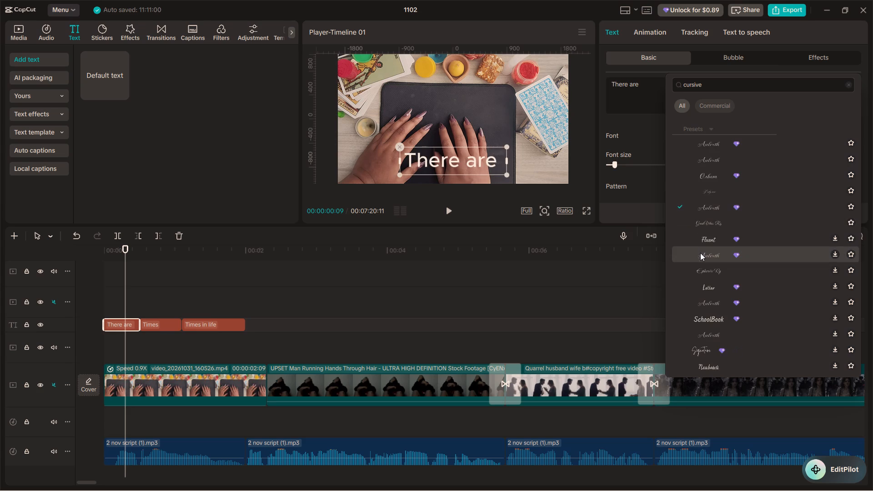
left_click(697, 247)
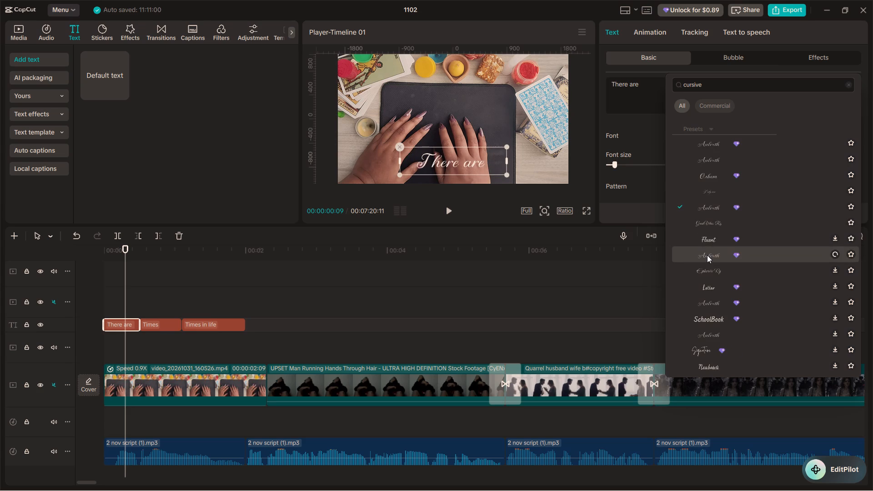
left_click(710, 240)
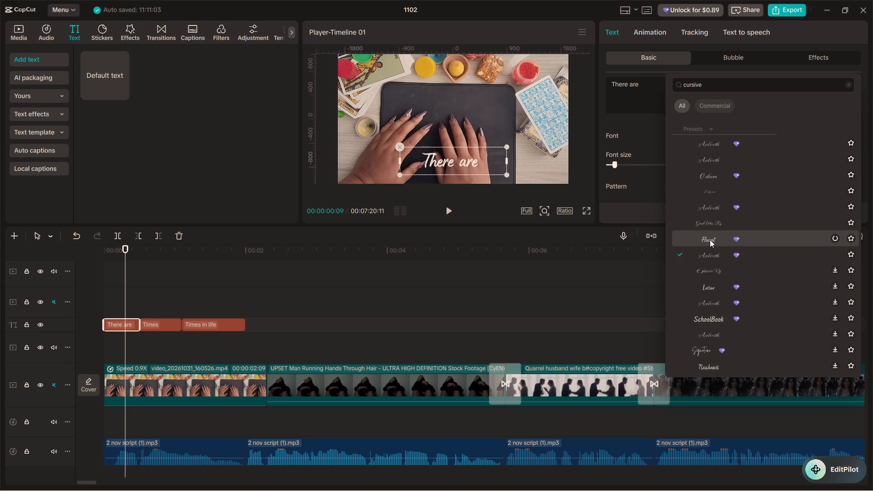
left_click(708, 320)
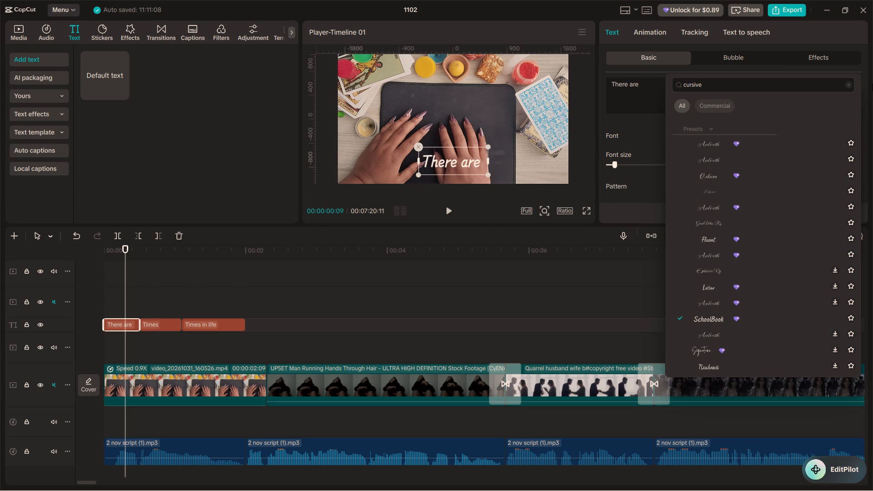
left_click(850, 82)
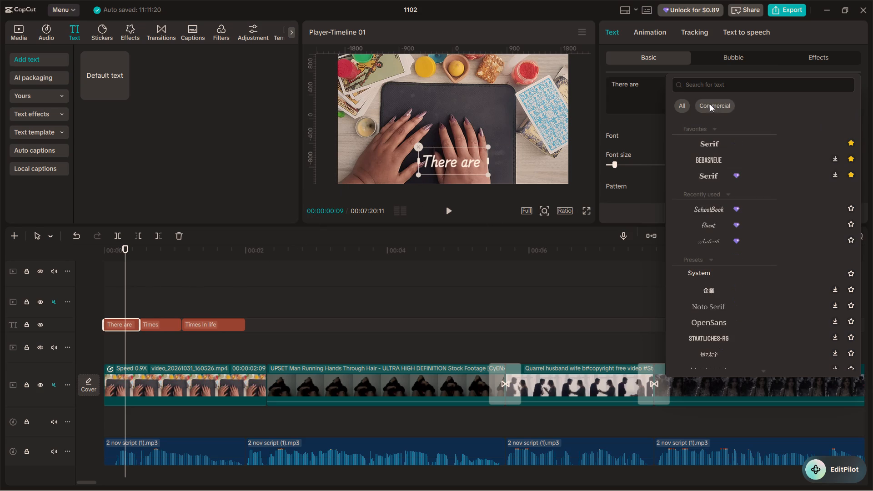
Replay the opening from several points to compare the fonts of the "There are", "Times" and "Times in life" text segments against the narration.
left_click(134, 283)
left_click(121, 296)
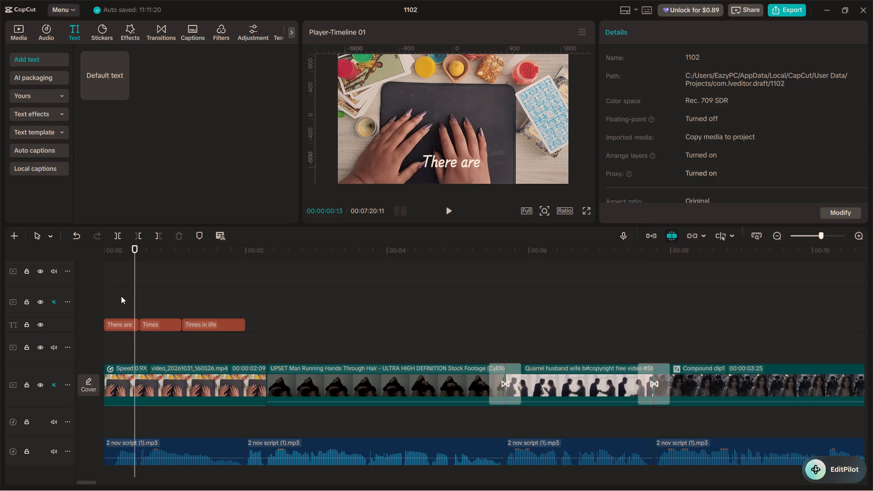
key("space")
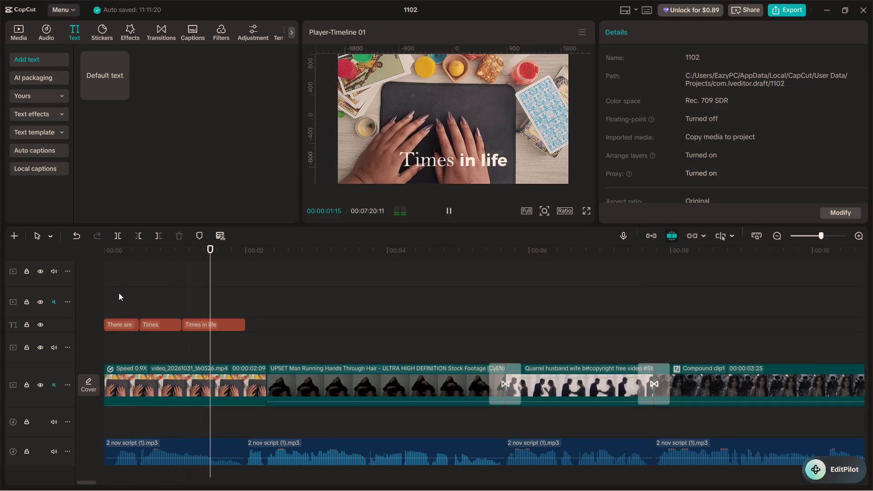
key("space")
left_click(199, 289)
left_click(100, 296)
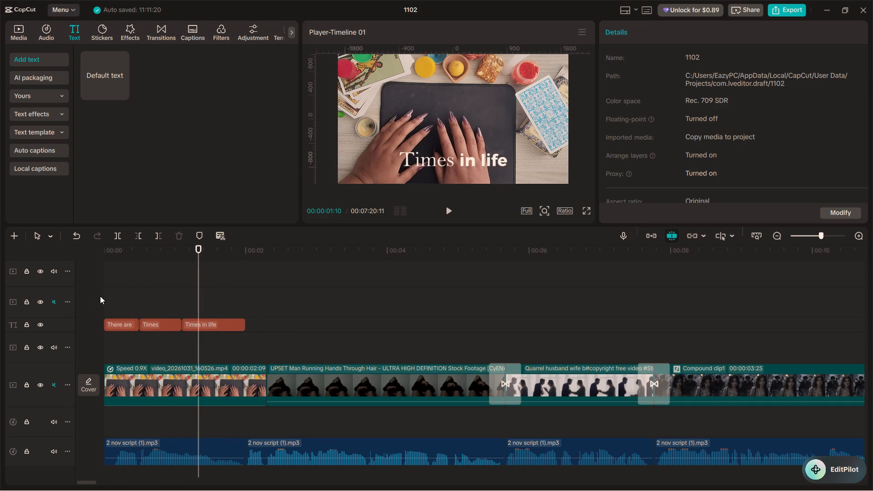
left_click(100, 296)
left_click(109, 292)
key("space")
key("space")
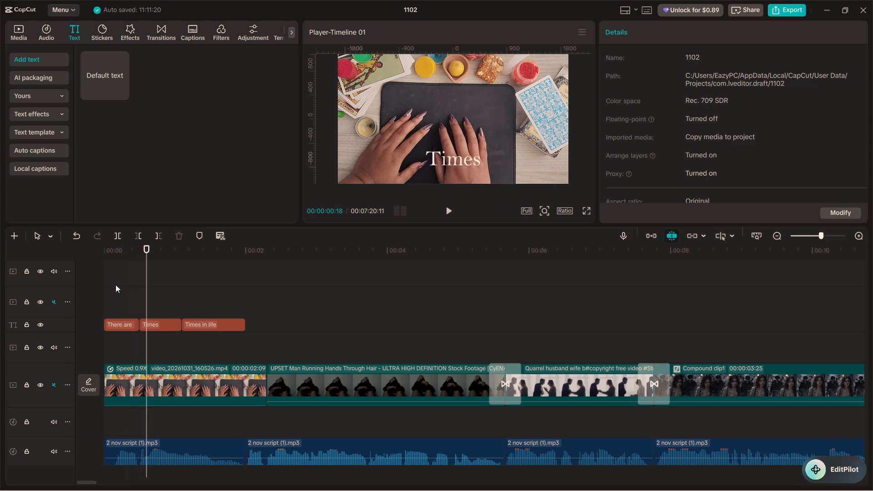
key("space")
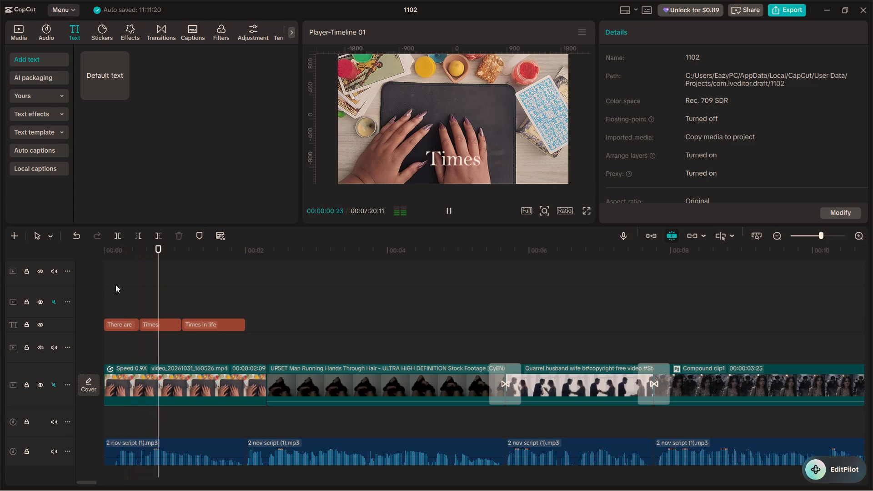
key("space")
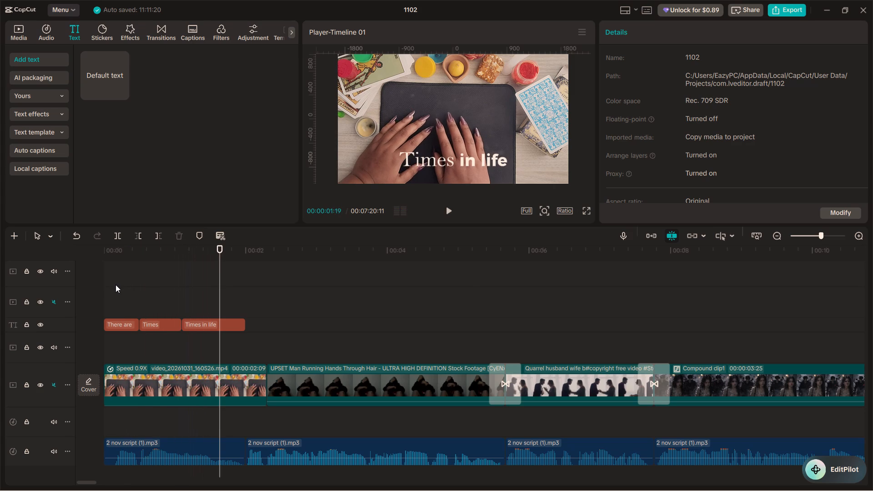
left_click(115, 283)
key("space")
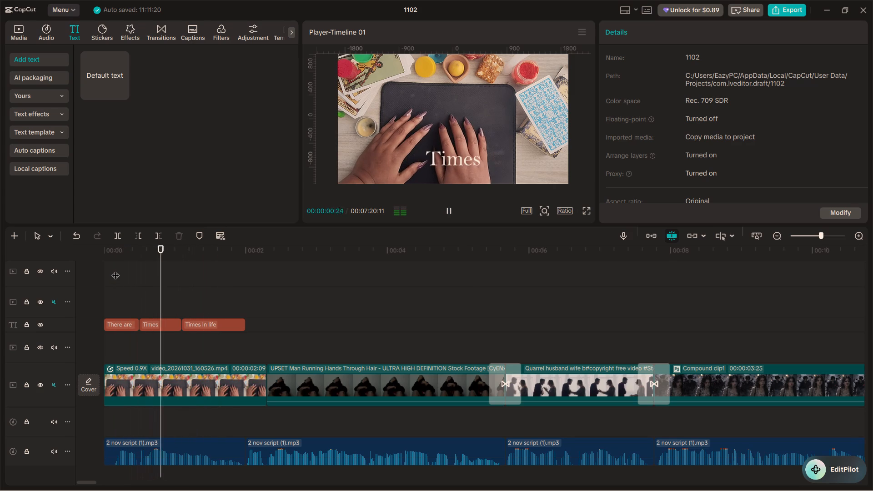
key("space")
left_click(102, 283)
left_click(127, 247)
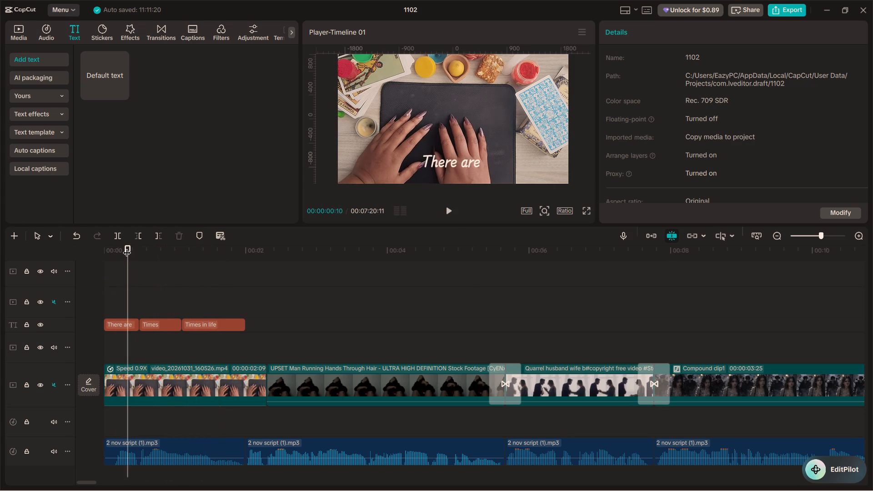
left_click_drag(127, 247, 105, 254)
key("space")
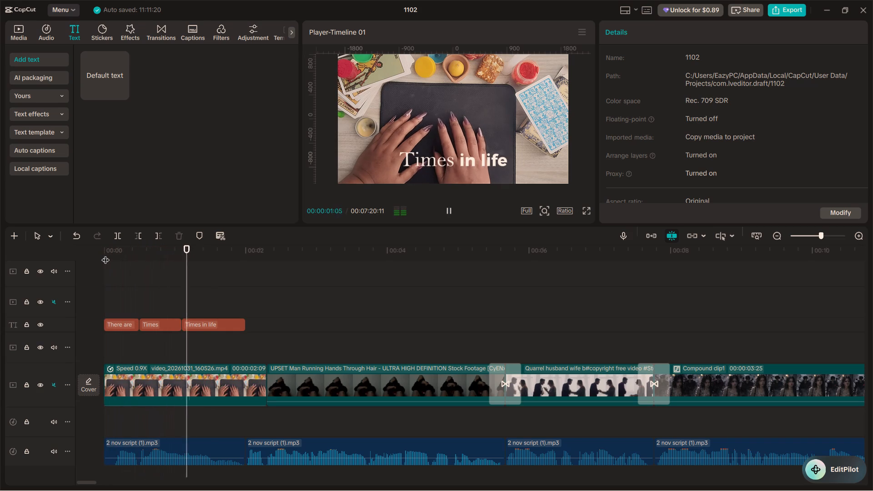
key("space")
left_click(193, 318)
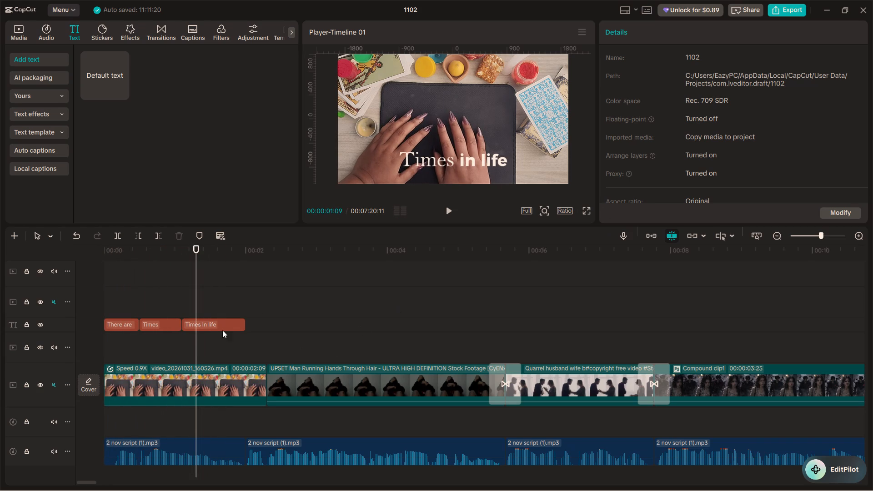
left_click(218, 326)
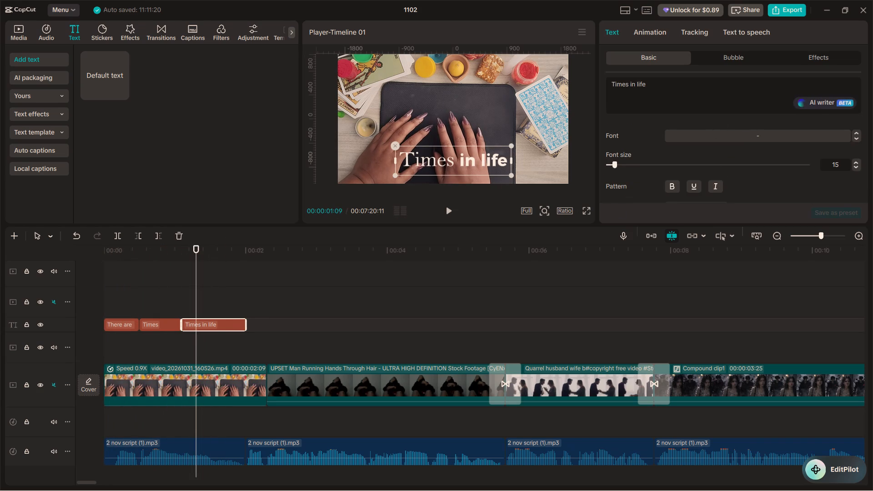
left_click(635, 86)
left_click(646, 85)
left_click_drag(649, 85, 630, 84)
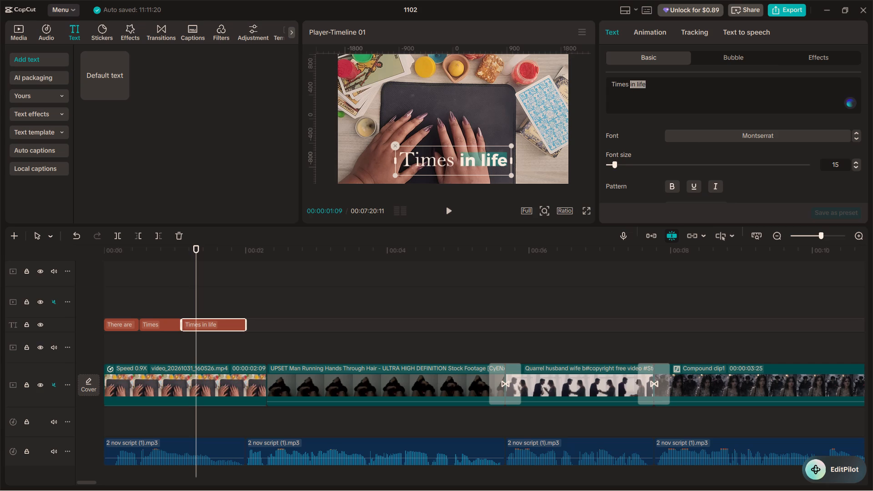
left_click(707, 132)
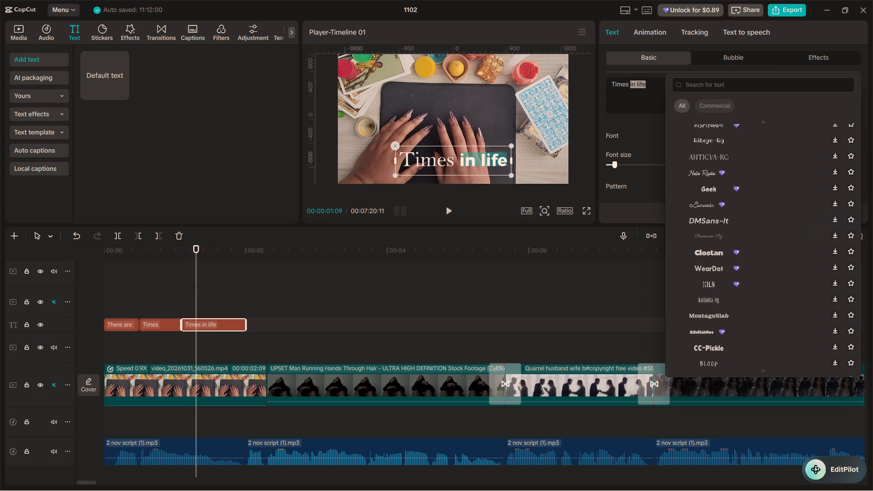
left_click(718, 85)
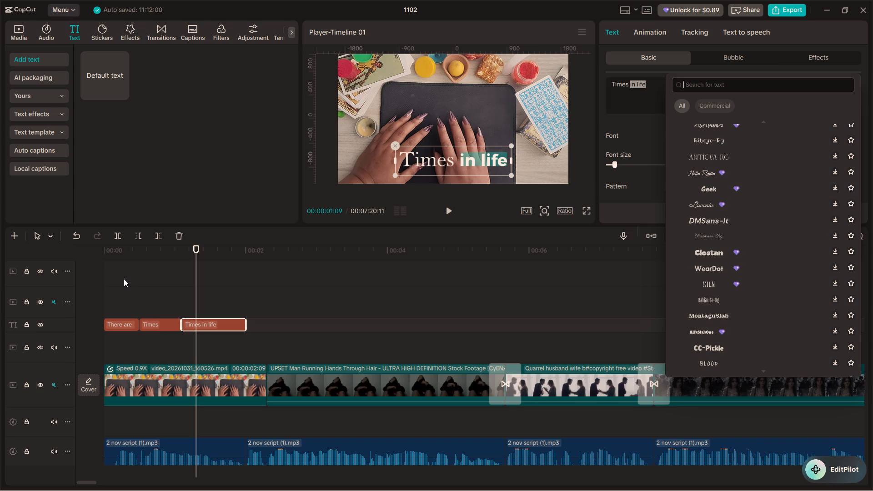
Check the font used on "There are", and set only the words "in life" in "Times in life" to SchoolBook, searching the fonts for "school".
left_click(124, 279)
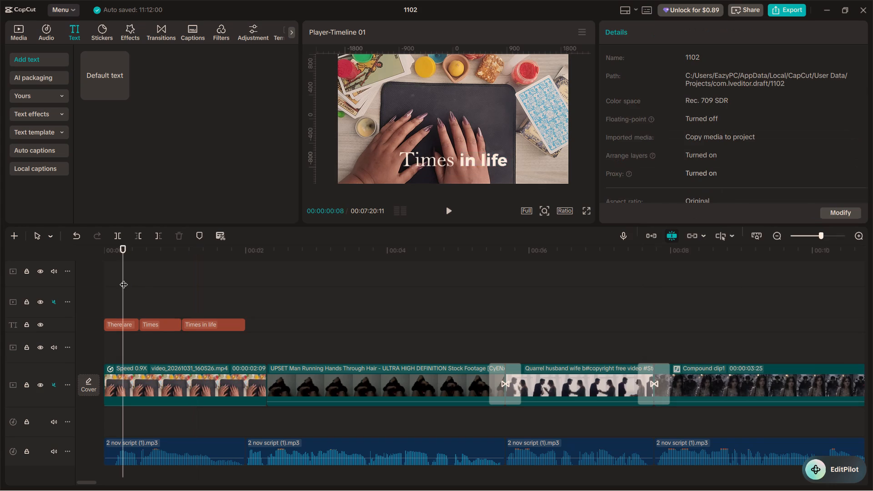
double_click(445, 212)
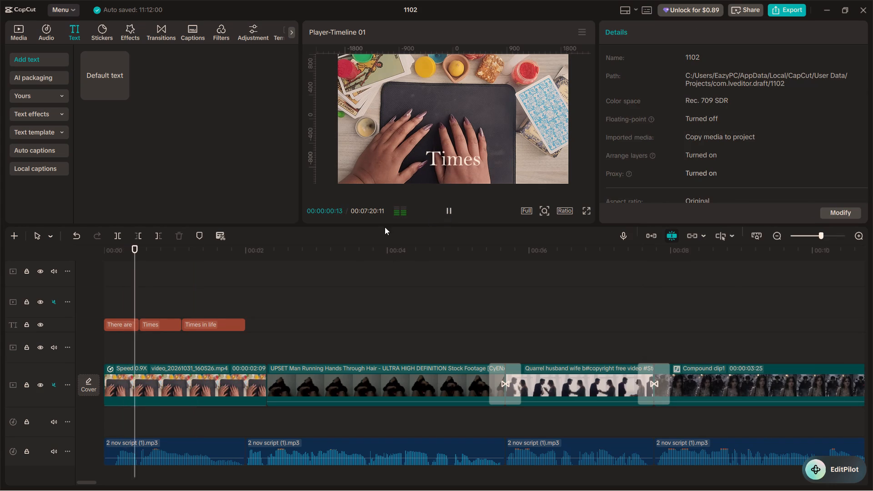
left_click(132, 293)
left_click(125, 325)
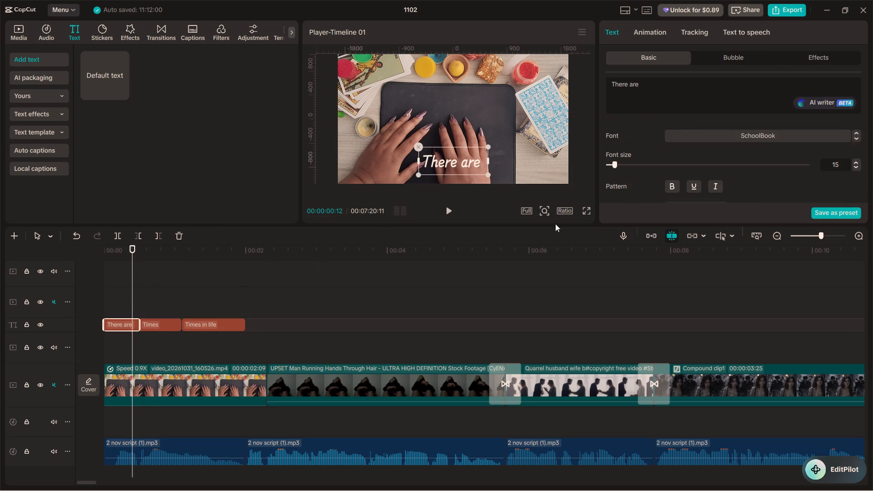
left_click(193, 291)
left_click(206, 327)
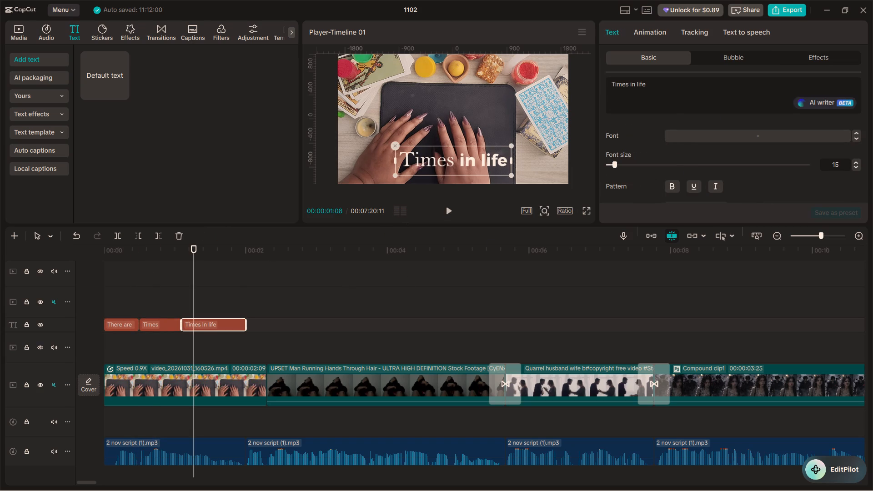
left_click_drag(657, 81, 630, 84)
left_click(690, 140)
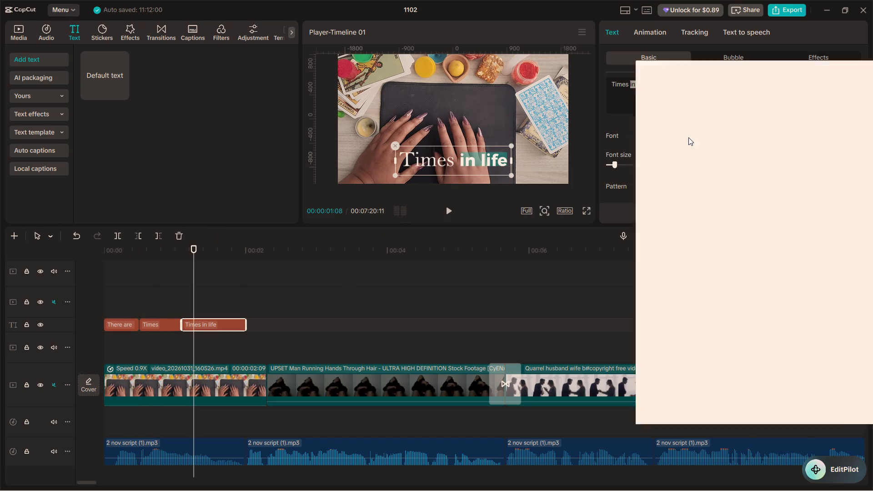
left_click(695, 85)
type("schh")
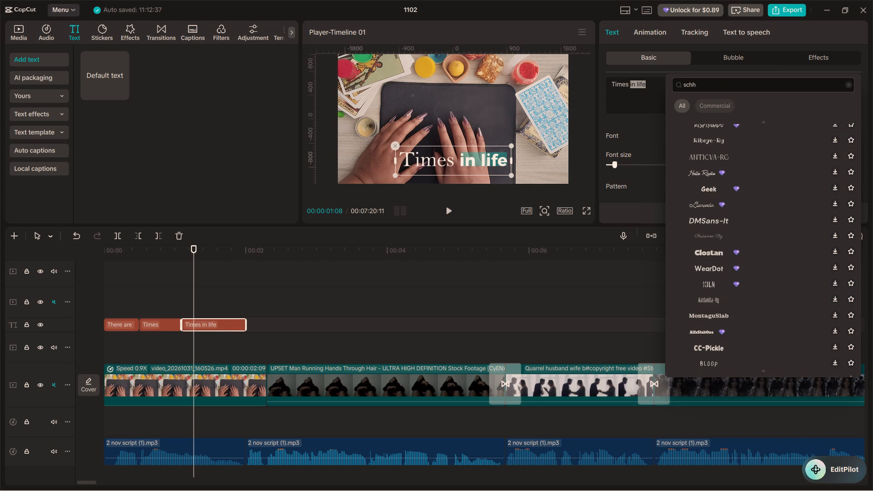
key("BackSpace")
type("ool")
key("Return")
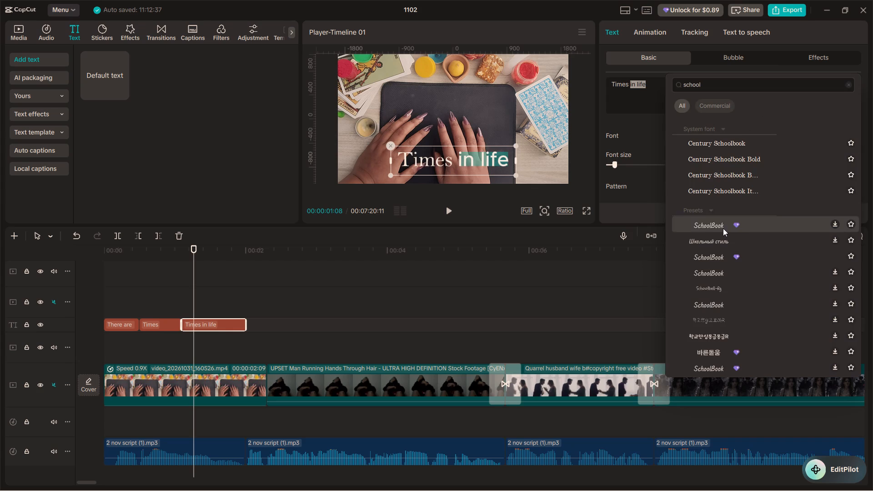
left_click(803, 229)
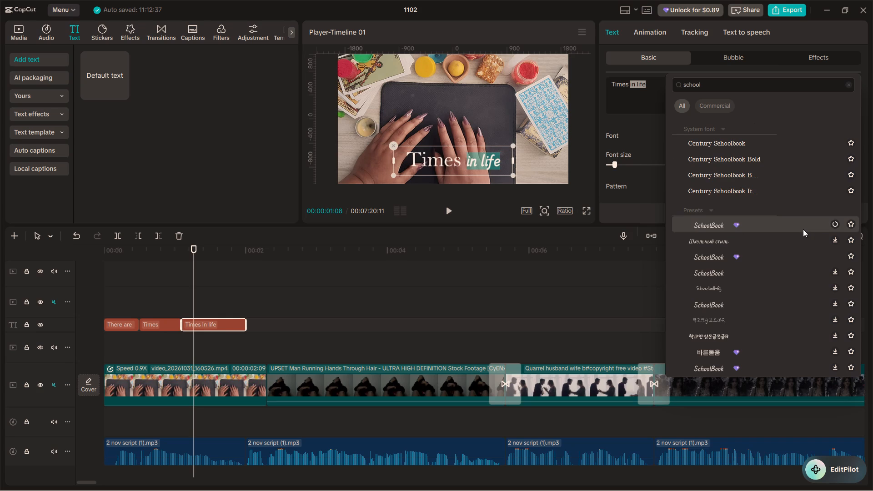
Set the "There are" text segment's color to the pale cream-orange swatch F8E4BC, after trying a neighboring swatch.
left_click(115, 289)
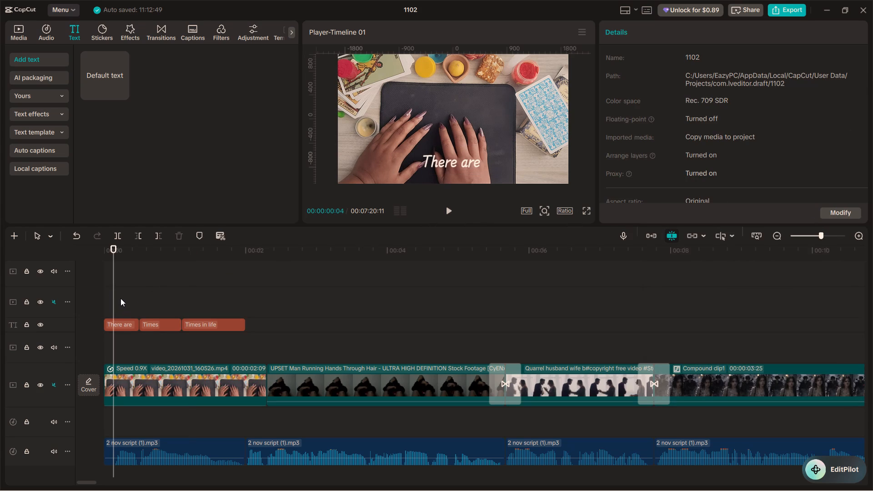
left_click(119, 323)
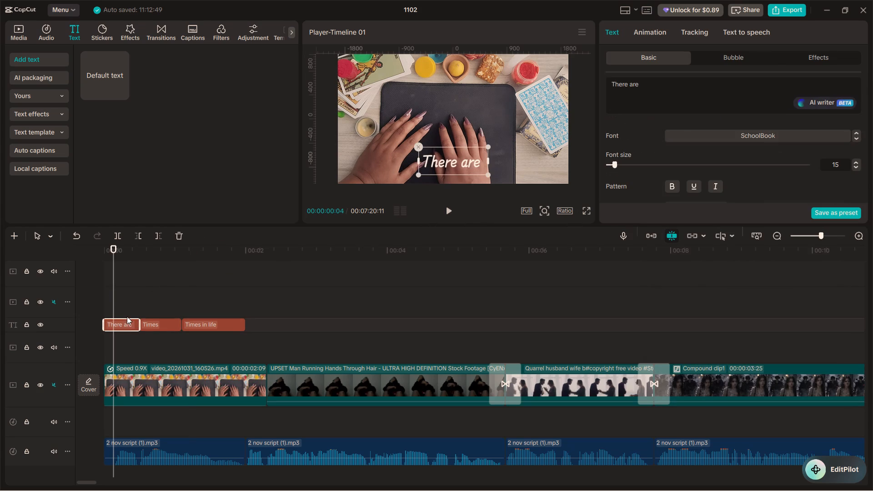
scroll(657, 174, "down", 4)
scroll(657, 175, "up", 3)
left_click(683, 180)
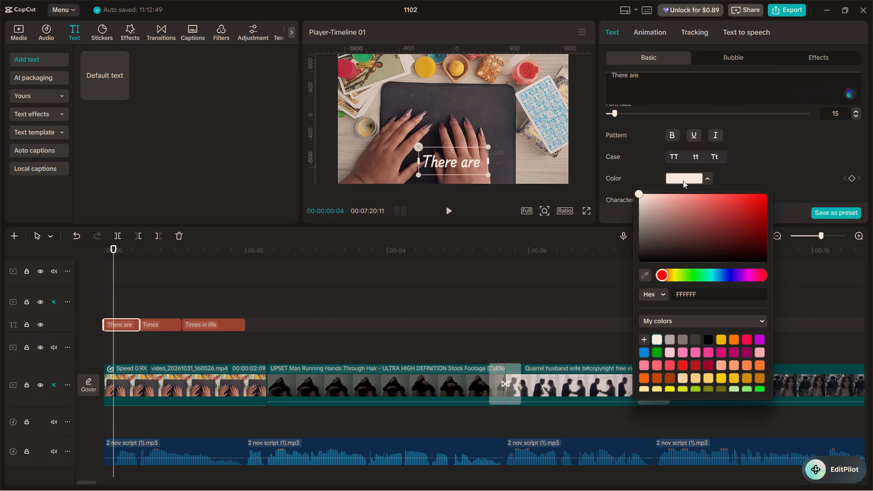
scroll(670, 336, "down", 1)
left_click(684, 336)
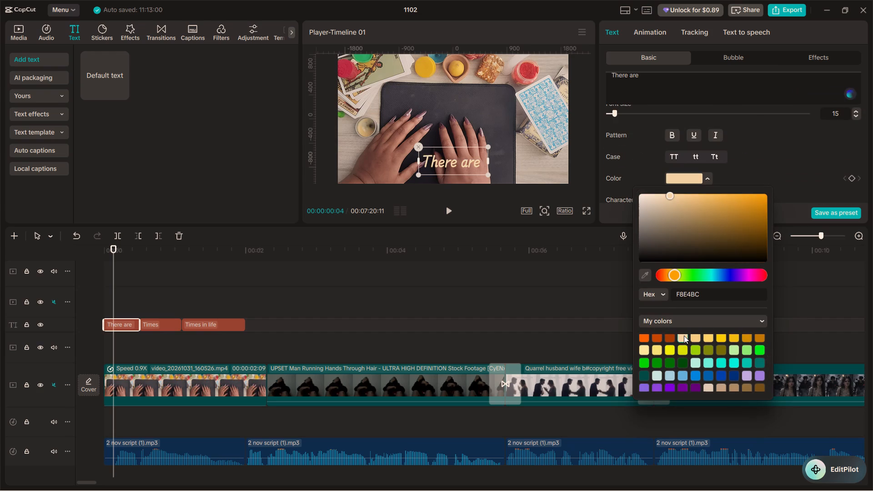
left_click(693, 340)
left_click(681, 338)
Examine the recolored "There are" text against the tabletop footage in the full-screen preview.
left_click(587, 210)
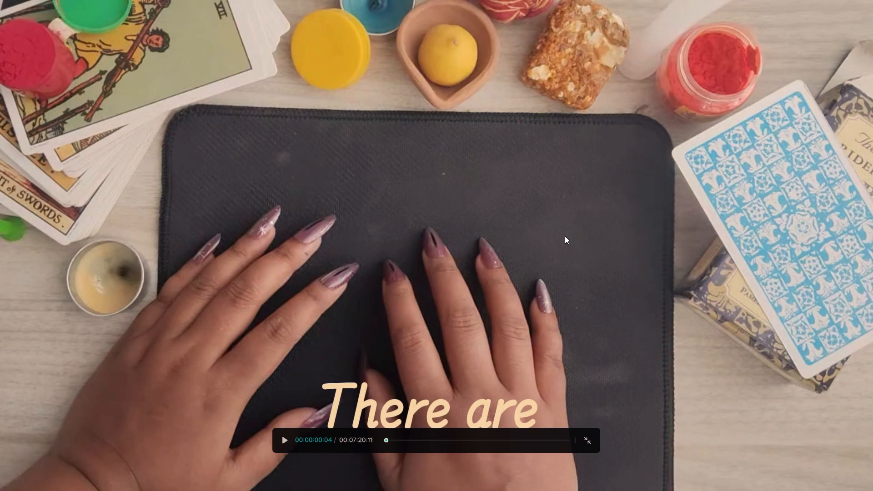
key("Escape")
left_click(688, 181)
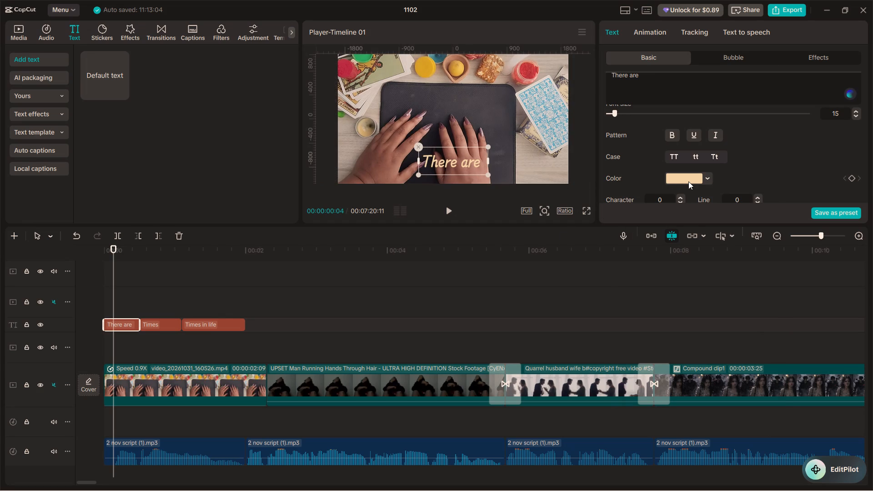
left_click(688, 181)
left_click(591, 209)
left_click(587, 210)
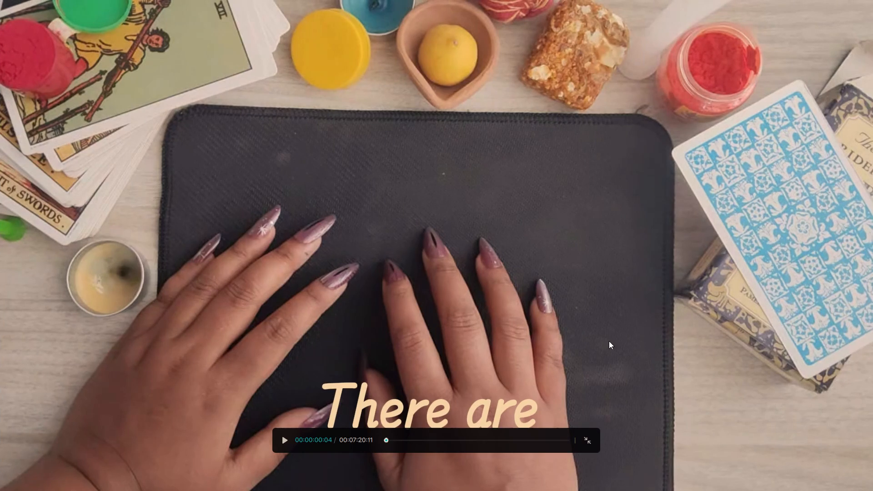
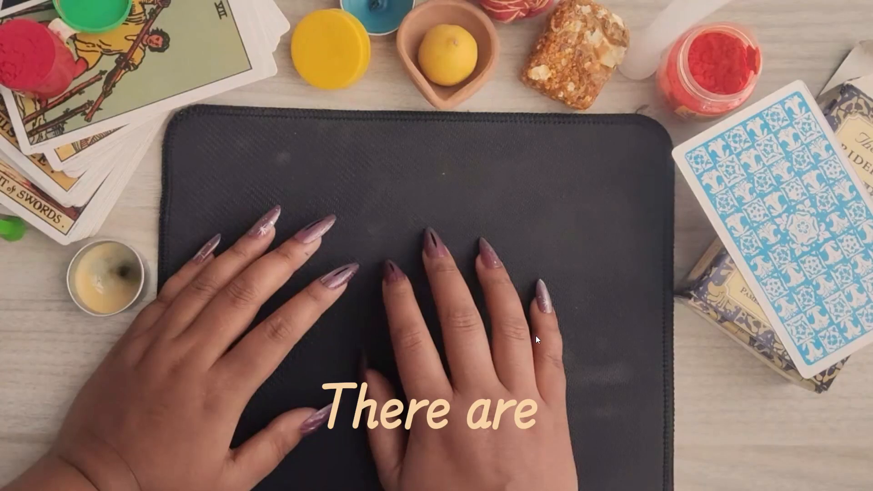
Switch to Edge, search the web for "deep amethyst color" and copy the hex code 9C8AA4 from the overview.
key("Escape")
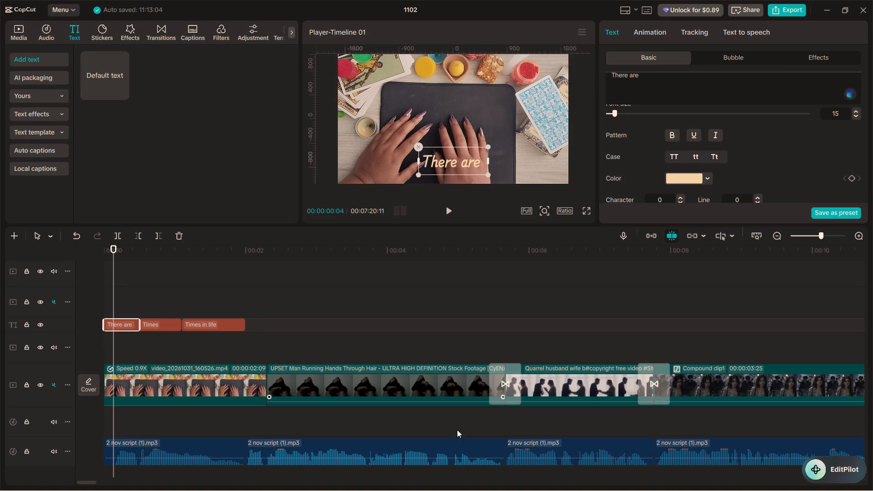
left_click(424, 482)
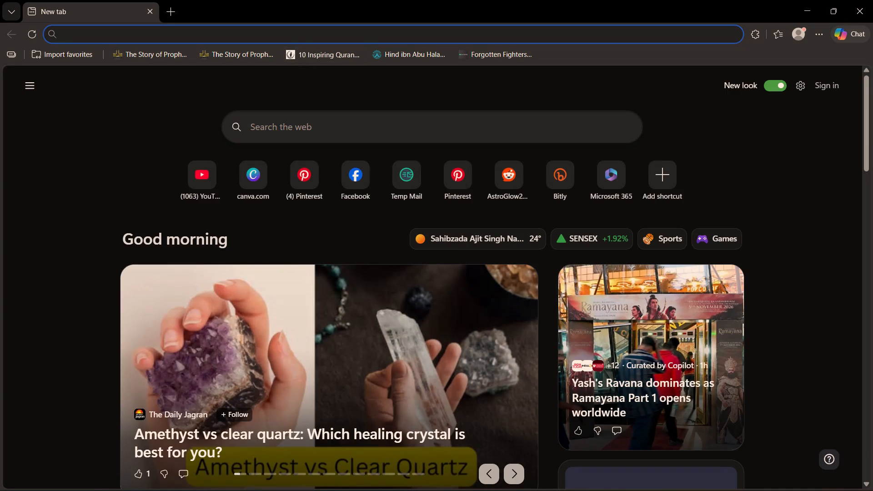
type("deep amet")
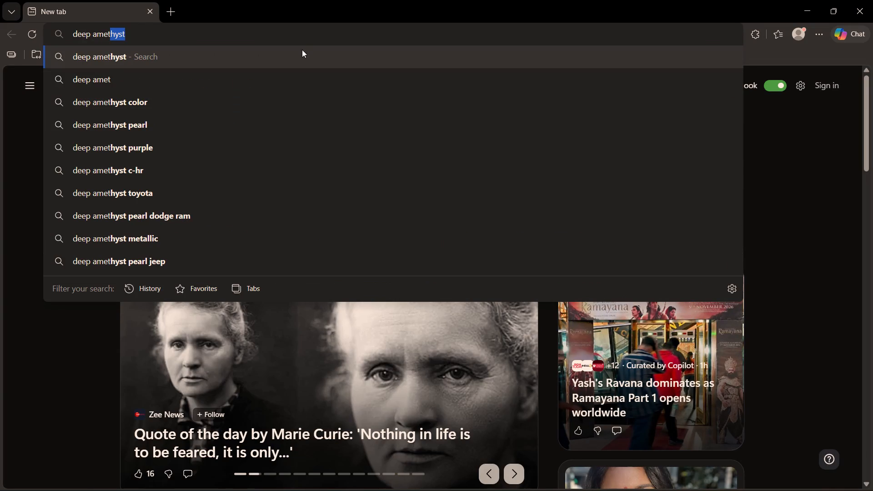
left_click(282, 102)
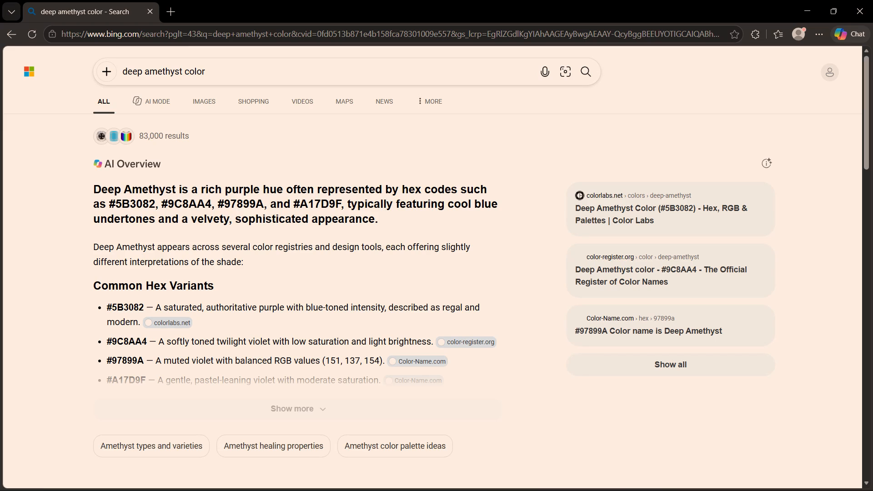
left_click_drag(208, 204, 188, 203)
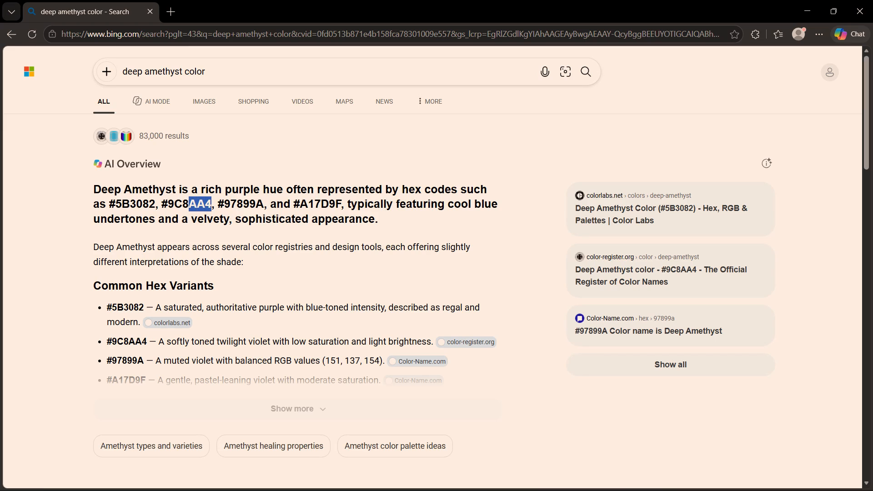
left_click_drag(188, 203, 166, 204)
right_click(186, 203)
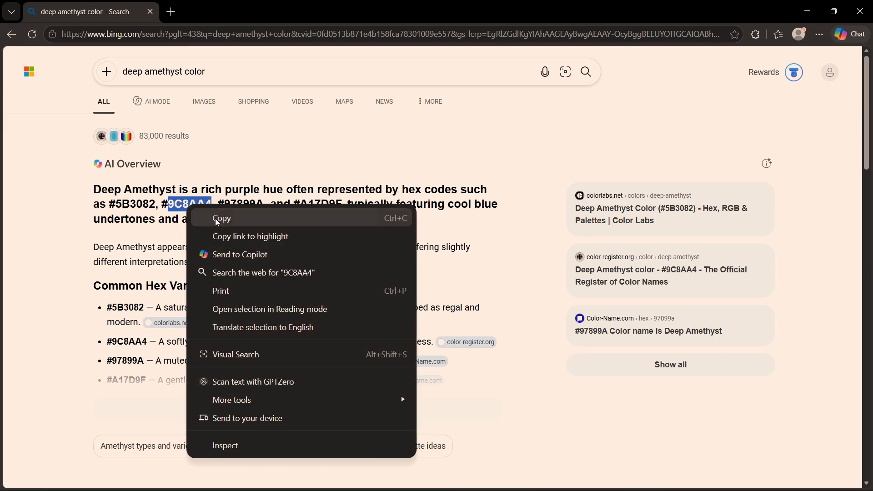
left_click(215, 218)
Return to CapCut and set the "There are" text color to hex 9C8AA4.
left_click(502, 476)
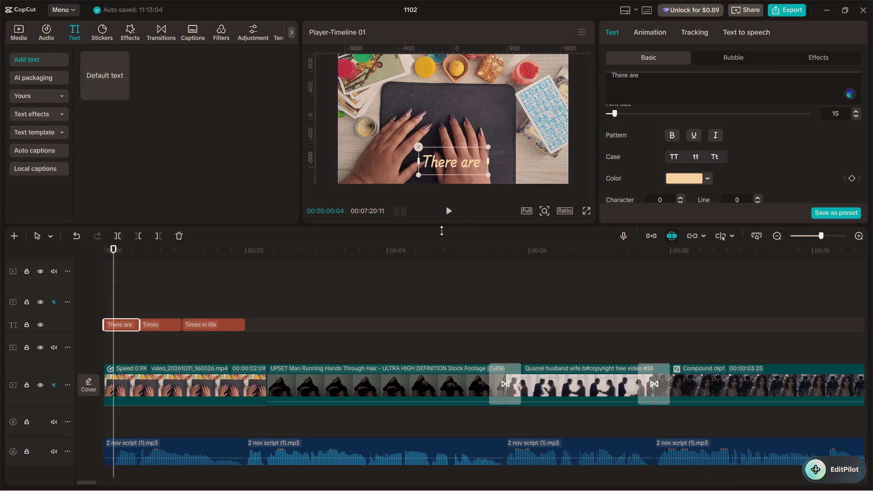
left_click(710, 179)
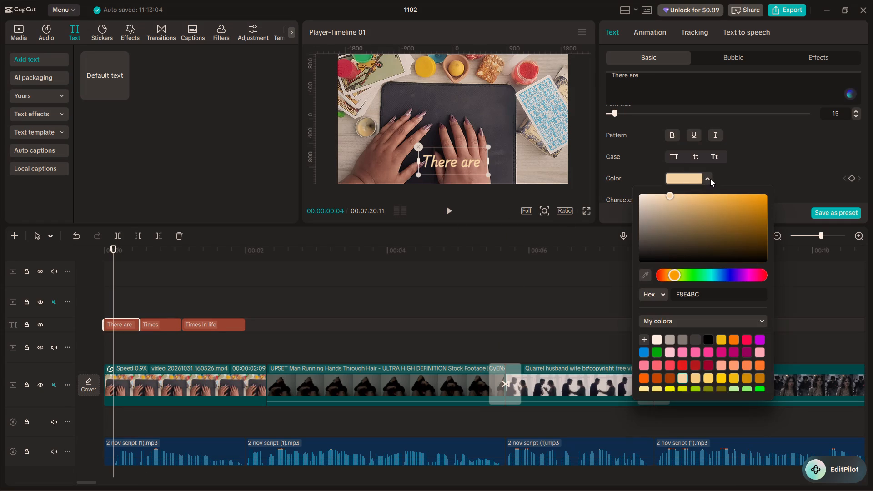
left_click_drag(711, 292, 673, 287)
key("ctrl+v")
key("Return")
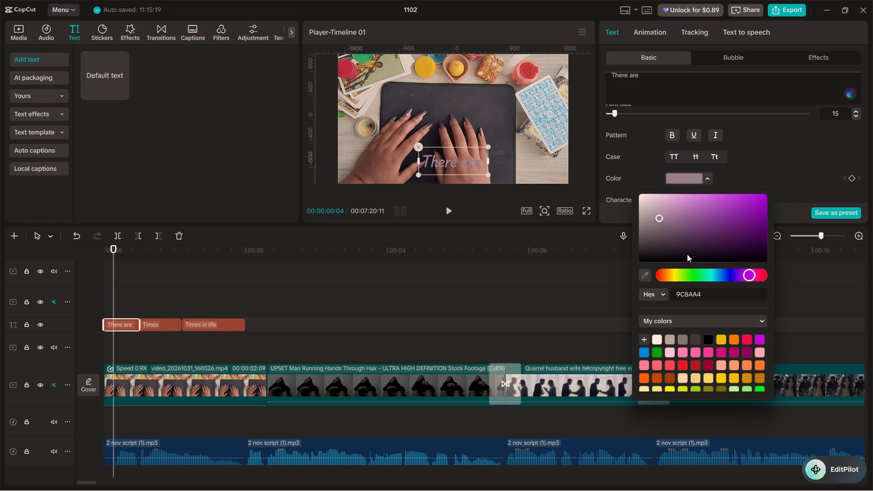
Adjust the "There are" text color to a brighter purple, BA57E6, and check it in the full-screen preview.
scroll(696, 343, "down", 1)
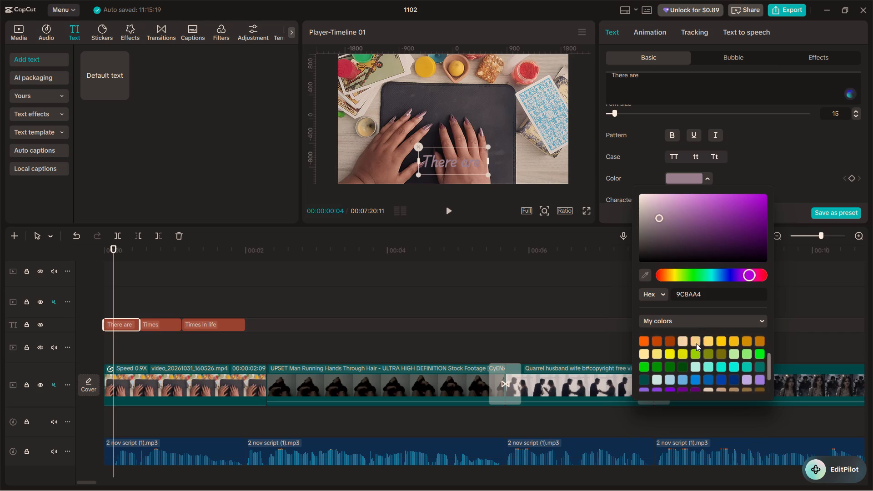
scroll(696, 343, "down", 2)
scroll(697, 351, "up", 3)
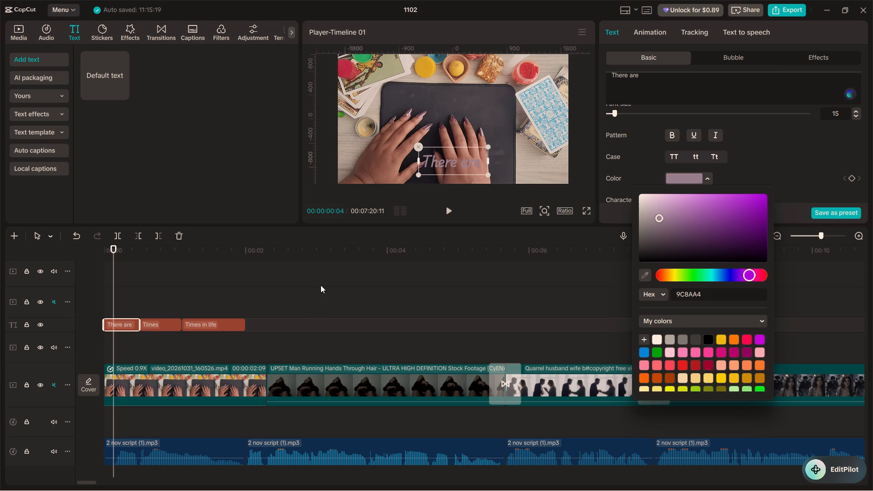
left_click_drag(661, 215, 697, 205)
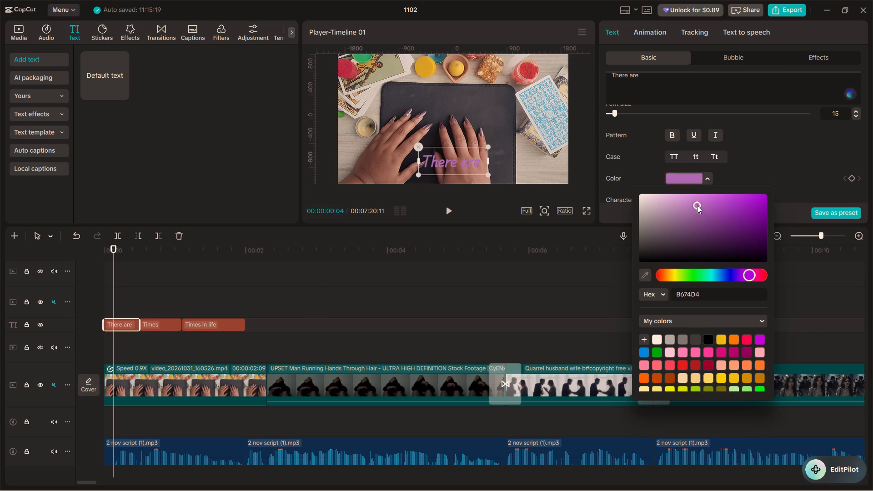
left_click_drag(697, 205, 735, 210)
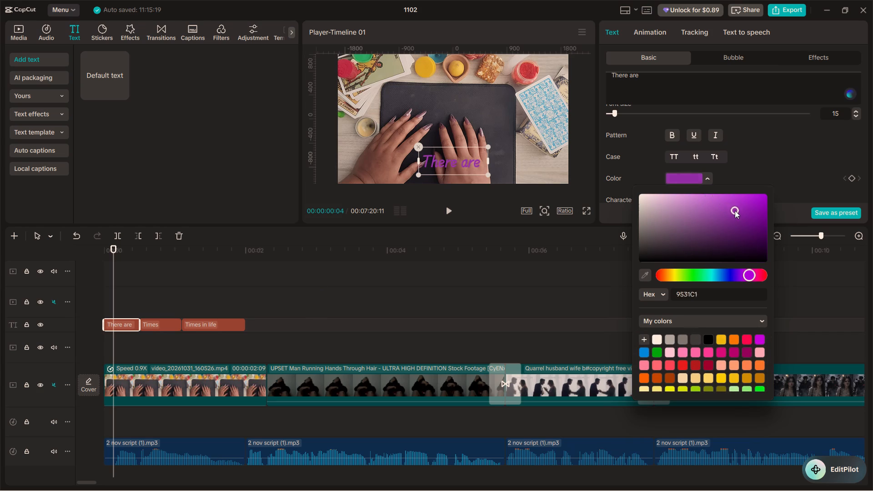
left_click_drag(735, 210, 719, 200)
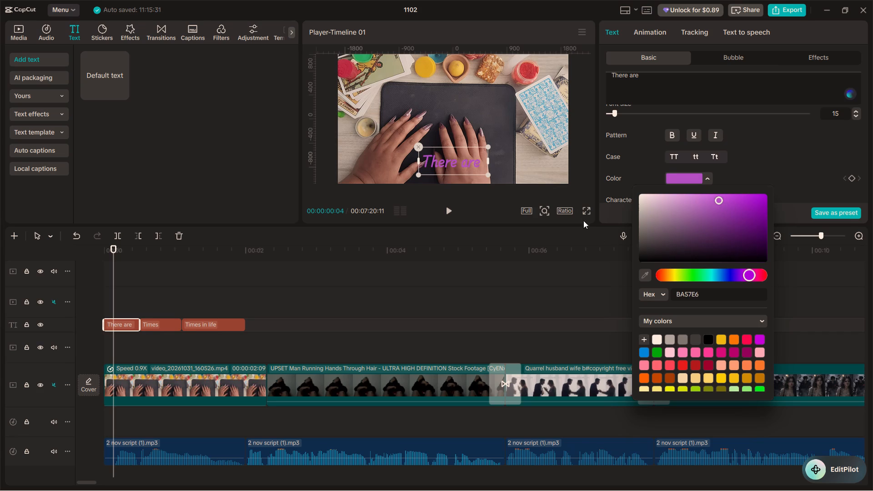
left_click(583, 211)
left_click(588, 441)
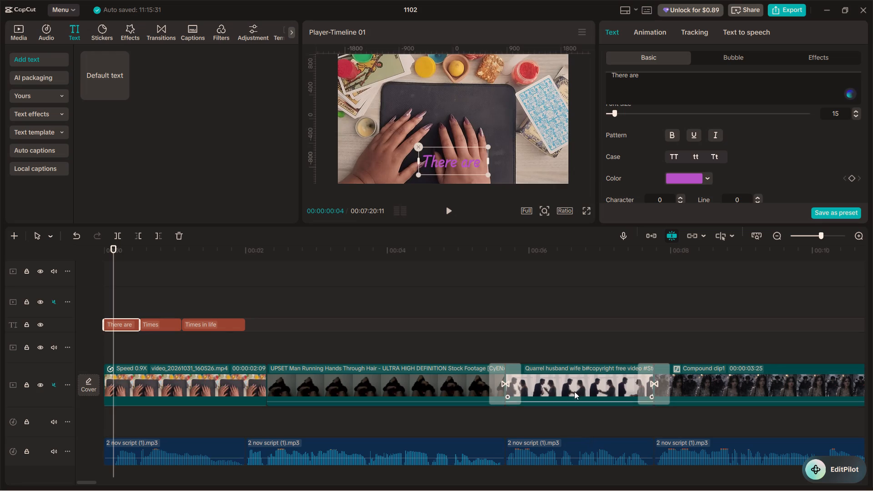
Add a black stroke of thickness about 13 to the "There are" text and check it in the full-screen preview.
scroll(694, 159, "down", 1)
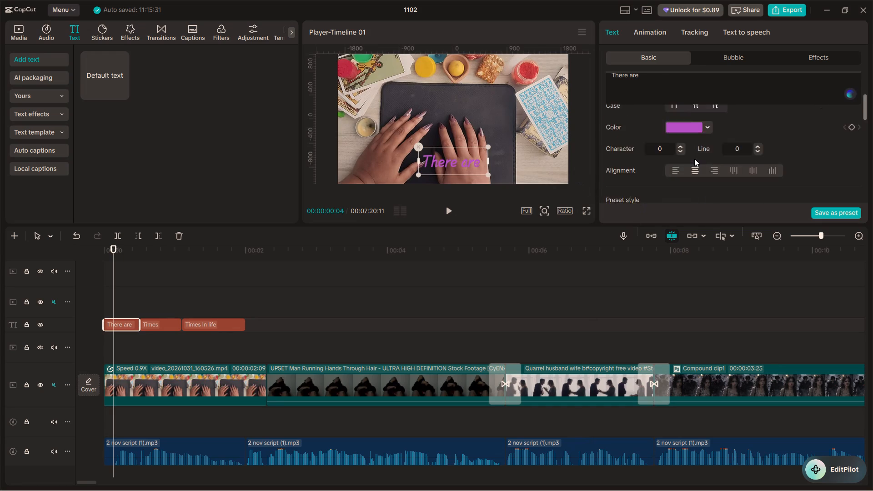
scroll(694, 159, "down", 5)
scroll(634, 170, "down", 2)
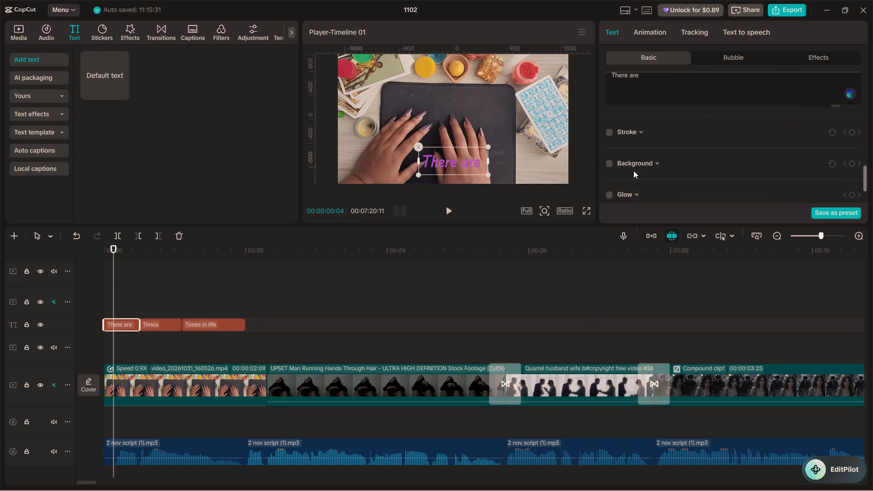
left_click(609, 135)
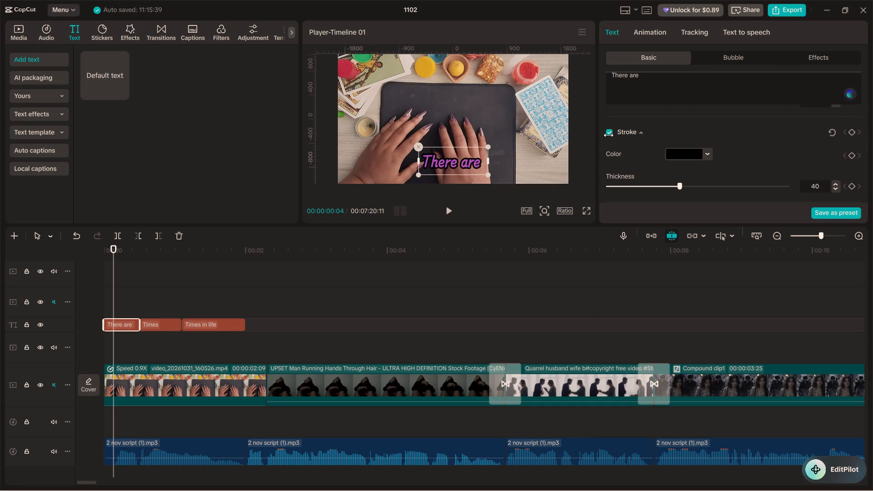
triple_click(836, 188)
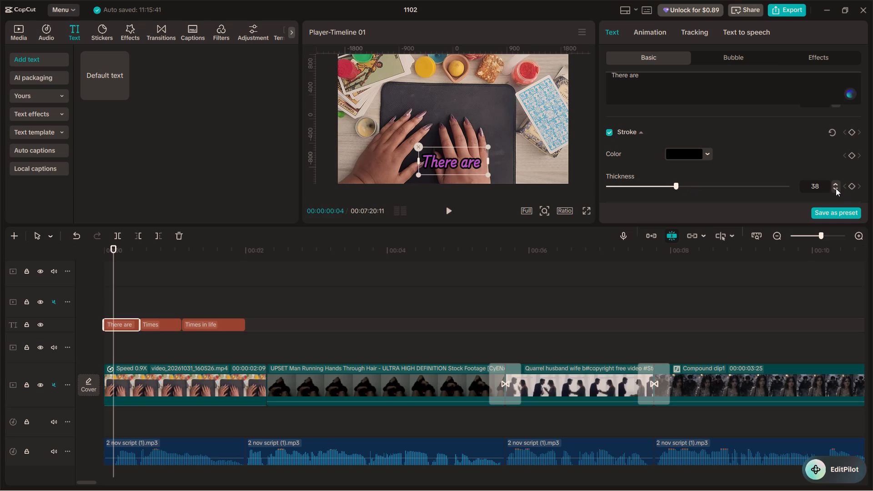
double_click(836, 187)
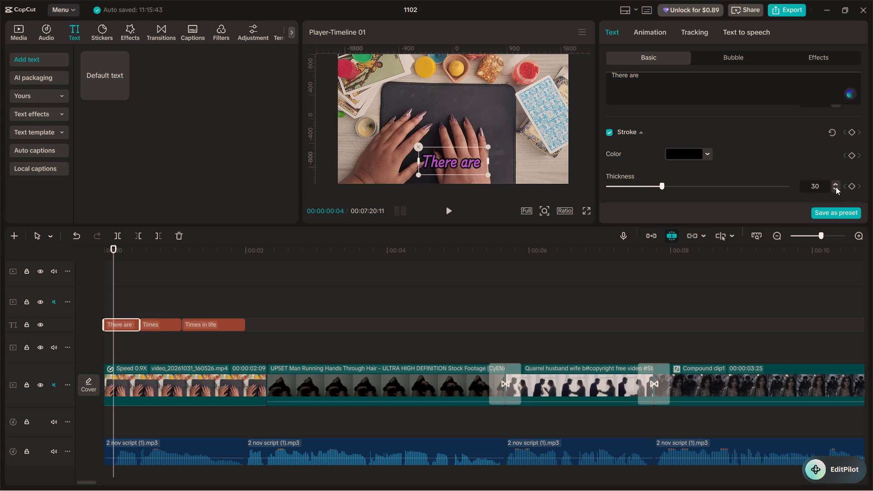
triple_click(836, 187)
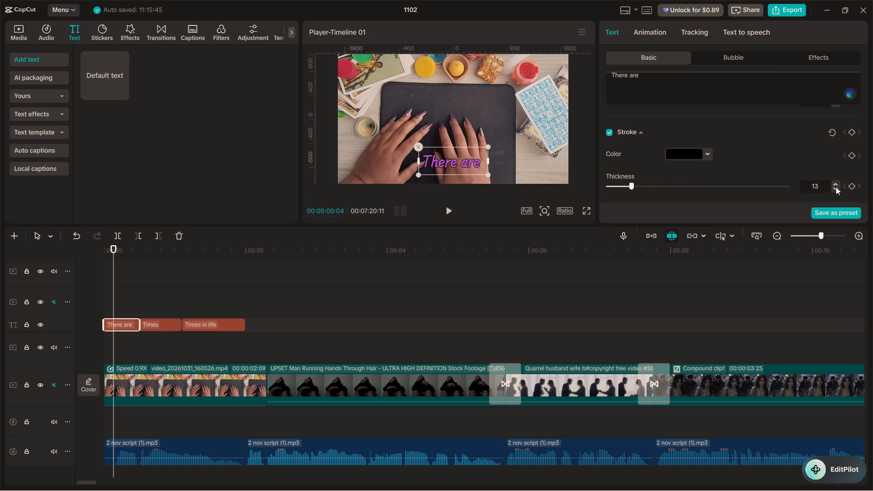
left_click(836, 187)
scroll(686, 119, "up", 5)
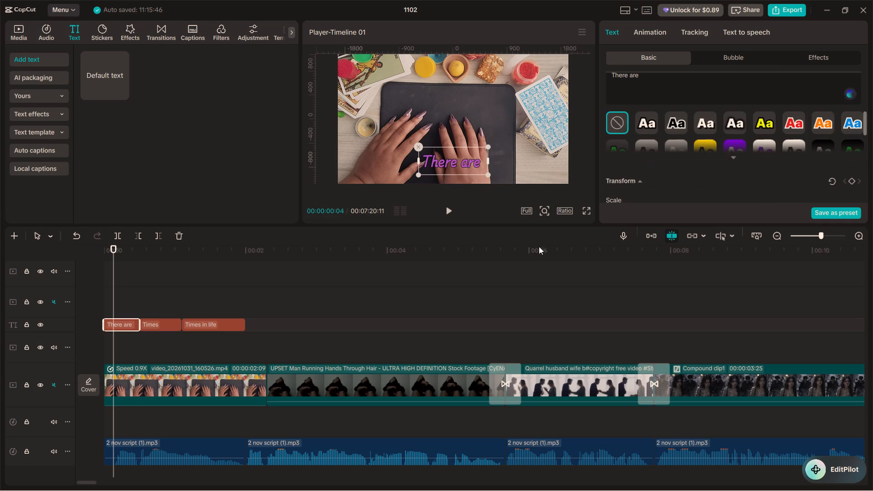
left_click(582, 213)
left_click(583, 211)
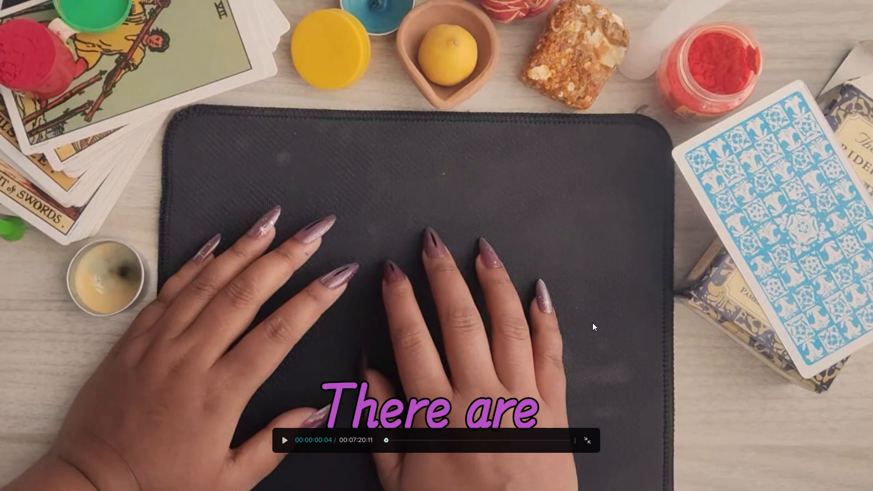
left_click(587, 444)
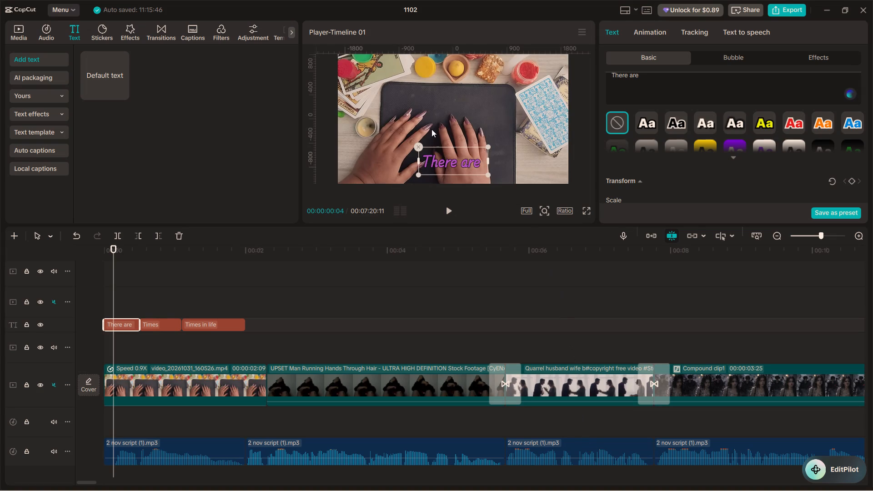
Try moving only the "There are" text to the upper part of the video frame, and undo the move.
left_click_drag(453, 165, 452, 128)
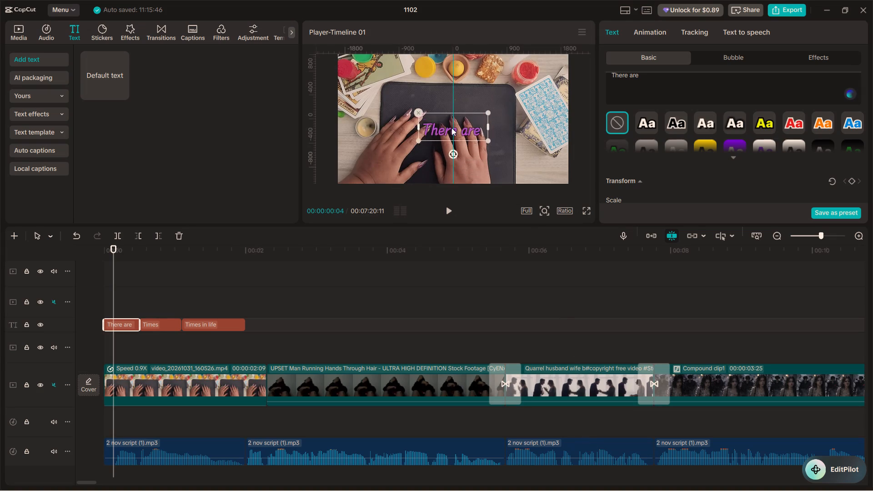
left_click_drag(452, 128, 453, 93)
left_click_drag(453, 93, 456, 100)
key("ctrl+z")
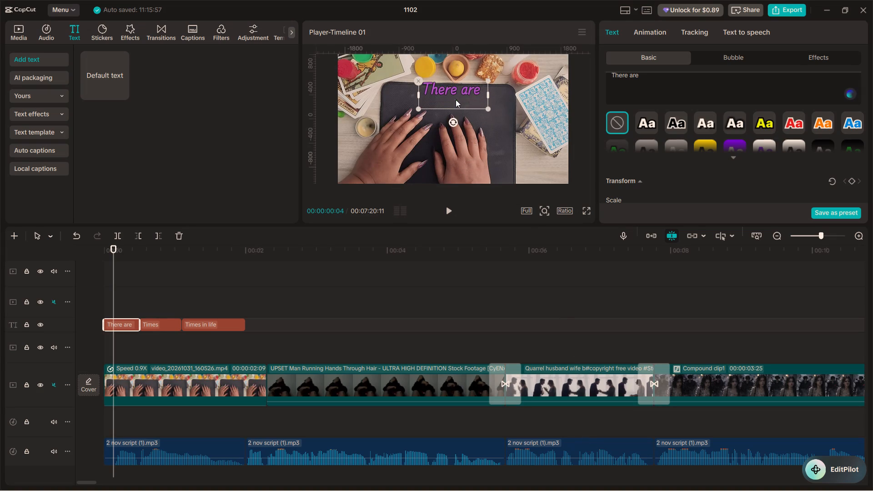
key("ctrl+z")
Select all three text clips, "There are", "Times" and "Times in life", and move them to the frame's upper middle, above the hands.
left_click_drag(237, 300, 70, 329)
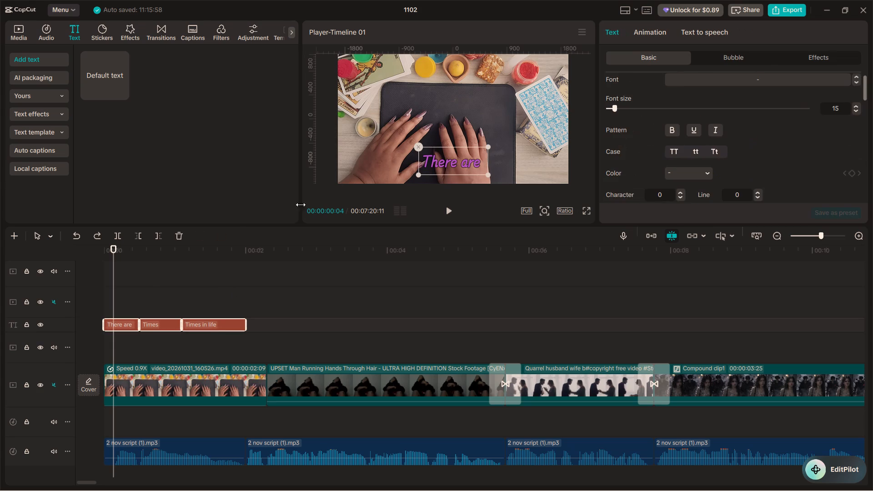
left_click_drag(452, 163, 450, 94)
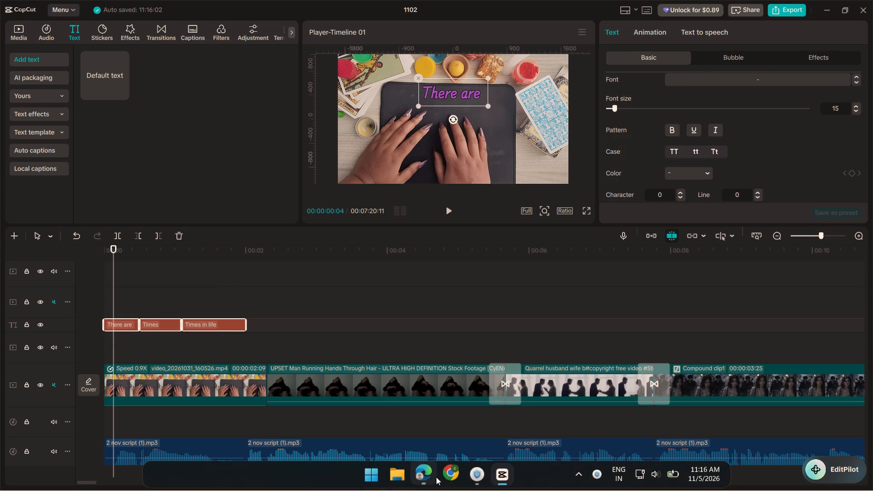
Switch to Microsoft Edge and search the web for "muted plum color" in a new tab.
left_click(423, 471)
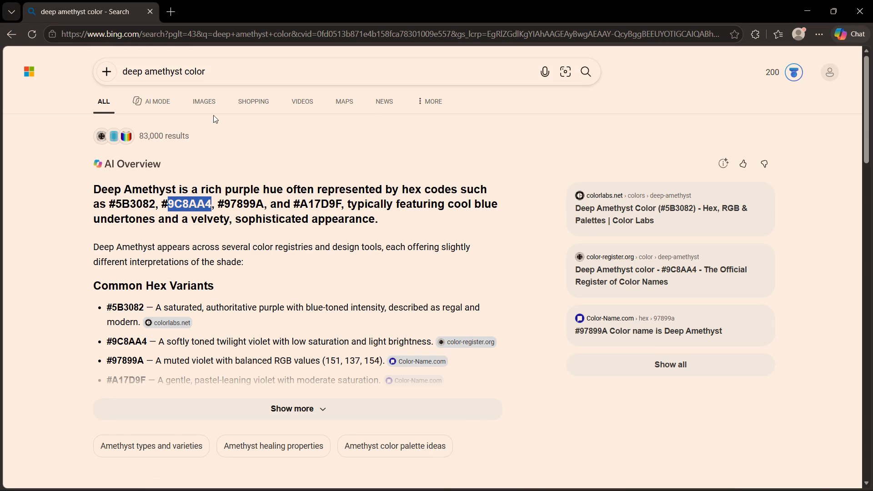
left_click(173, 11)
left_click(256, 36)
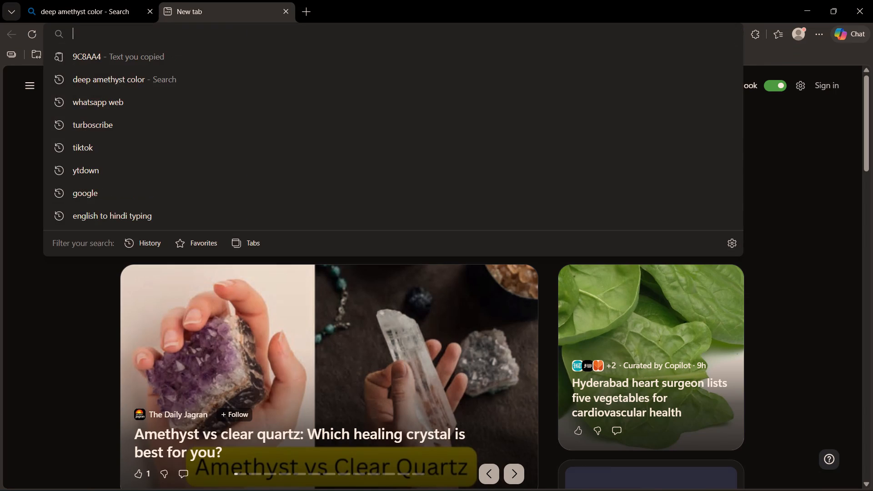
type("muted plum colou")
key("BackSpace")
key("r")
key("Return")
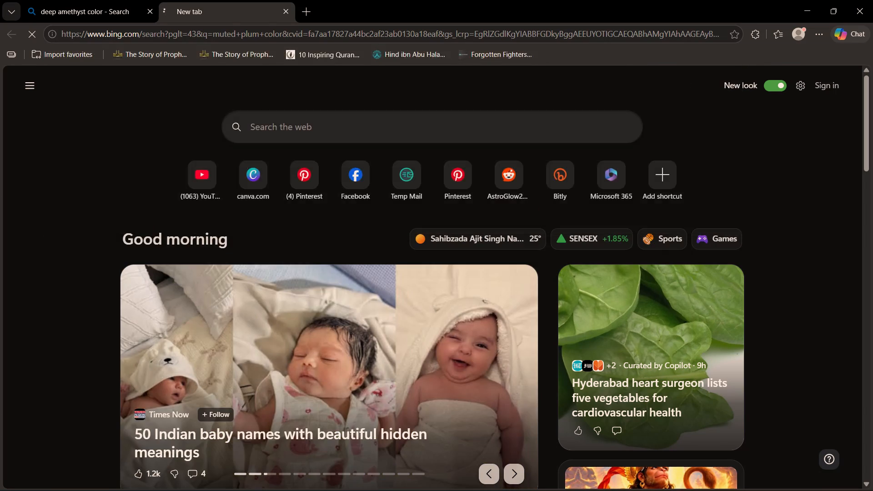
Expand the AI overview and copy the classic muted plum hex code, 8E4585, without the hash sign.
scroll(257, 269, "down", 2)
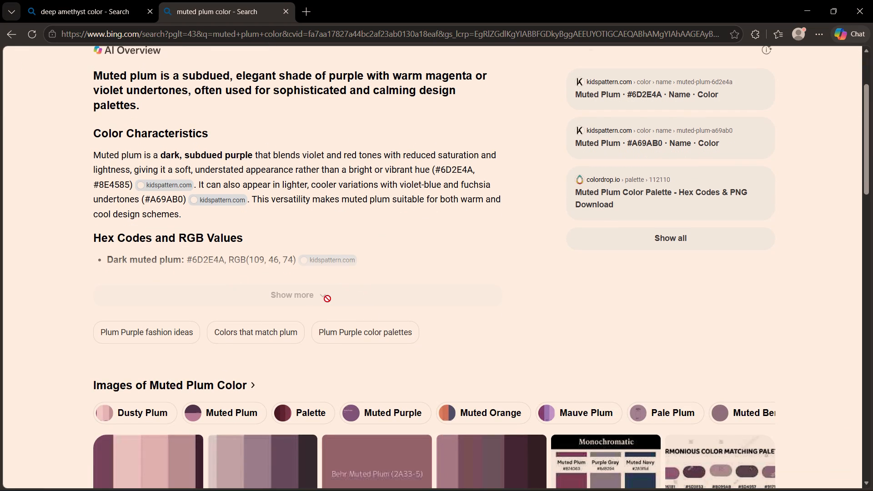
left_click(419, 249)
left_click(327, 295)
scroll(272, 259, "down", 1)
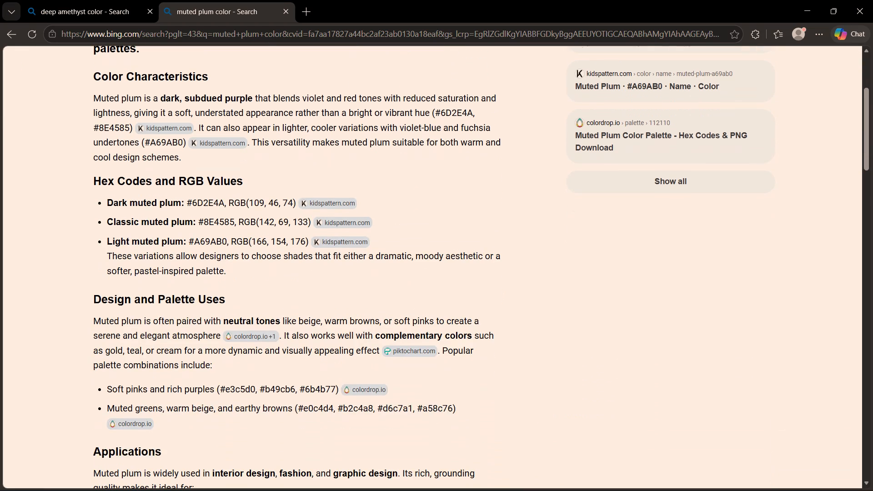
left_click_drag(233, 223, 232, 223)
left_click_drag(232, 223, 202, 218)
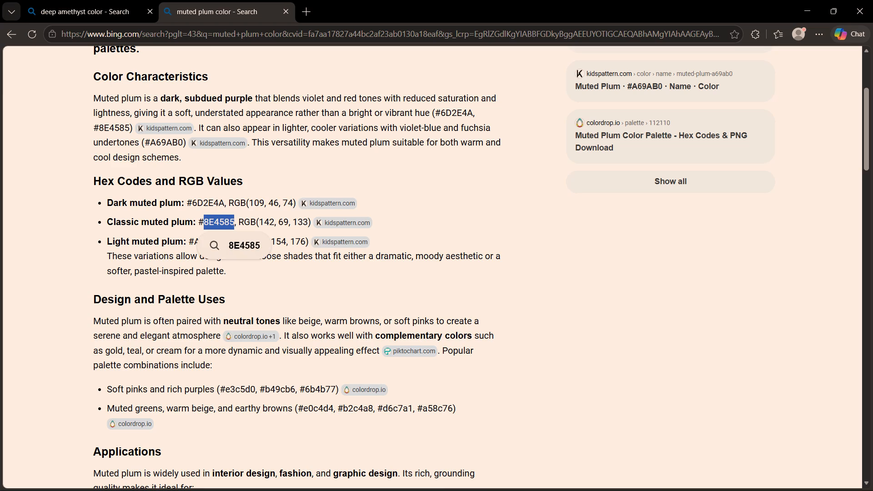
right_click(213, 224)
left_click(248, 242)
Switch back to CapCut, set the "There are" text color to the copied hex 8E4585, and check it in the full-screen preview.
left_click(496, 468)
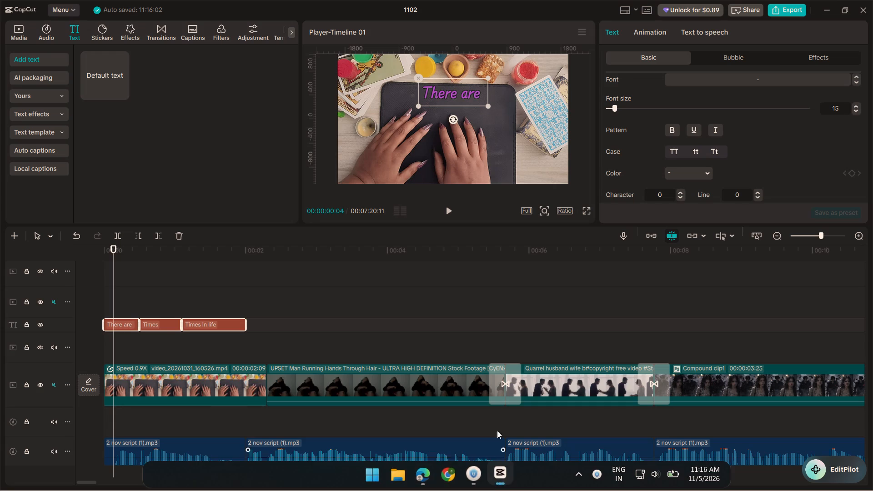
scroll(664, 112, "down", 4)
scroll(654, 130, "up", 3)
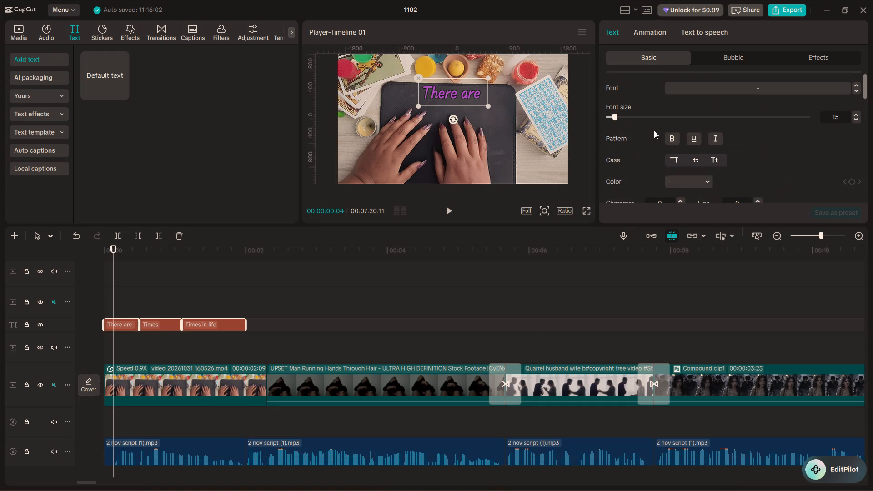
scroll(654, 130, "up", 3)
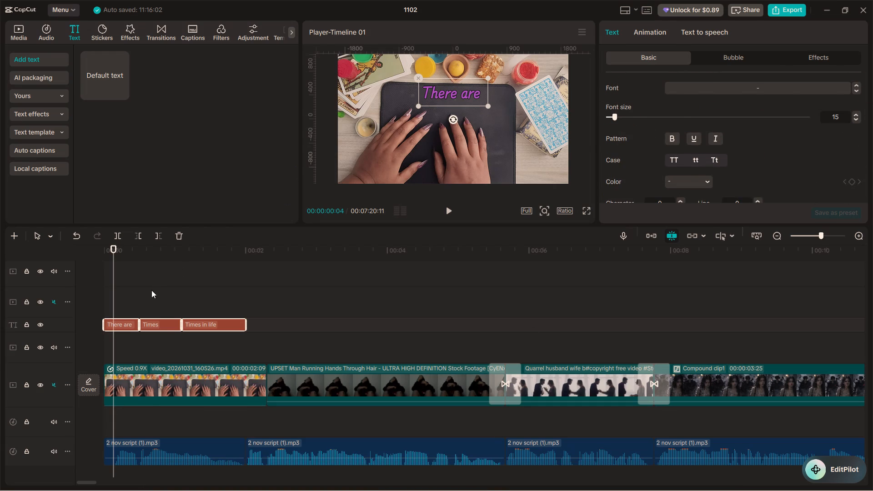
left_click(151, 290)
left_click(124, 324)
left_click(130, 305)
left_click(126, 321)
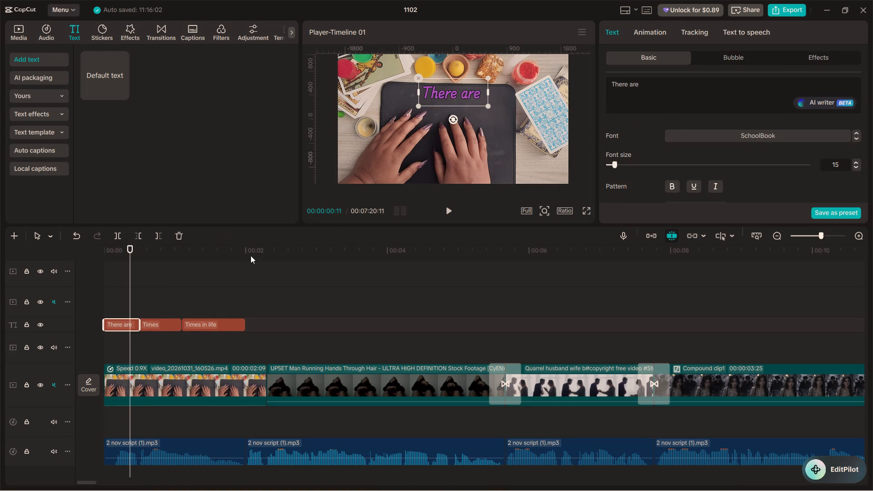
scroll(702, 184, "down", 2)
left_click(694, 125)
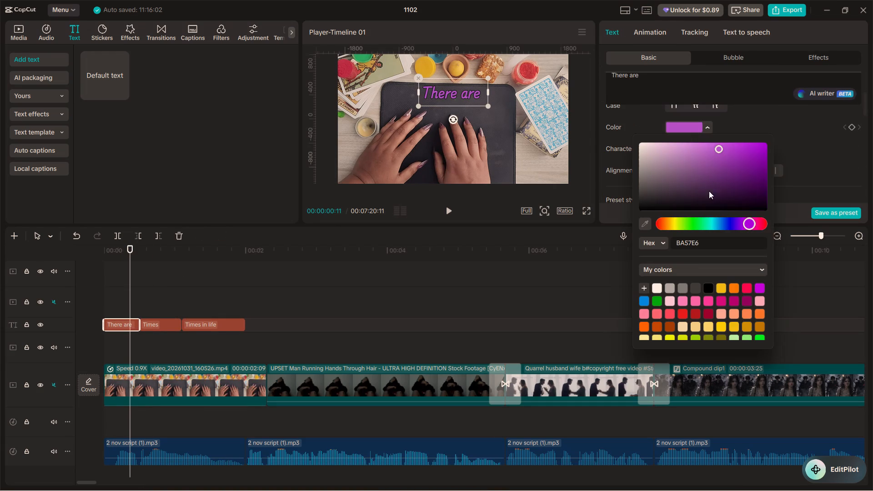
left_click_drag(708, 251, 703, 248)
left_click_drag(704, 243, 670, 241)
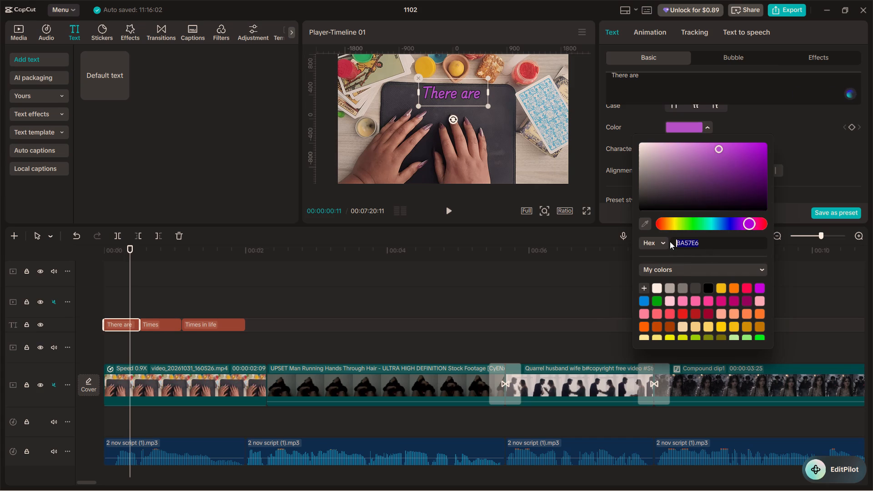
key("ctrl+v")
key("Return")
left_click(588, 212)
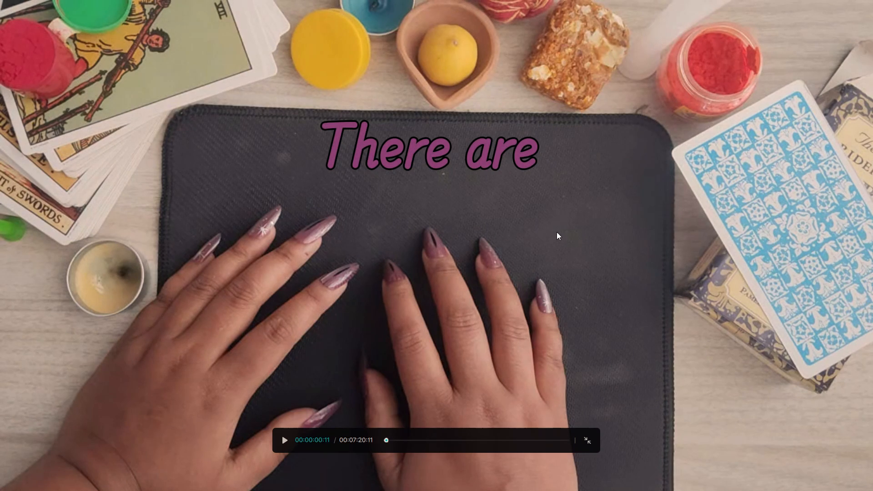
key("Escape")
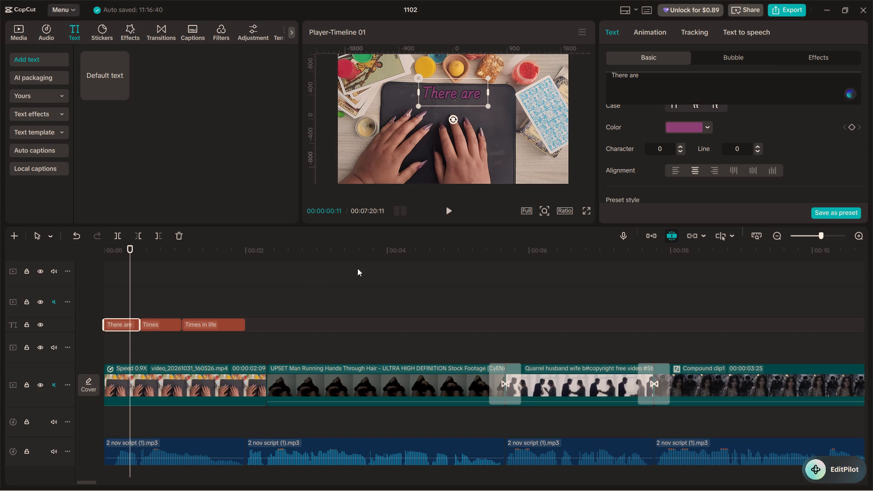
Play the opening captions full screen and in the player to review the placement of "There are", "Times" and "Times in life".
left_click(586, 211)
key("space")
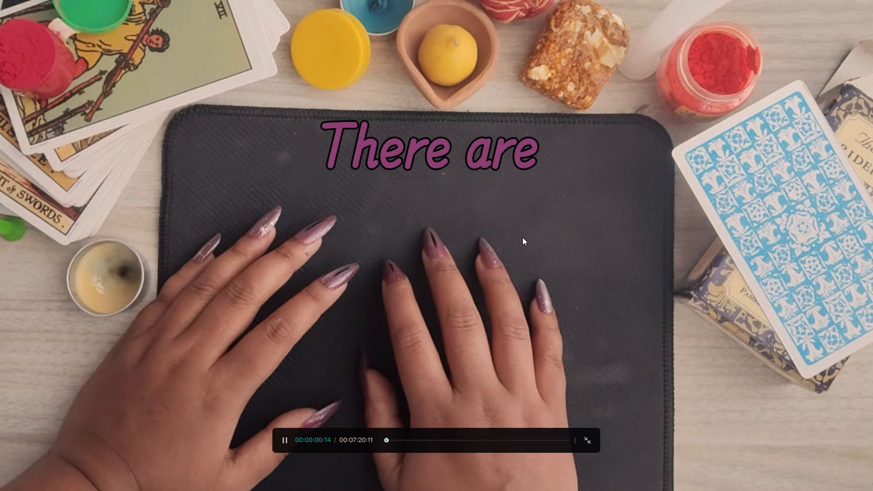
key("space")
key("Escape")
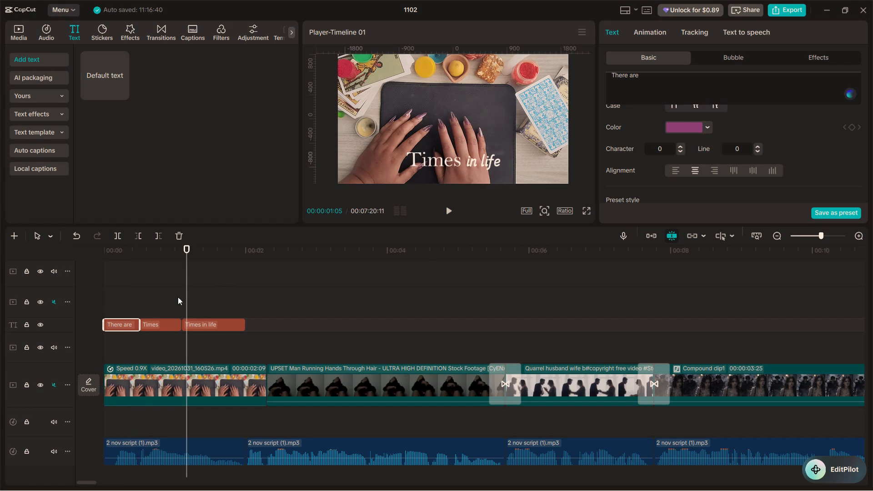
left_click(143, 296)
key("space")
key("space")
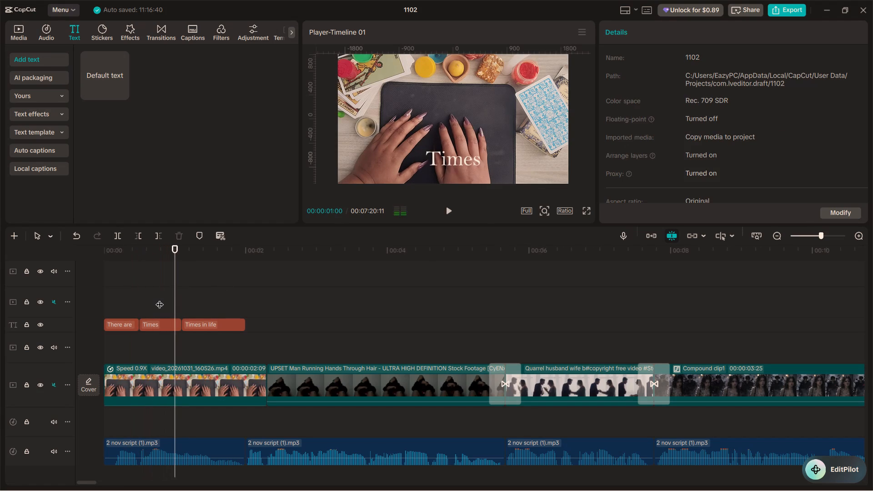
left_click_drag(158, 305, 197, 332)
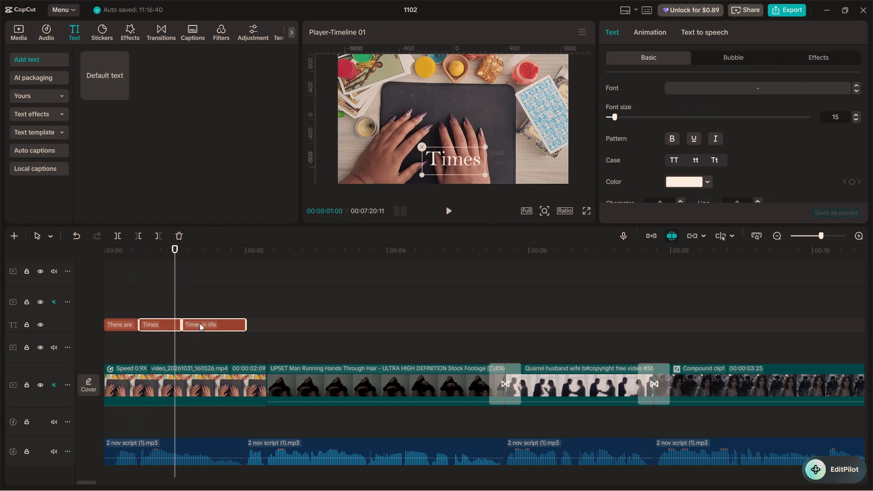
left_click(127, 287)
left_click(124, 287)
key("space")
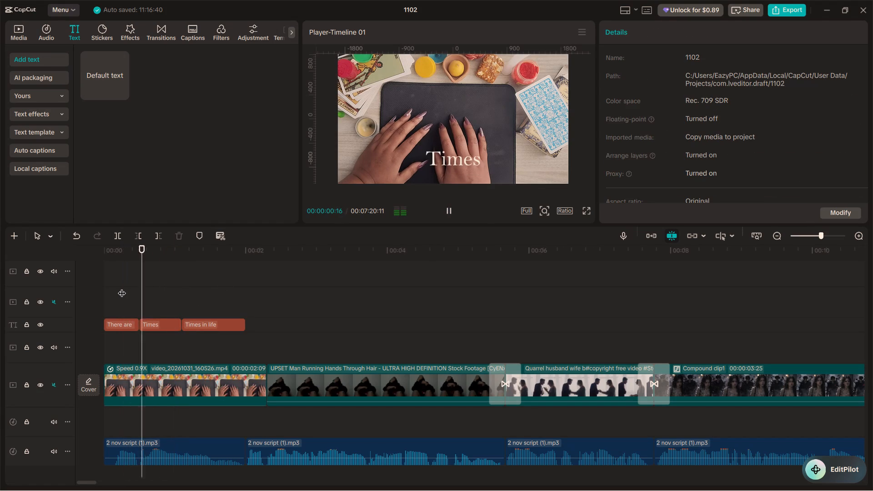
key("space")
left_click(125, 288)
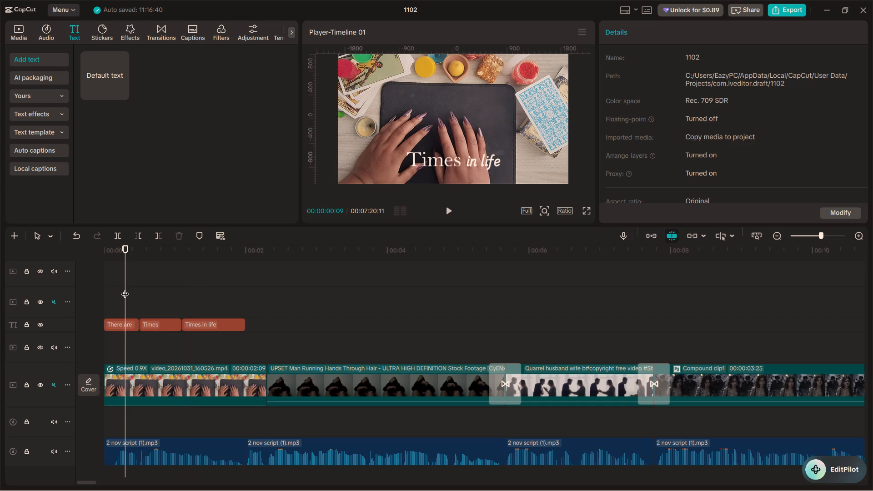
key("space")
key("space")
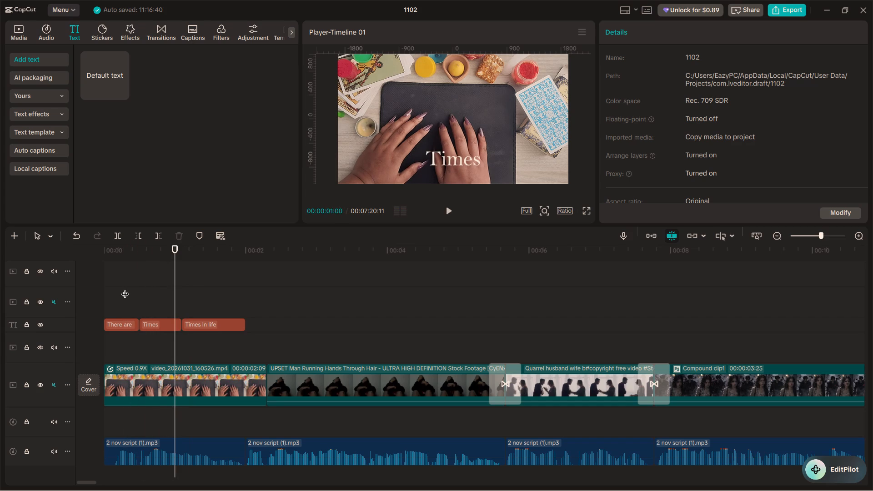
left_click(117, 290)
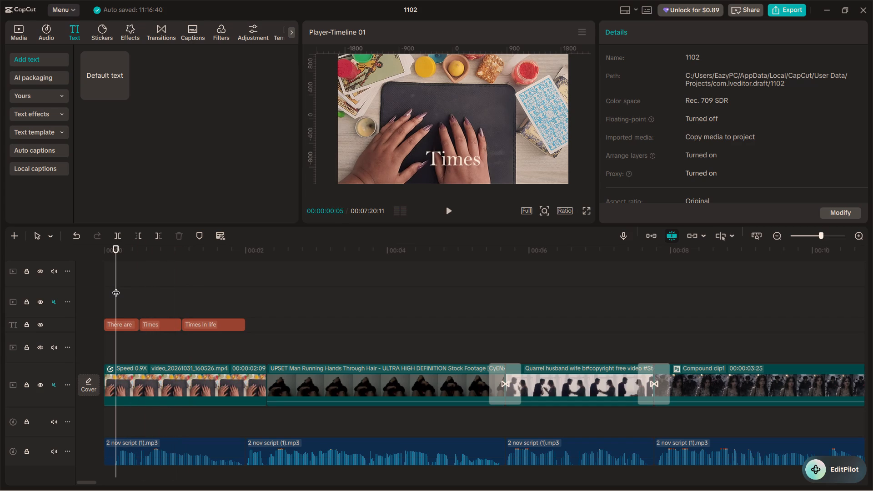
Set the "Times" text's Y position to 445 to match the "There are" text's vertical position.
left_click(125, 316)
left_click(128, 325)
scroll(748, 131, "down", 2)
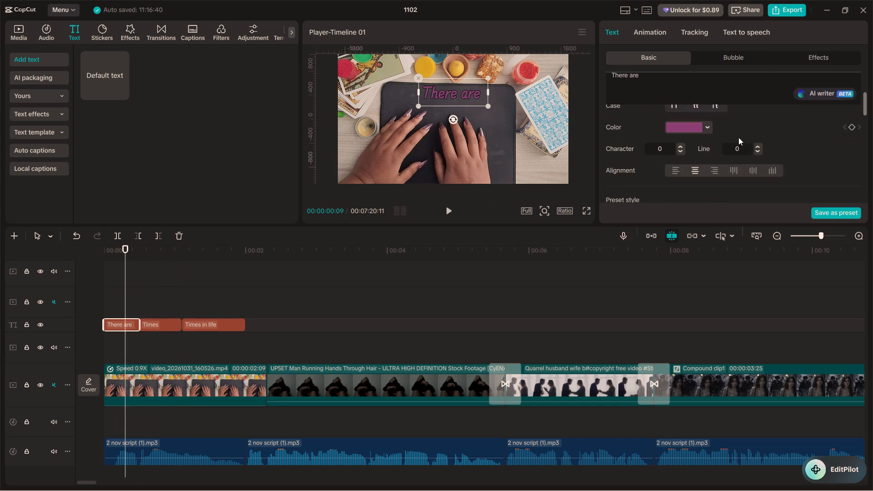
scroll(738, 137, "down", 4)
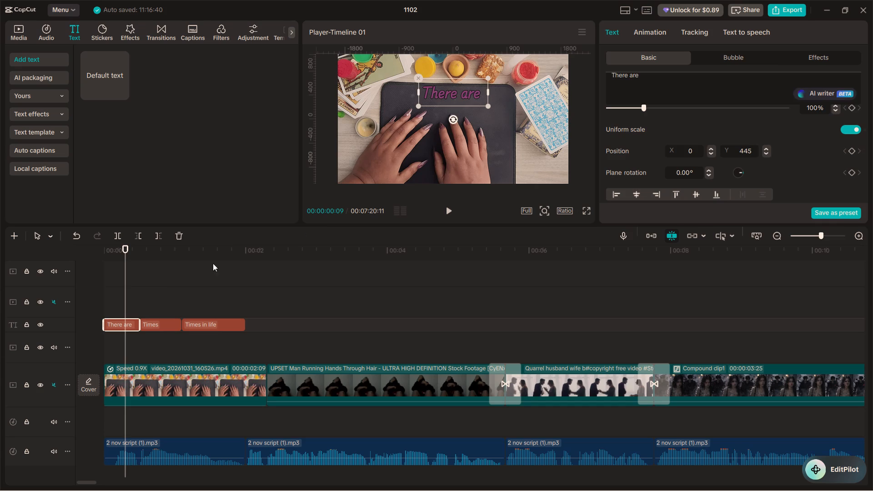
left_click(176, 284)
left_click(156, 326)
scroll(712, 167, "down", 2)
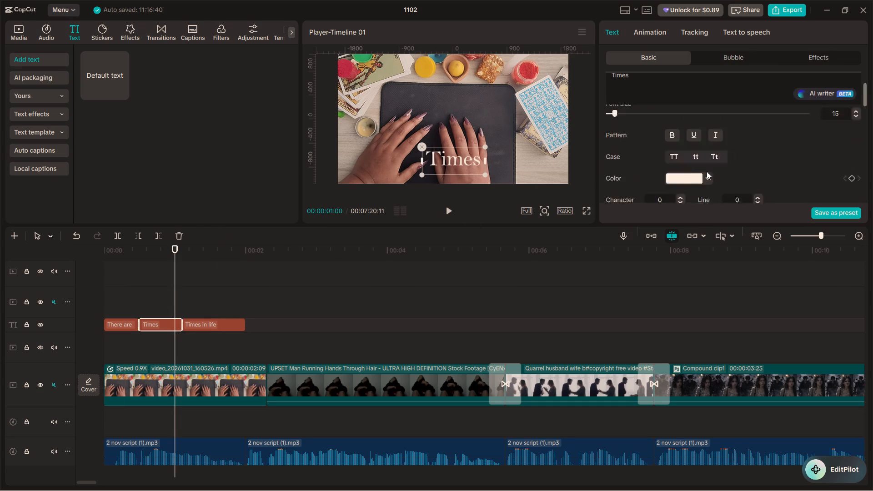
scroll(707, 171, "down", 2)
scroll(761, 159, "down", 4)
scroll(758, 165, "up", 2)
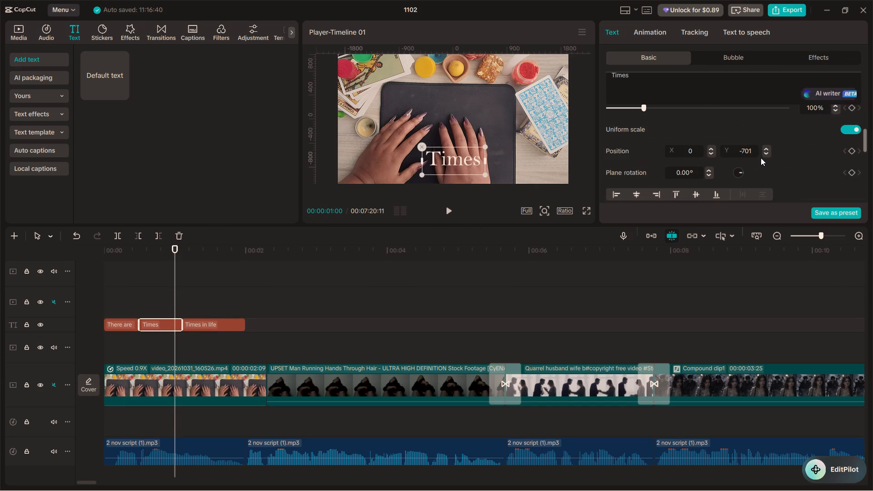
left_click_drag(757, 149, 734, 148)
left_click_drag(734, 148, 758, 151)
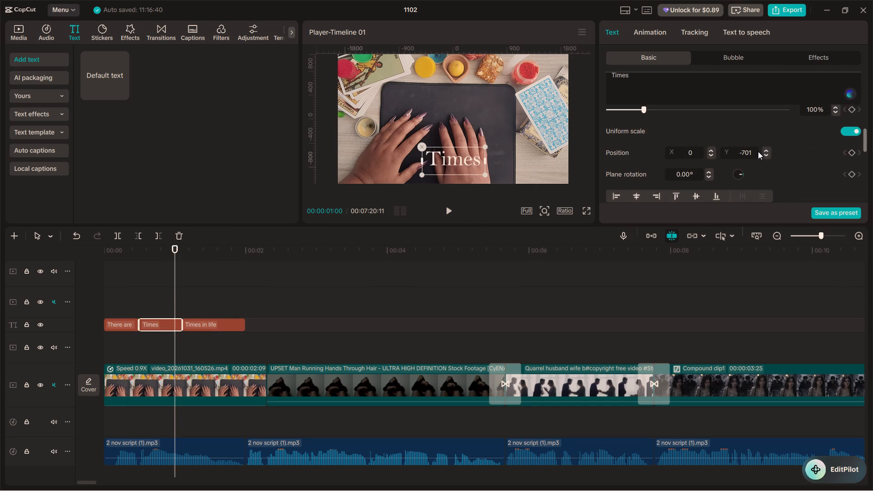
double_click(752, 152)
type("445")
key("Return")
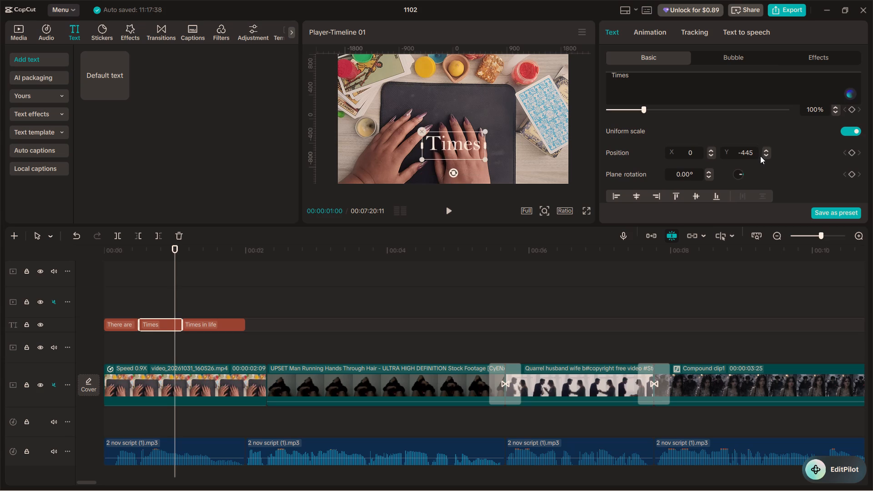
left_click_drag(753, 150, 734, 146)
type("44")
key("5")
key("Return")
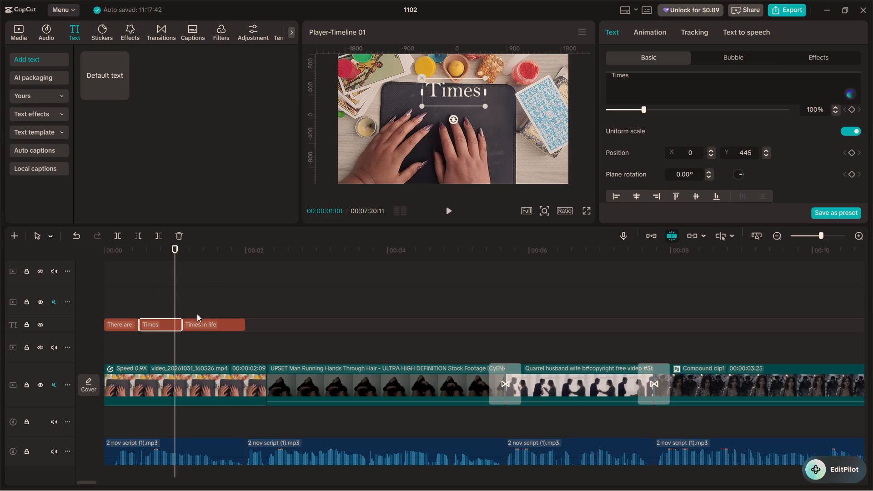
Set the "Times in life" text's Y position to 445 so it lines up vertically with the other opening captions.
left_click_drag(205, 301, 205, 307)
left_click(208, 331)
left_click(219, 325)
scroll(788, 147, "down", 4)
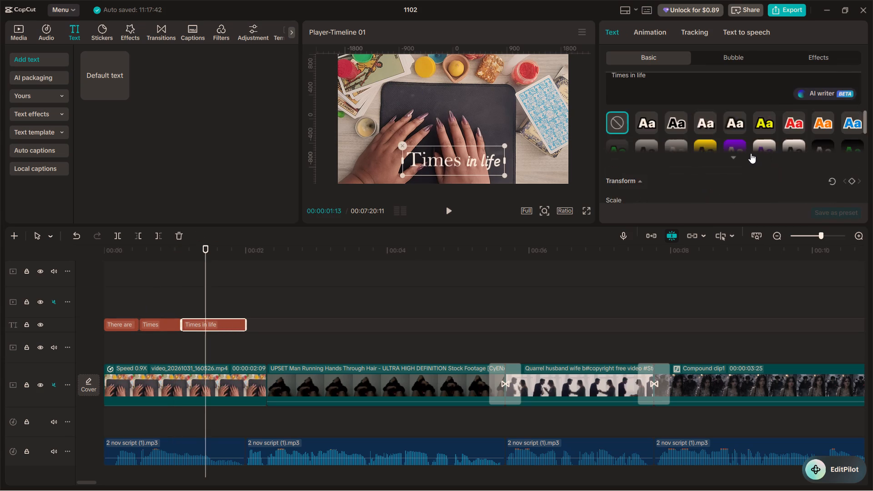
scroll(751, 153, "down", 2)
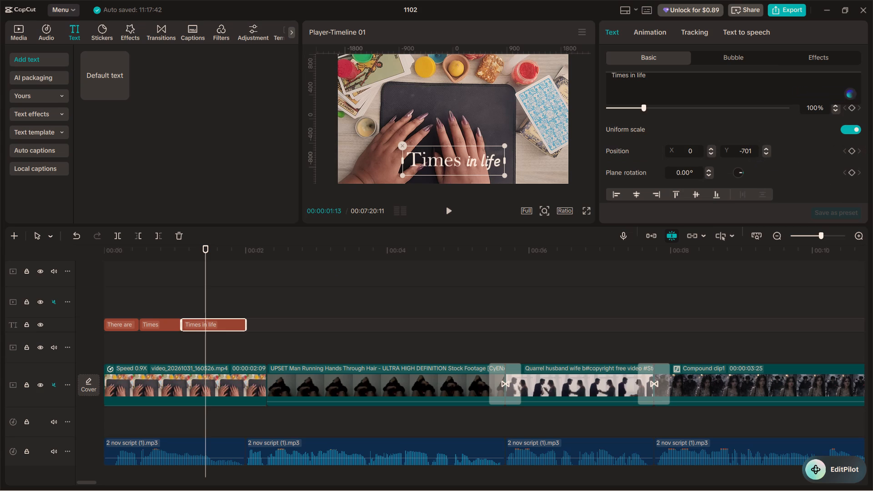
left_click_drag(751, 152, 725, 152)
type("445")
key("Return")
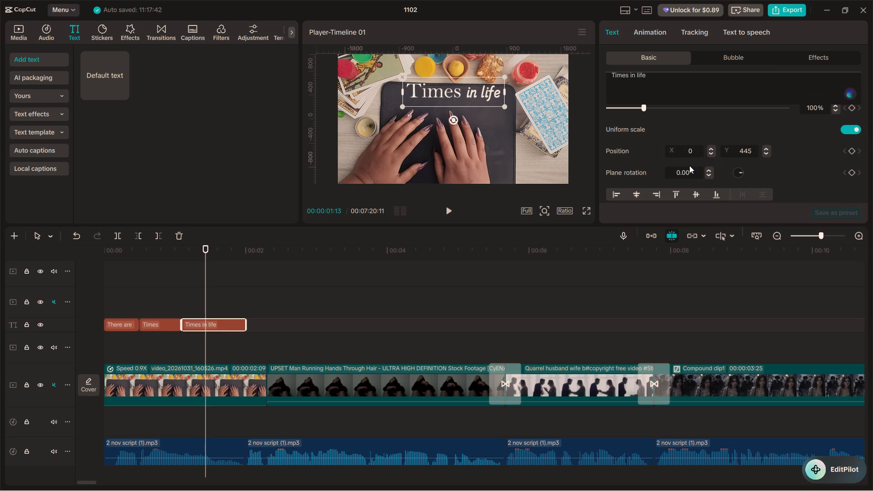
Play back the opening captions repeatedly to review the placement of and transitions between "There are", "Times" and "Times in life".
left_click(158, 286)
key("space")
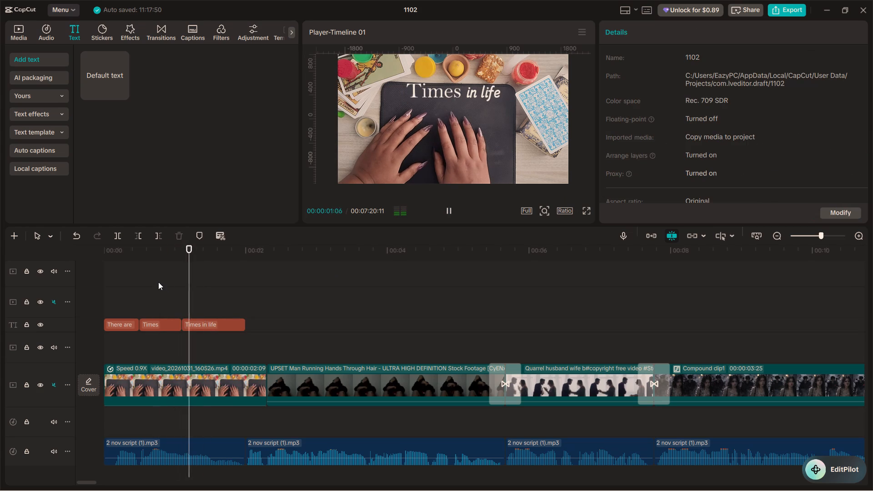
key("space")
left_click(155, 296)
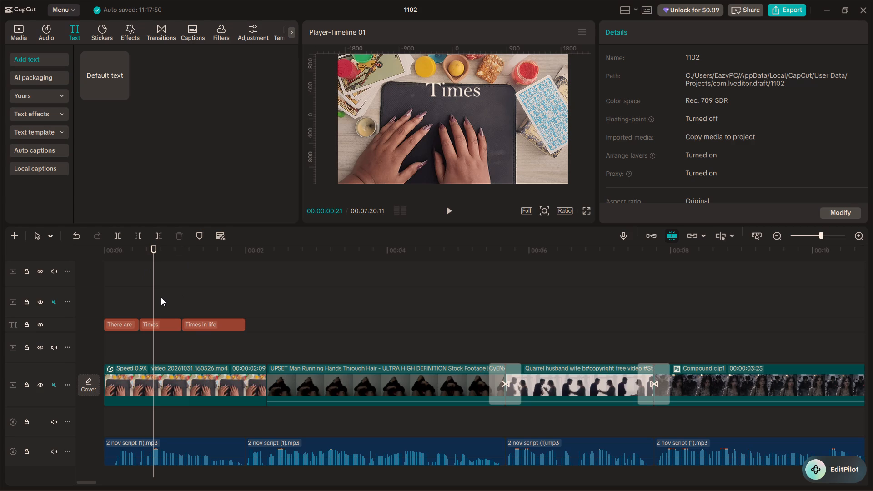
left_click(128, 292)
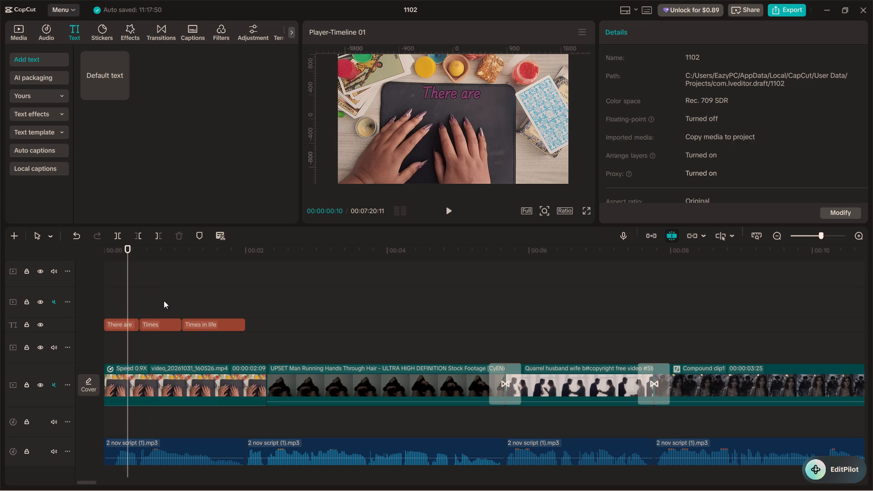
key("space")
key("space")
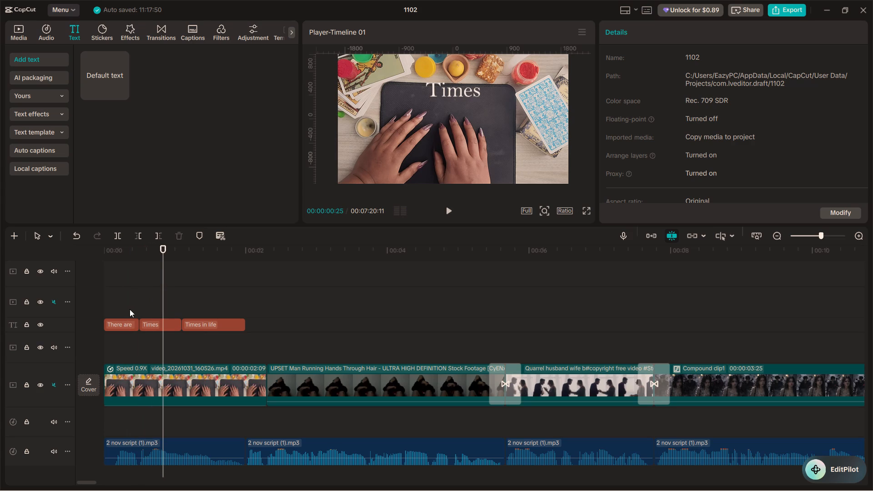
left_click(133, 296)
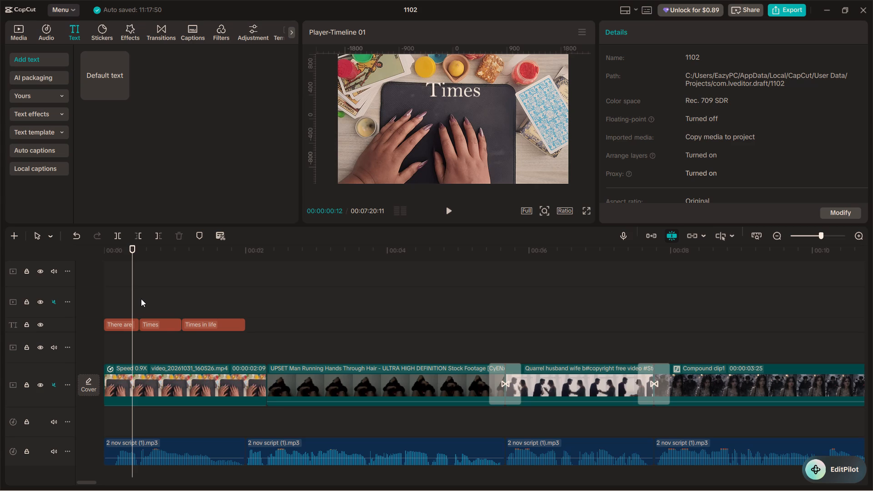
left_click(132, 299)
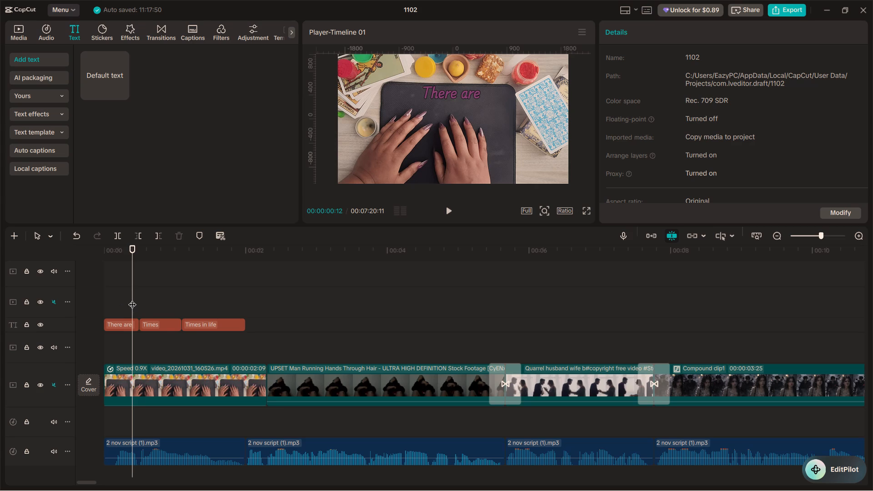
key("space")
key("space")
left_click(141, 296)
key("space")
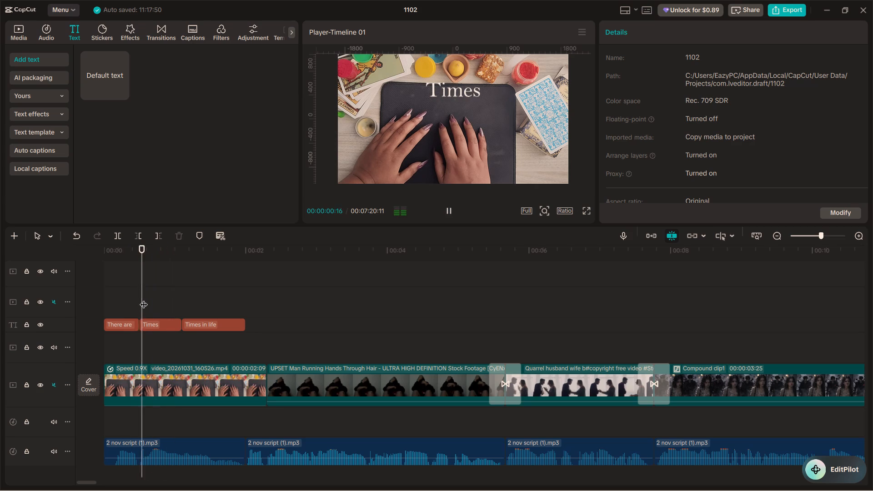
key("space")
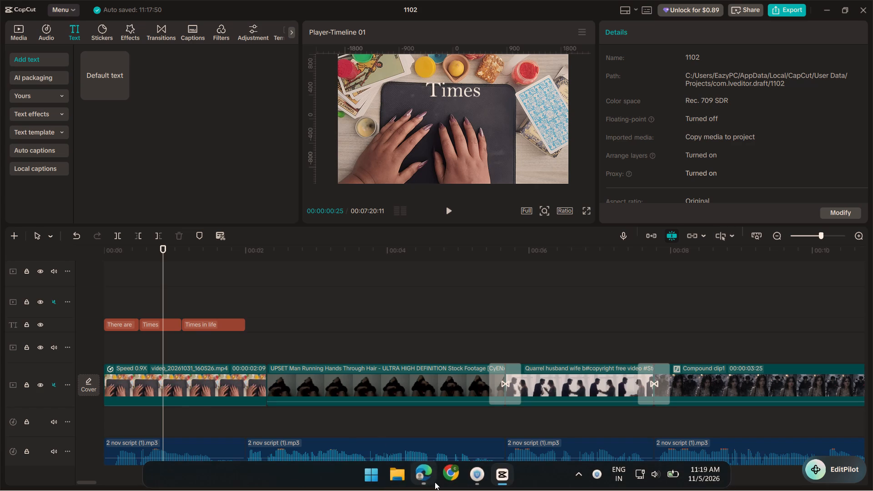
left_click(433, 480)
scroll(274, 78, "up", 1)
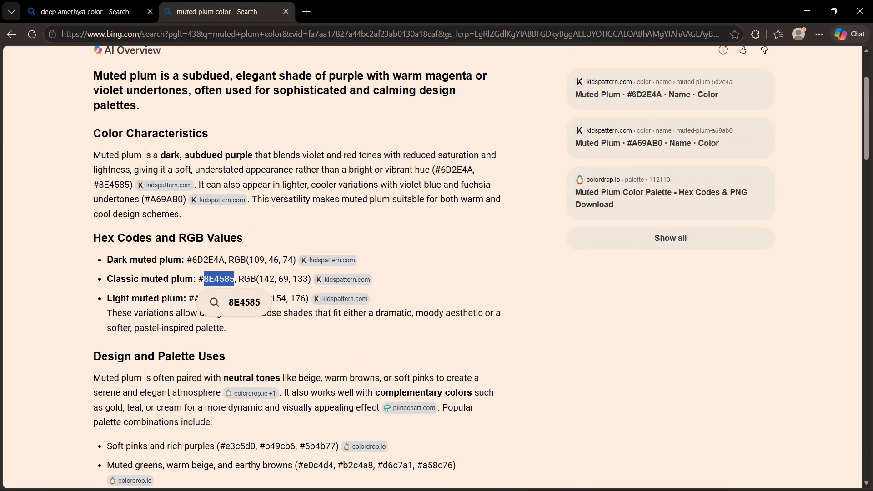
scroll(274, 78, "up", 9)
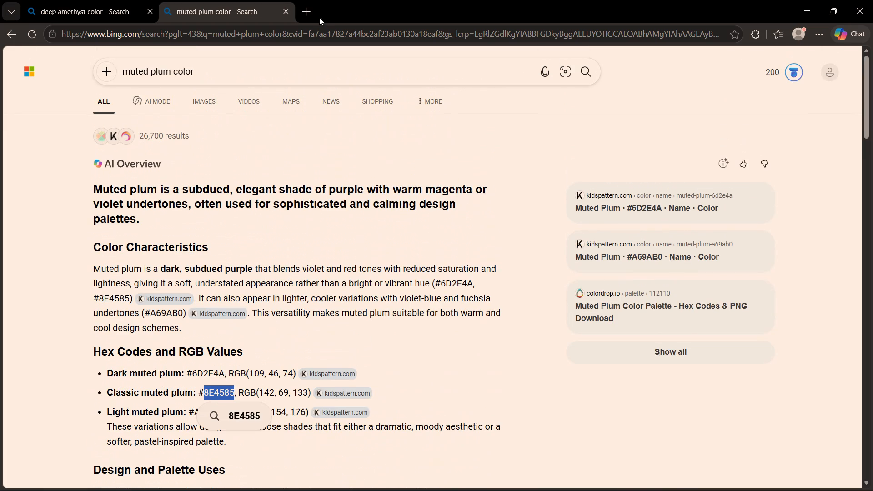
left_click(311, 11)
left_click(310, 36)
type("cha")
key("m")
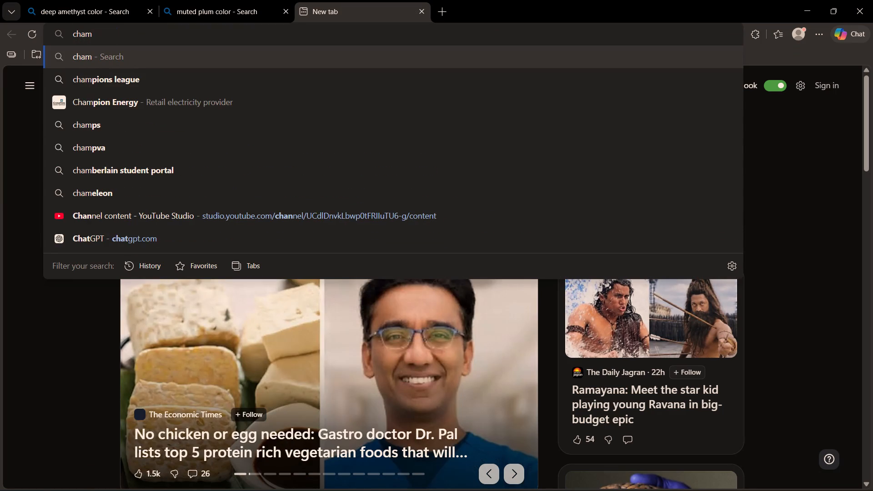
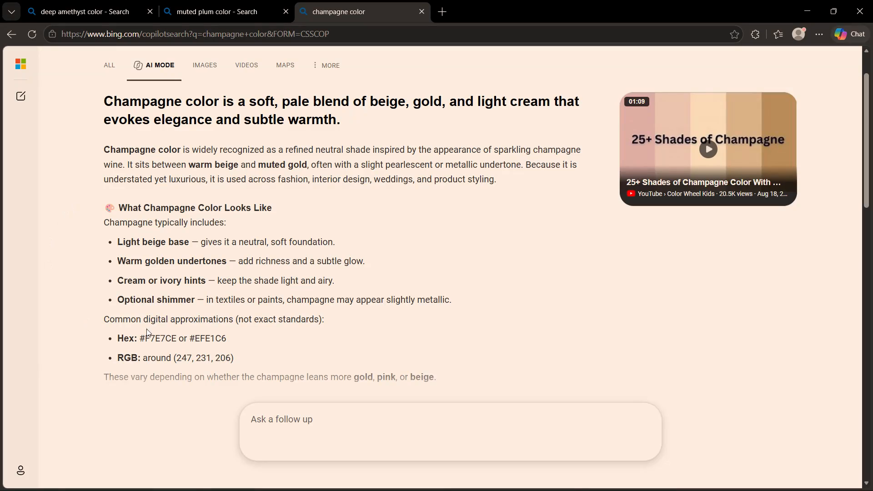
Copy the champagne hex code F7E7CE from the AI answer.
left_click_drag(145, 339, 154, 336)
left_click_drag(154, 336, 176, 334)
right_click(168, 335)
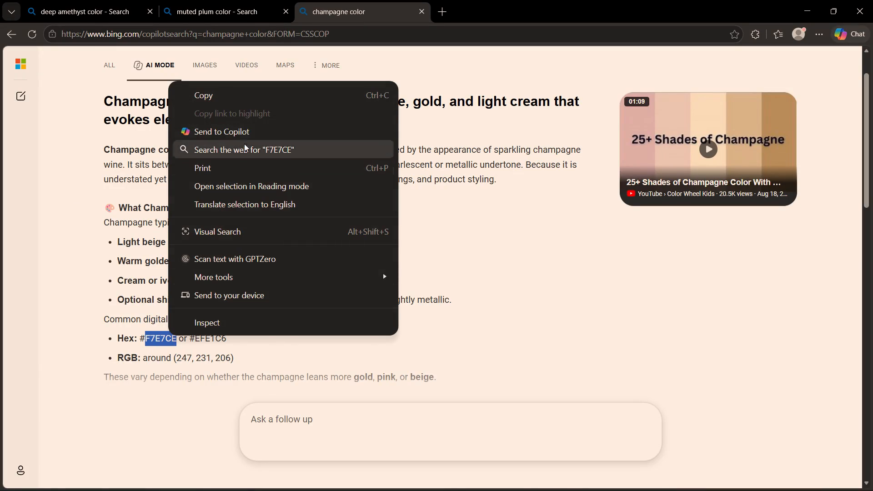
left_click(250, 95)
Switch to CapCut and set the text color of the "Times" caption to hex F7E7CE.
left_click(491, 474)
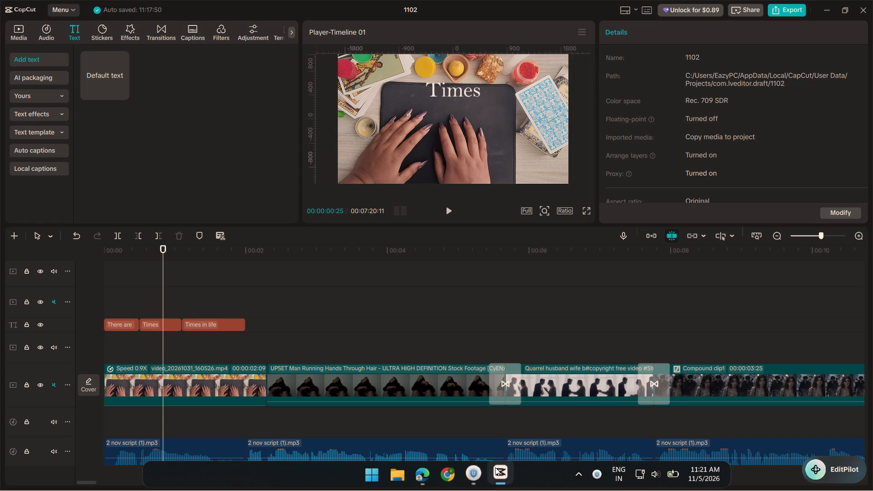
left_click(161, 326)
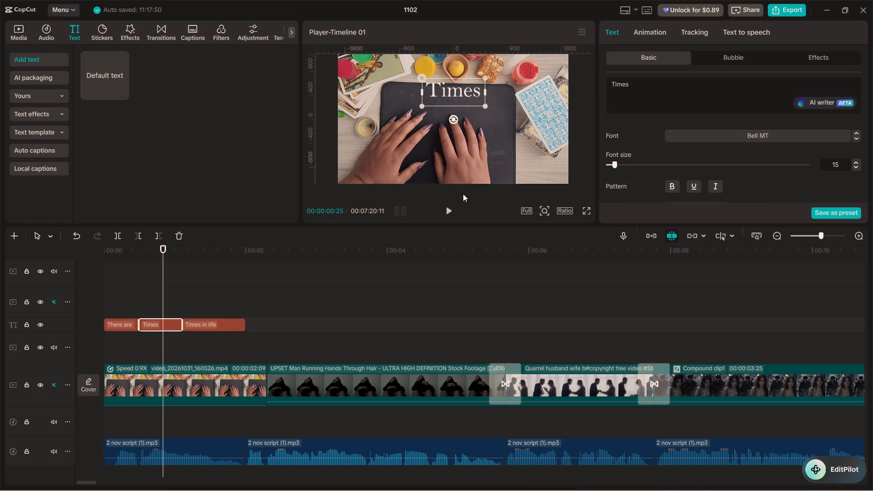
scroll(730, 157, "down", 2)
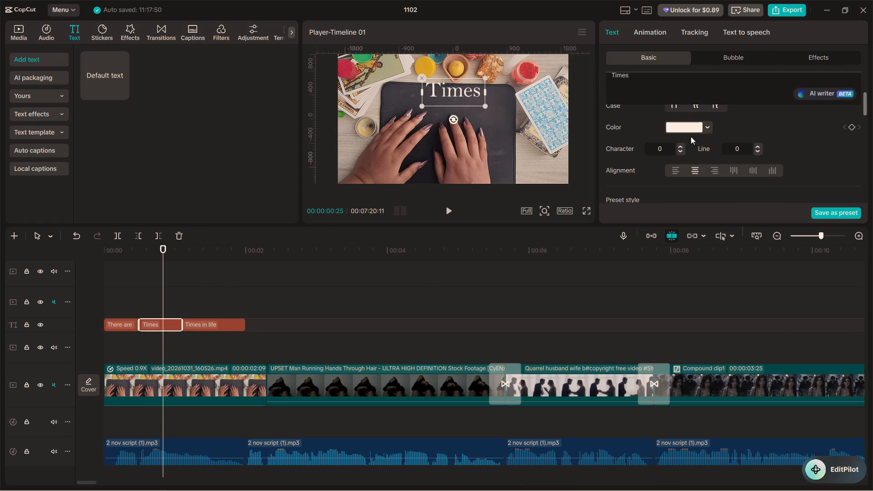
left_click(690, 125)
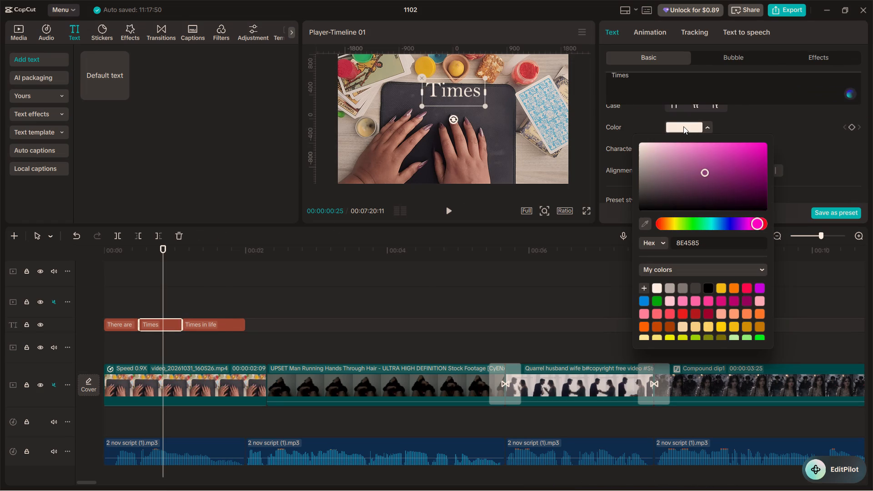
left_click_drag(702, 242, 655, 243)
key("ctrl+v")
key("Return")
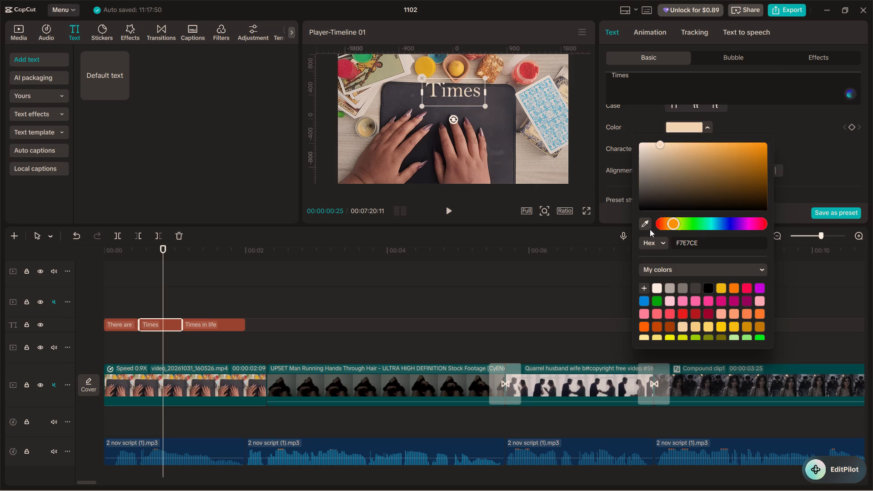
Play the opening captions in full screen to check the "Times" caption's color.
left_click(130, 296)
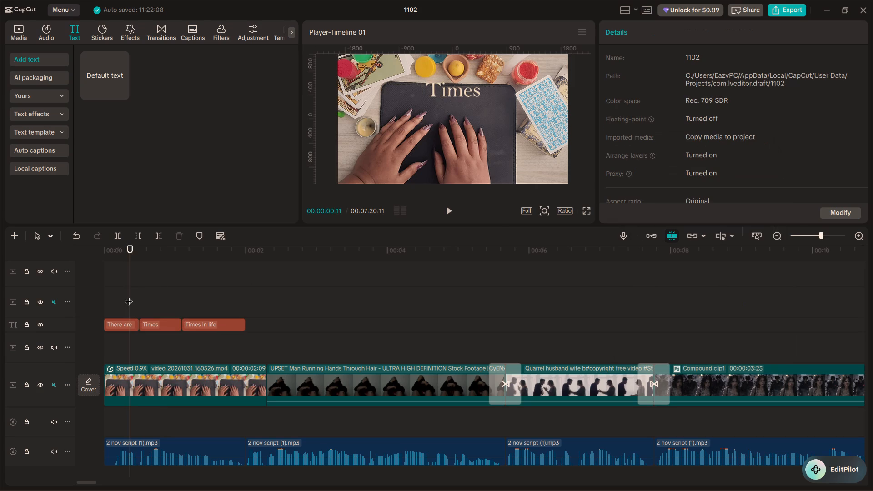
left_click(588, 211)
key("space")
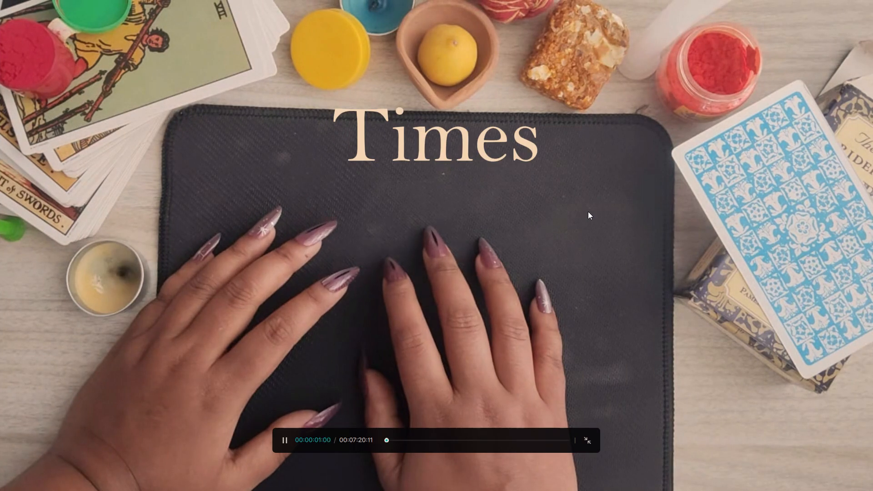
key("space")
key("Escape")
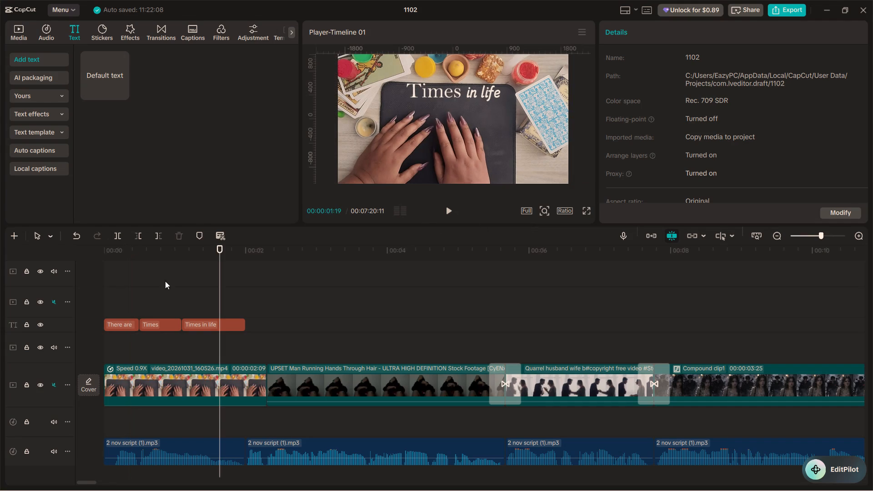
Add a black stroke to the "Times" caption with a thickness of 16.
left_click(143, 311)
left_click(145, 301)
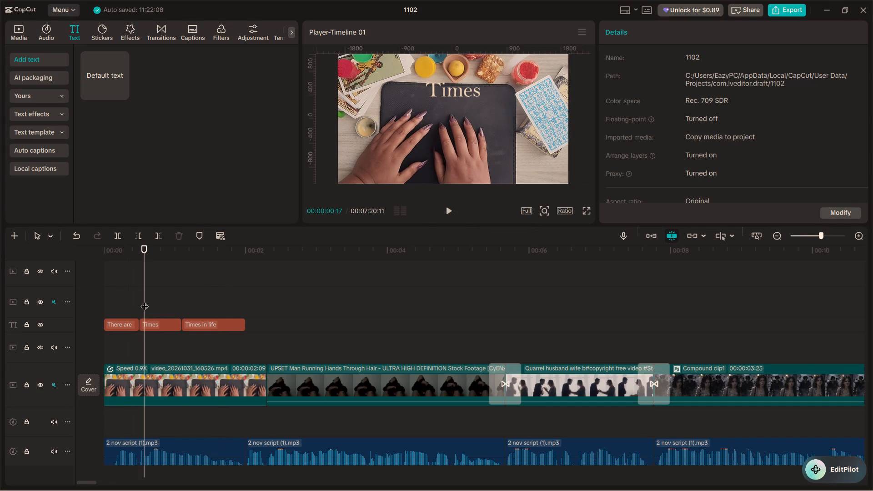
left_click(160, 323)
scroll(701, 110, "down", 5)
scroll(667, 153, "down", 2)
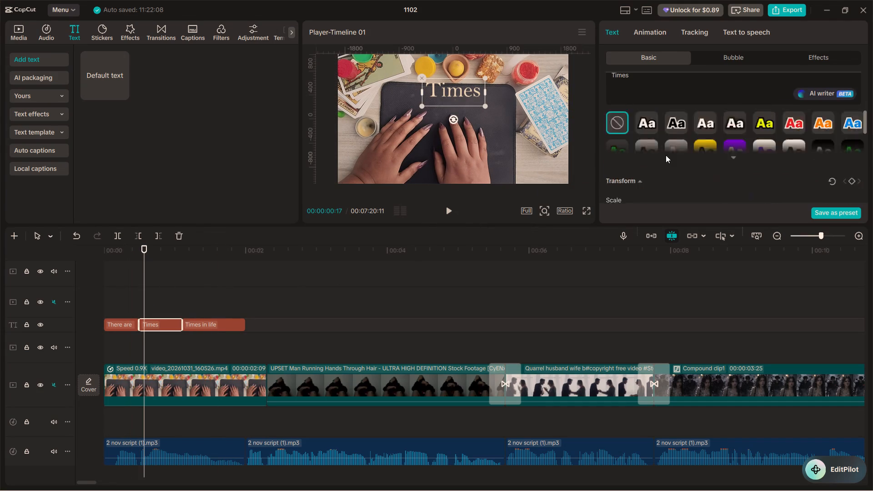
scroll(666, 155, "down", 5)
scroll(611, 185, "down", 1)
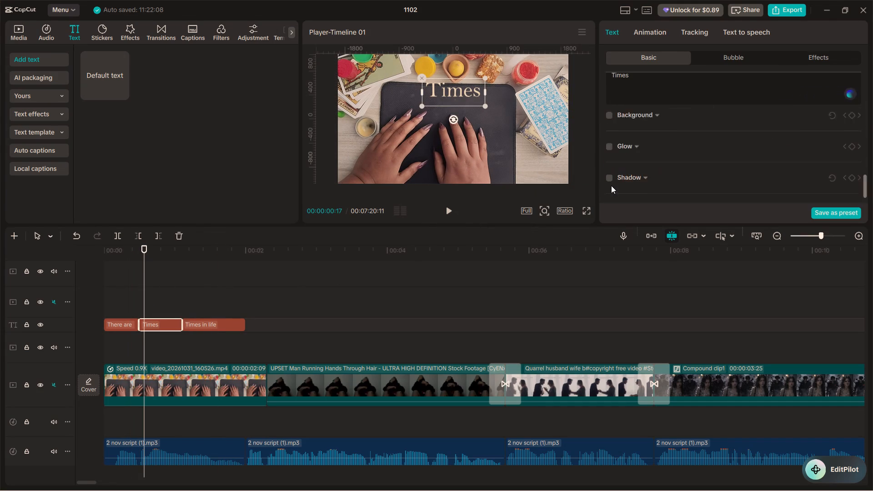
scroll(611, 185, "up", 2)
left_click(608, 135)
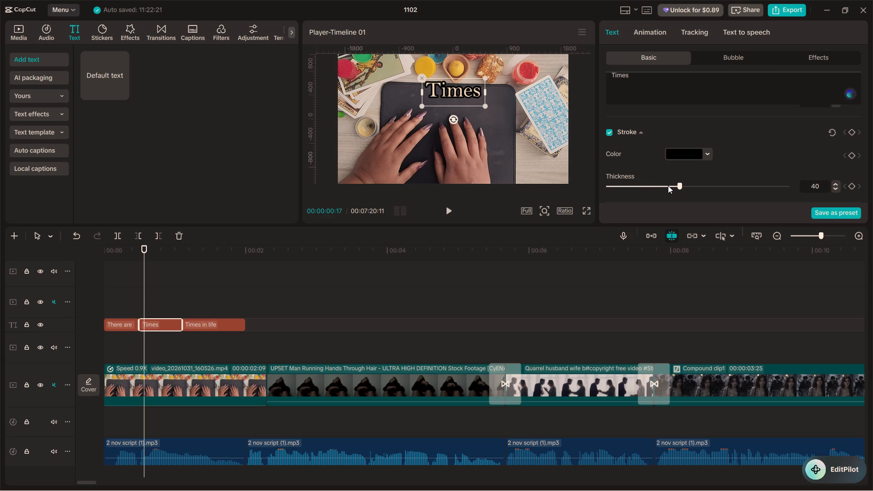
left_click_drag(668, 185, 637, 185)
Examine the style settings of the "There are" caption at the start of the timeline.
left_click(106, 288)
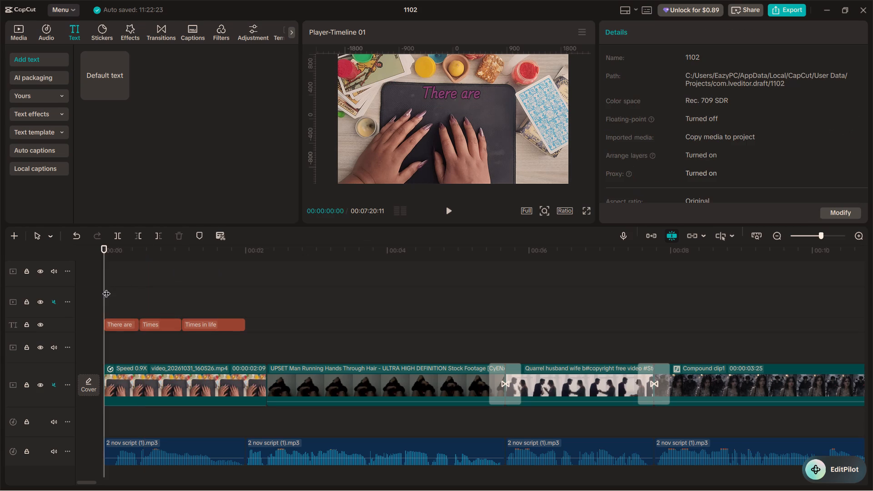
left_click(119, 323)
scroll(711, 155, "down", 7)
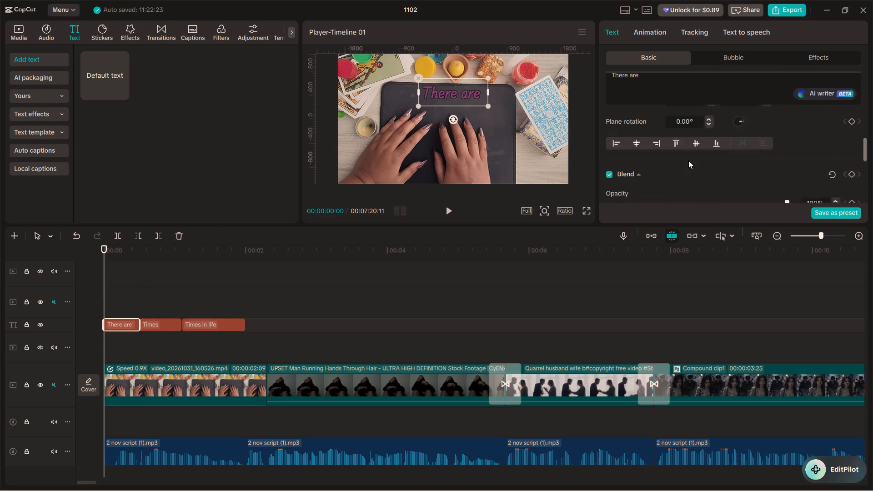
scroll(688, 160, "down", 2)
left_click(154, 281)
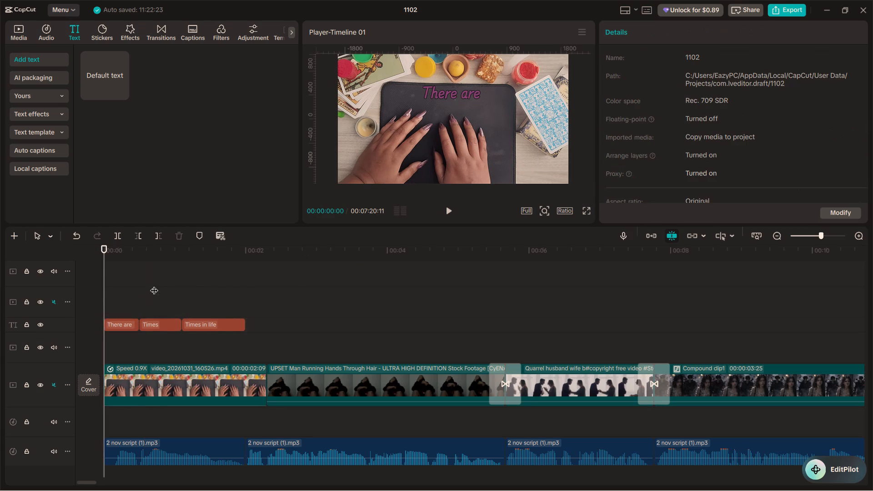
Reduce the "Times" caption's stroke thickness to about 12.
left_click(158, 316)
left_click(166, 324)
scroll(697, 185, "down", 6)
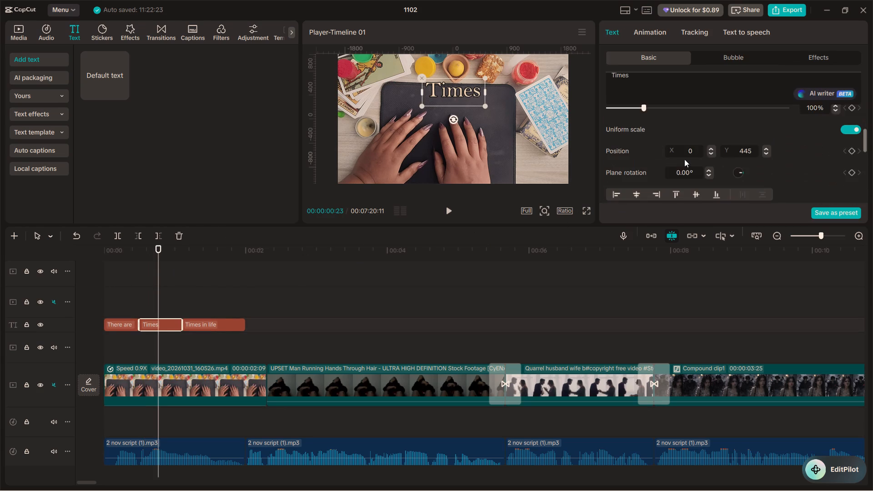
scroll(684, 159, "down", 4)
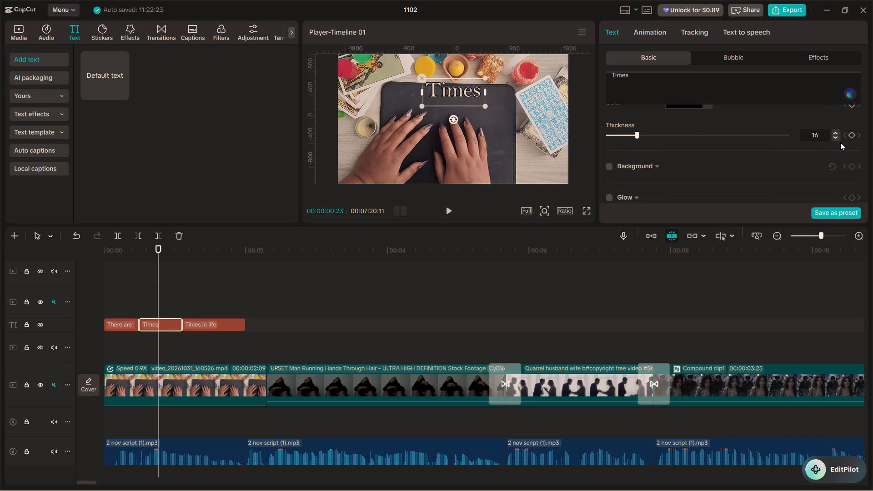
triple_click(839, 138)
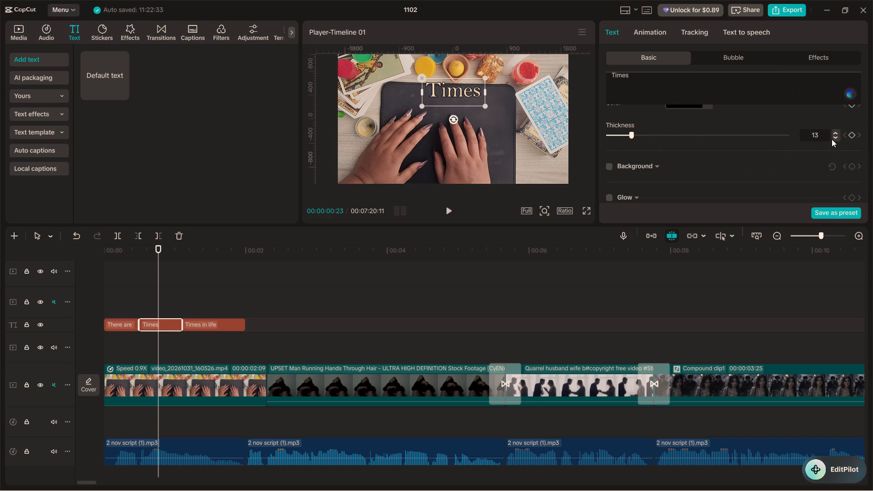
left_click(833, 139)
Add a black stroke to the "Times in life" caption with a thickness of 12.
left_click(196, 293)
left_click(211, 322)
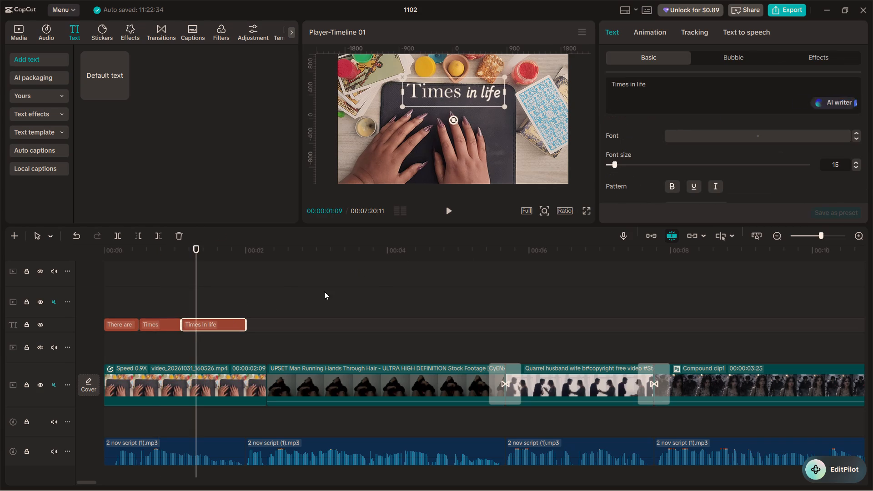
scroll(717, 160, "down", 8)
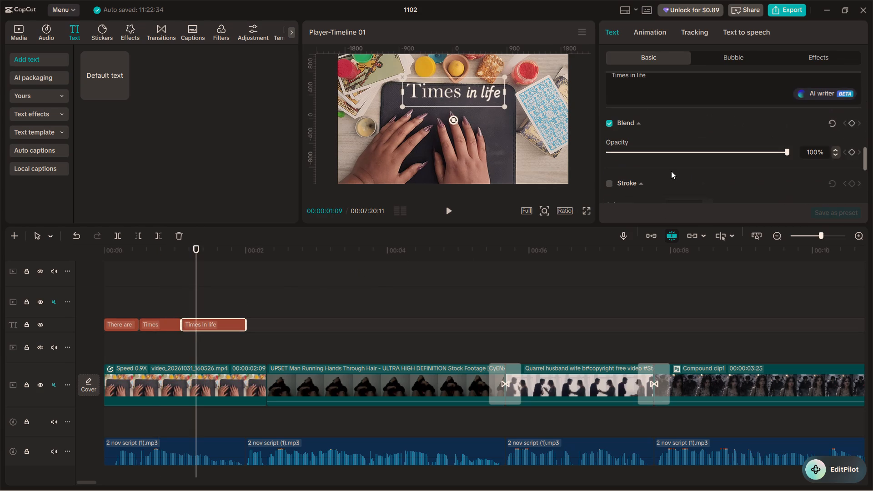
left_click(611, 184)
scroll(663, 165, "down", 2)
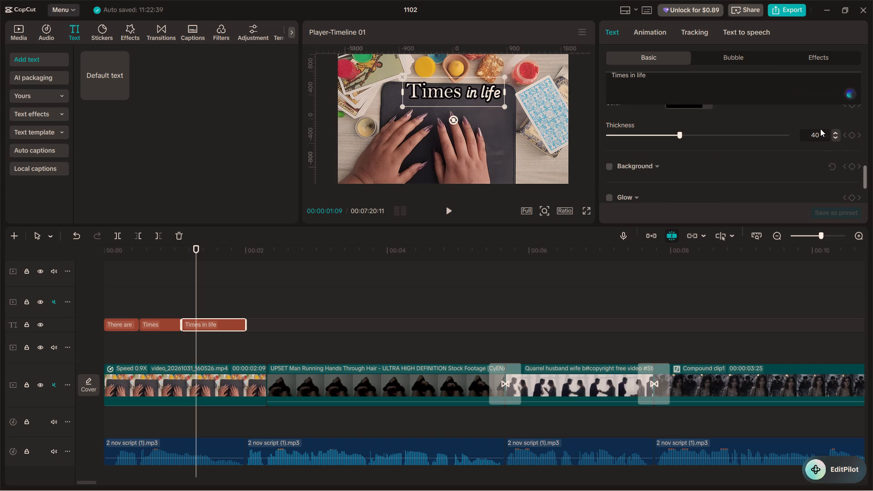
left_click(836, 136)
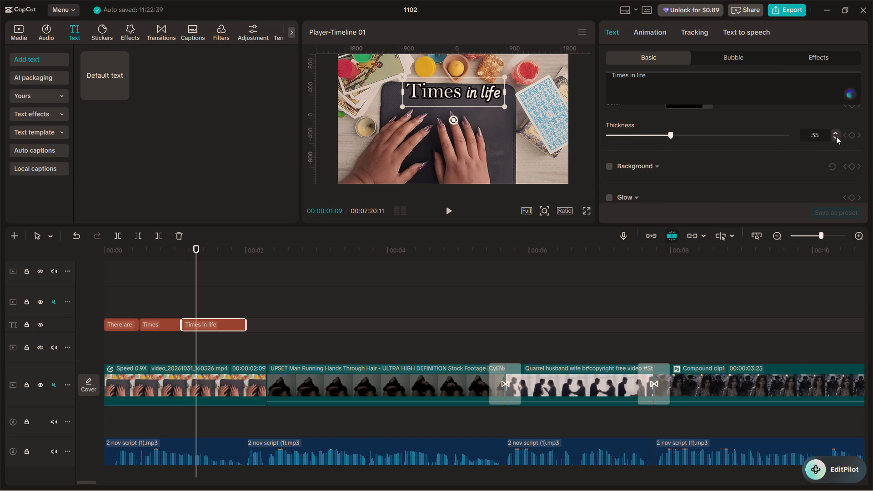
triple_click(836, 136)
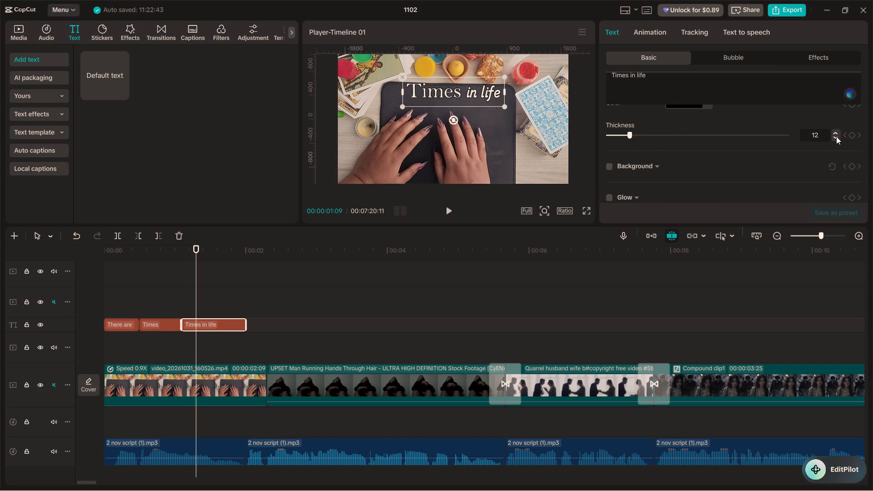
Play back the transition from the "Times" caption to "Times in life" to review the strokes.
left_click(165, 300)
key("space")
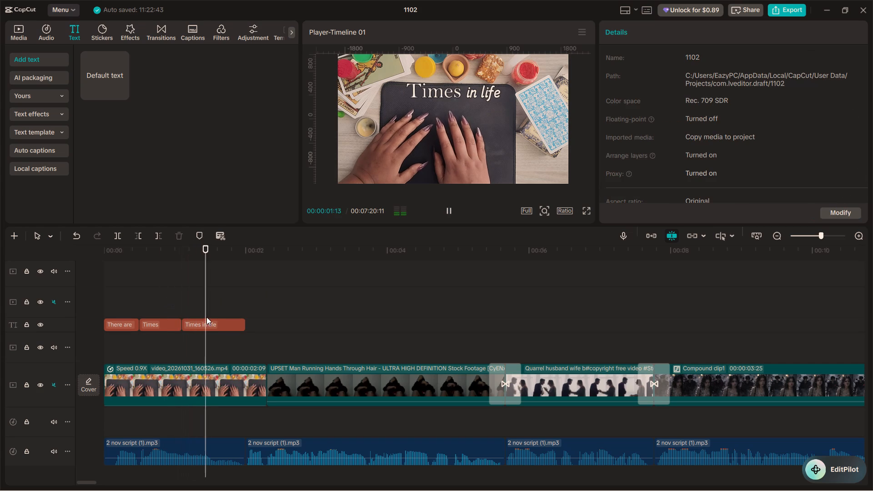
key("space")
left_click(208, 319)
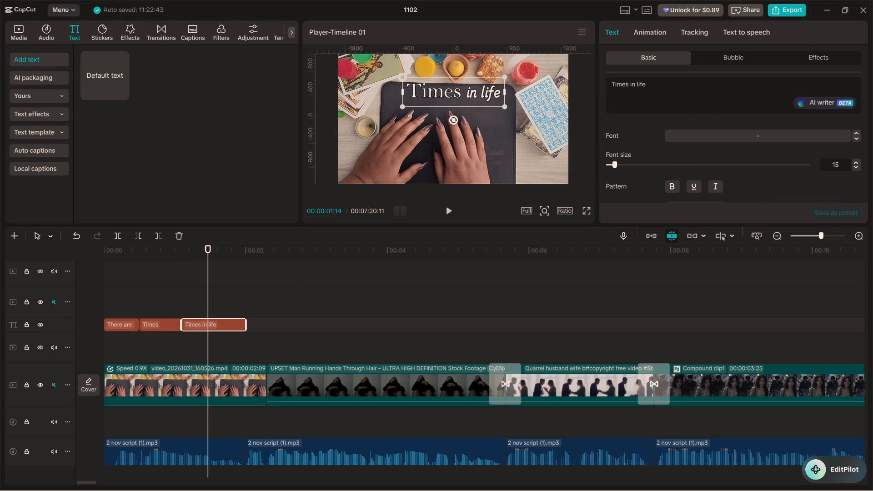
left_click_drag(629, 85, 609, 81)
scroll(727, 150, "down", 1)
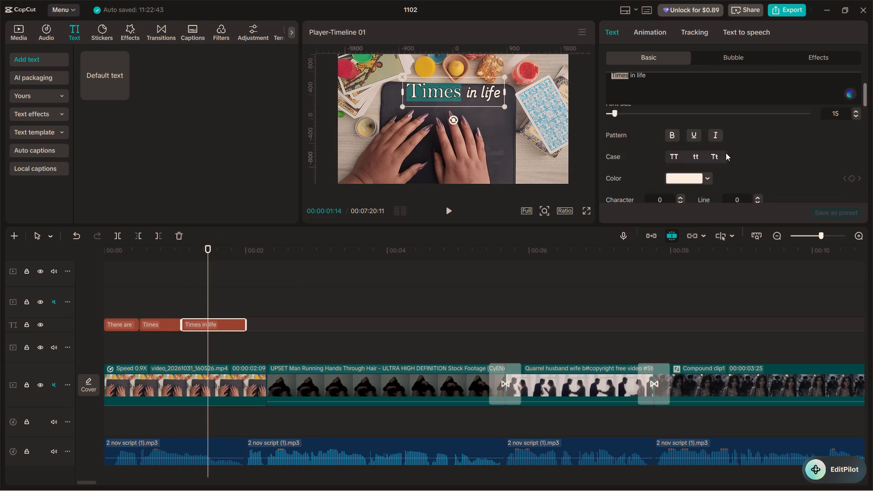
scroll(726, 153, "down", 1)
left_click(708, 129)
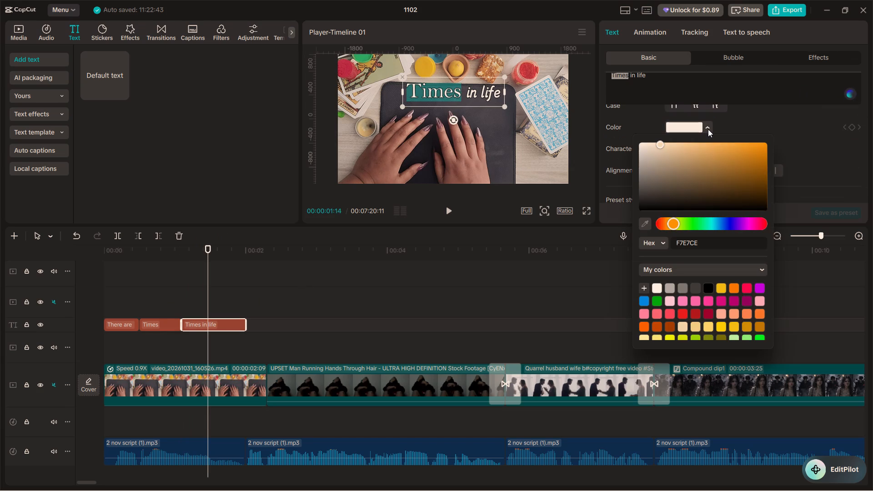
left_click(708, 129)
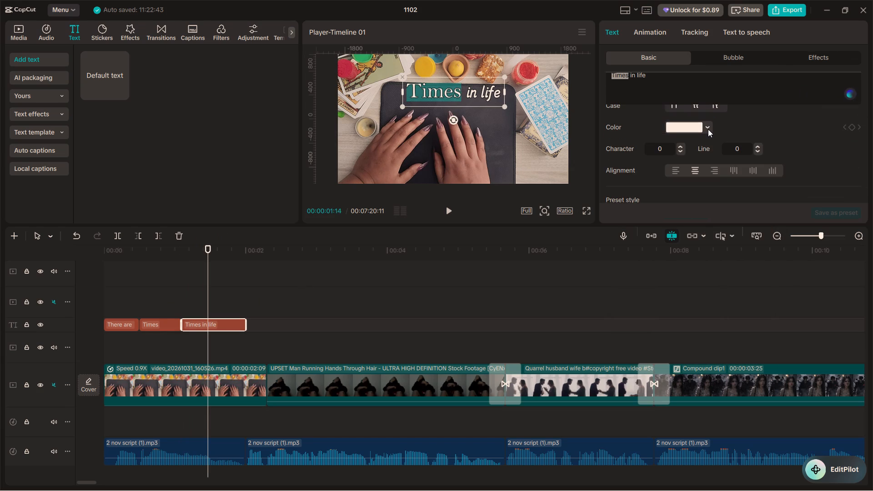
Play the opening captions from the "There are" caption to compare their styling.
left_click(118, 282)
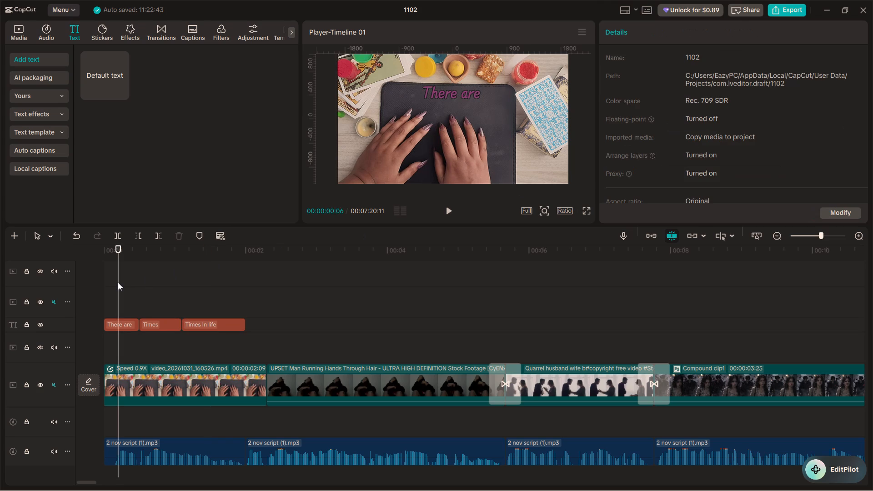
key("space")
key("space")
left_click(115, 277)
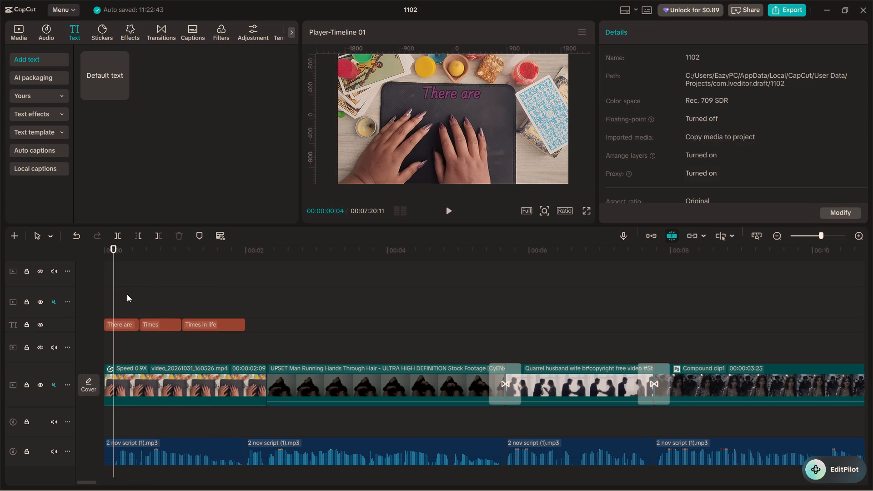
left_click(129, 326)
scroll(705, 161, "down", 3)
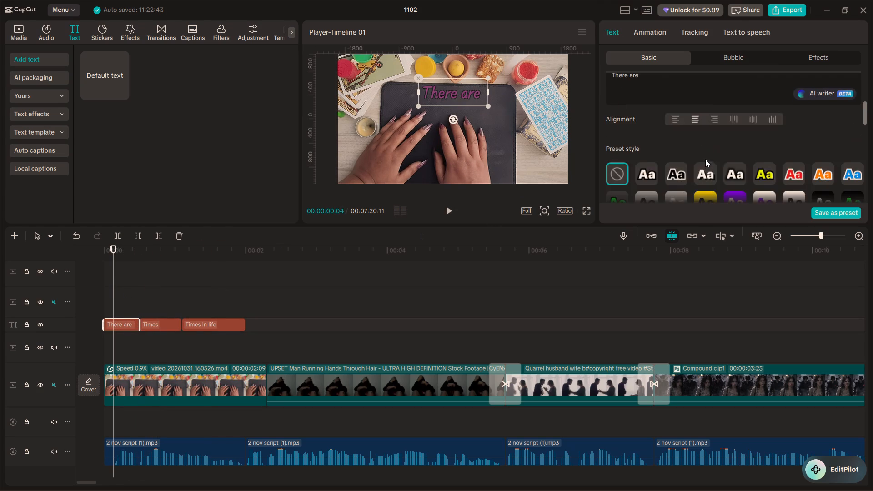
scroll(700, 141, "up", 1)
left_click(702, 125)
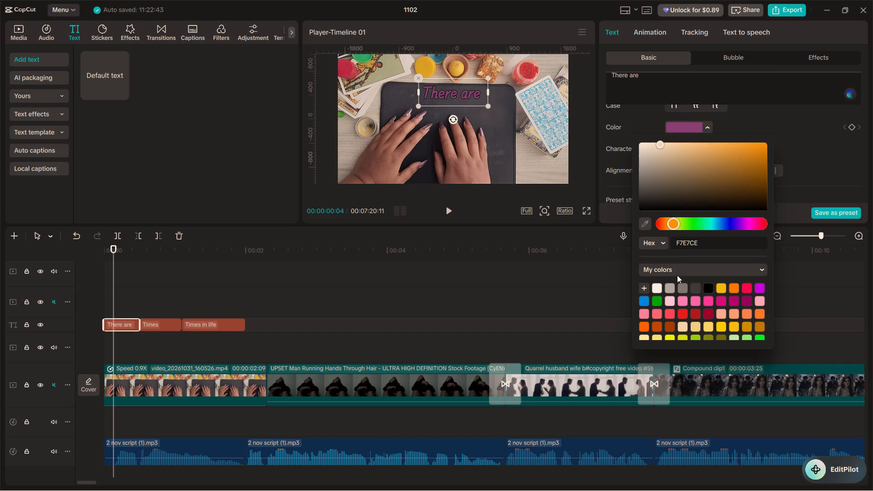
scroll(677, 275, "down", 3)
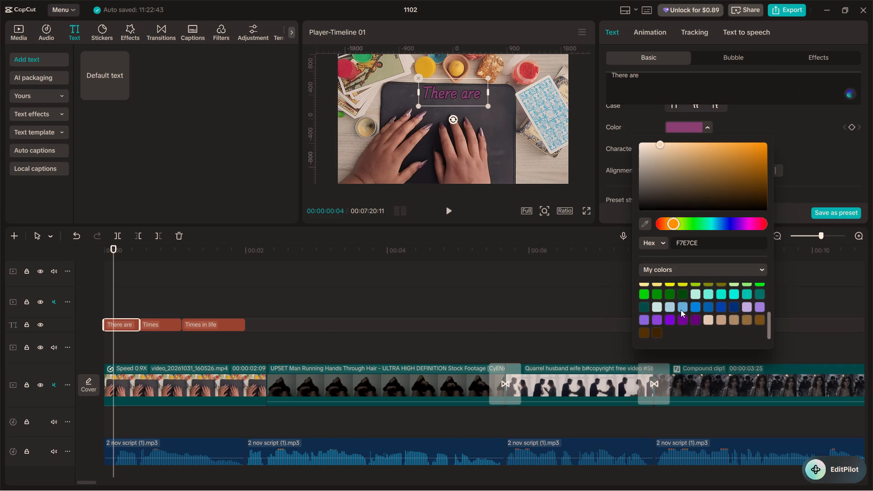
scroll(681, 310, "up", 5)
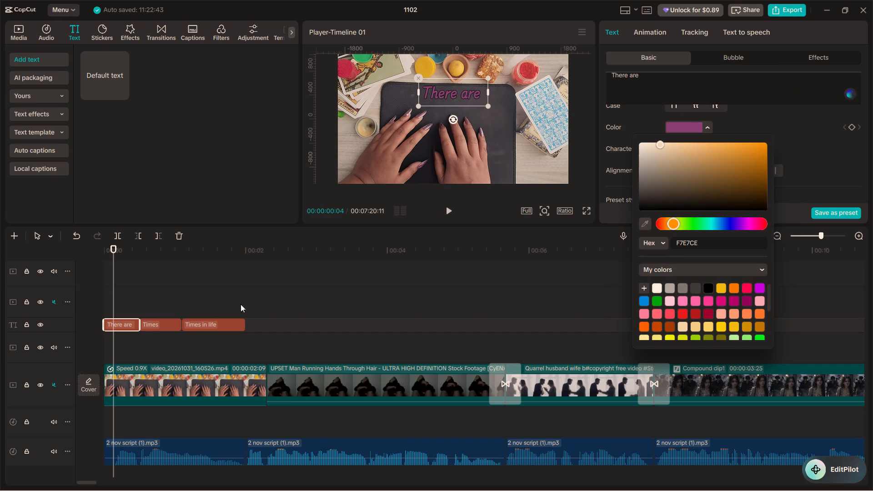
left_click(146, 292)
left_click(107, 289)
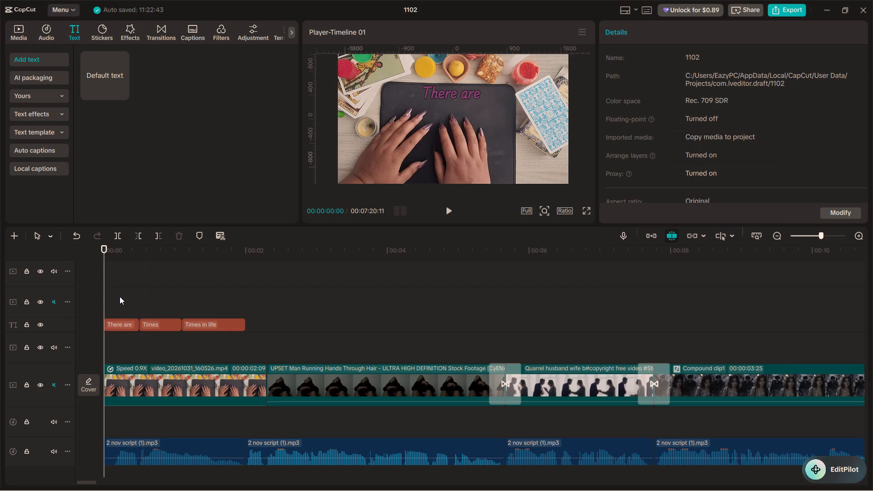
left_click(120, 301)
Recolor the "There are" caption to a soft light purple, hex C27BD4.
left_click(128, 323)
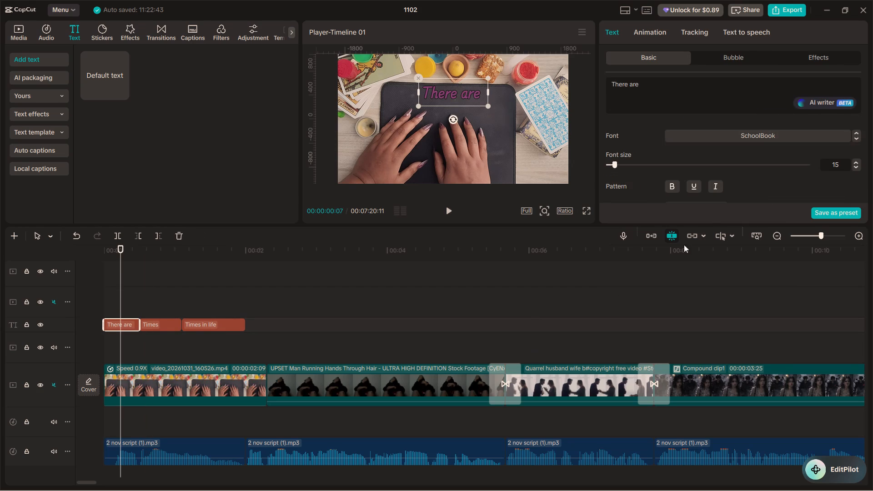
scroll(737, 202, "down", 3)
scroll(711, 137, "up", 1)
left_click(707, 127)
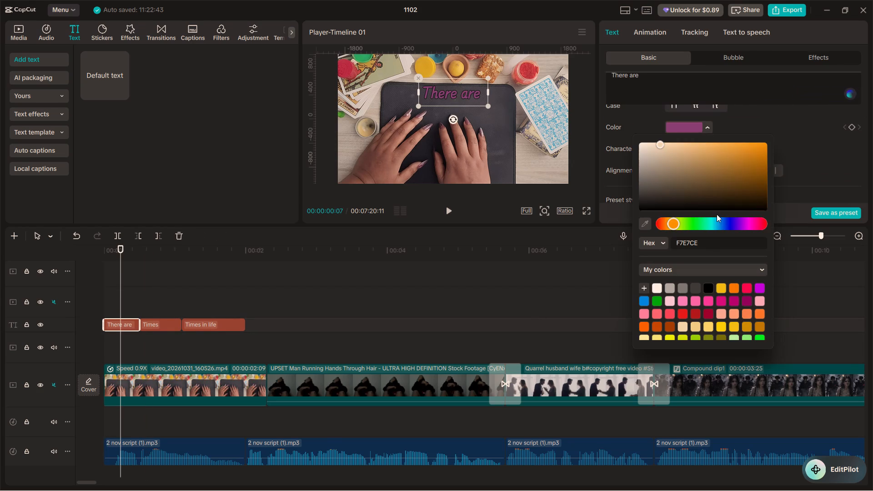
left_click_drag(702, 241, 671, 242)
key("ctrl+c")
key("ctrl+v")
key("Return")
key("Return")
key("Return")
key("Return")
left_click(759, 284)
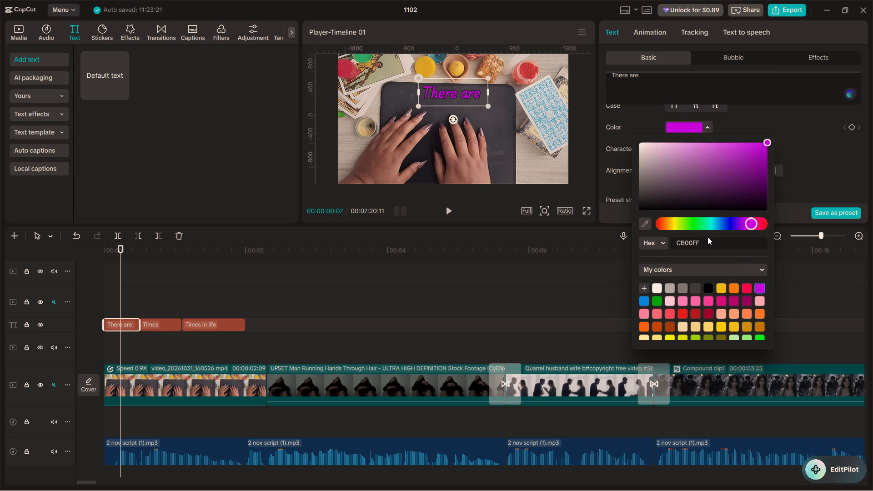
scroll(698, 289, "down", 1)
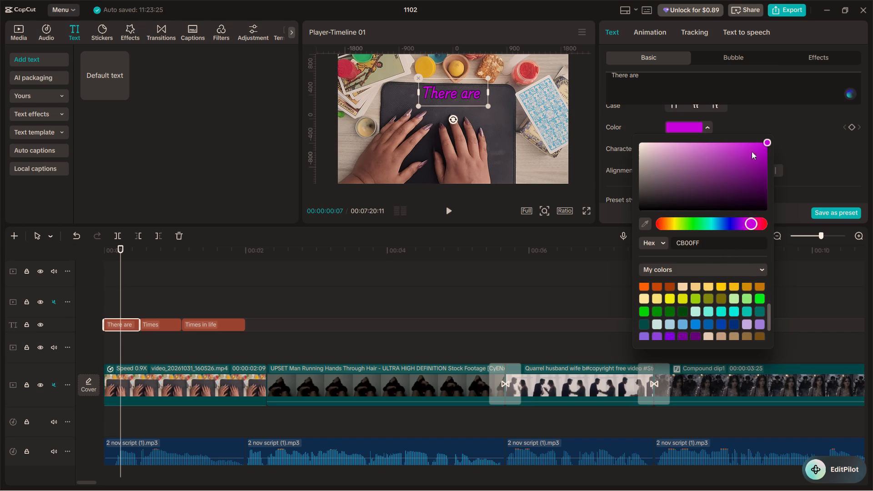
left_click_drag(768, 140, 693, 121)
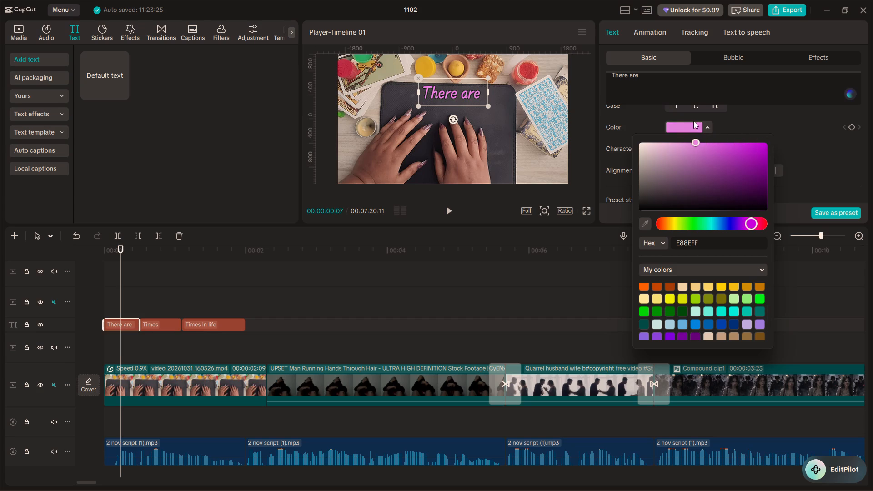
left_click_drag(693, 121, 692, 154)
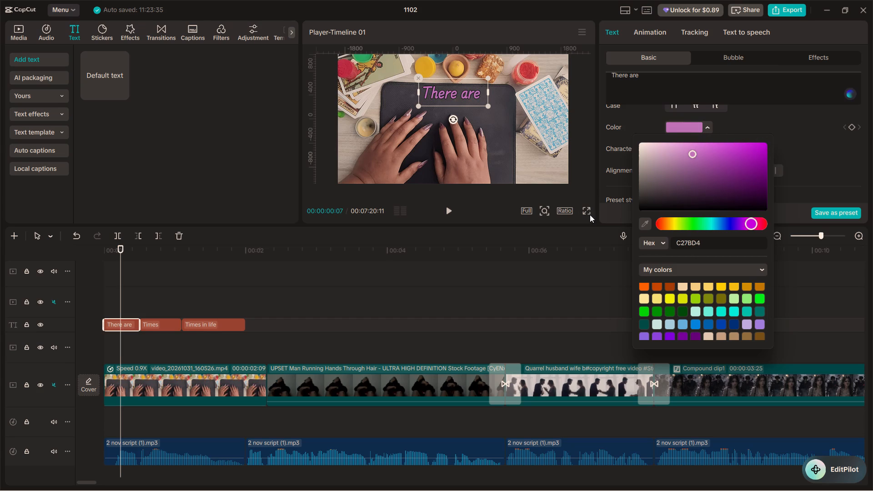
Recolor the "Times" caption to a muted champagne shade, starting from the pale gold F6DC93 swatch.
left_click(155, 293)
left_click(158, 326)
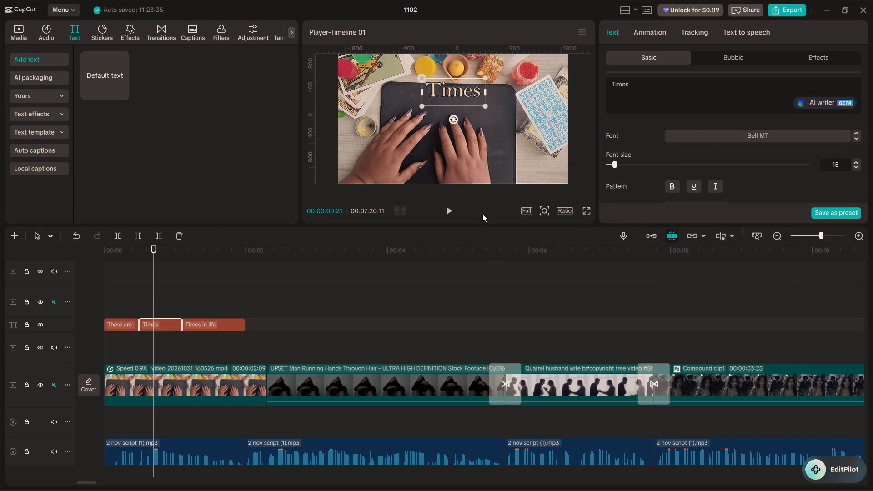
scroll(670, 168, "down", 2)
left_click(709, 123)
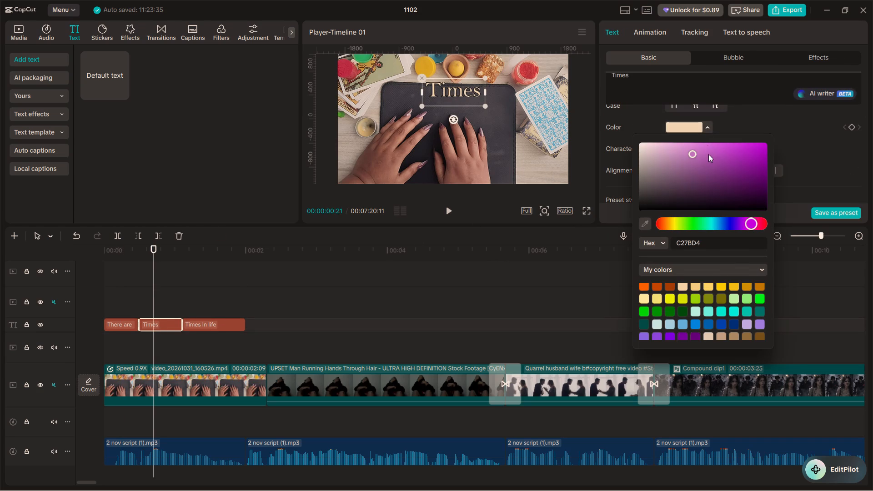
scroll(715, 303, "down", 1)
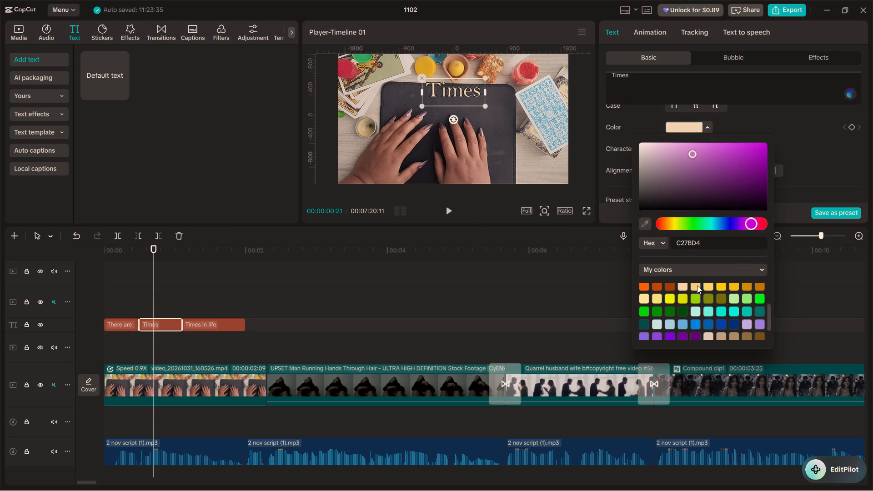
left_click(697, 286)
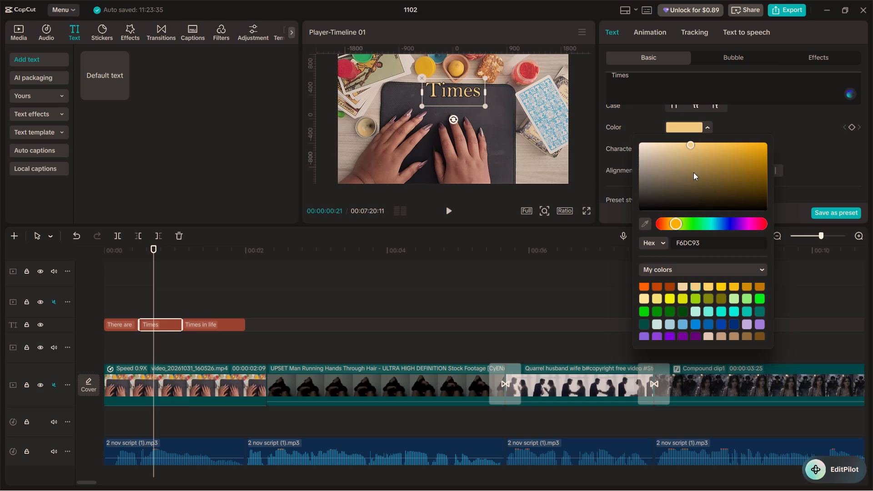
left_click_drag(690, 145, 686, 191)
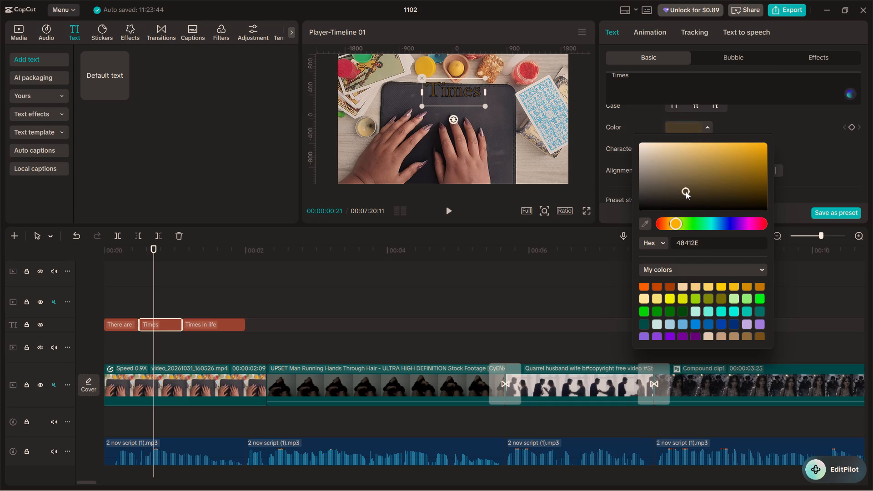
left_click_drag(686, 191, 657, 127)
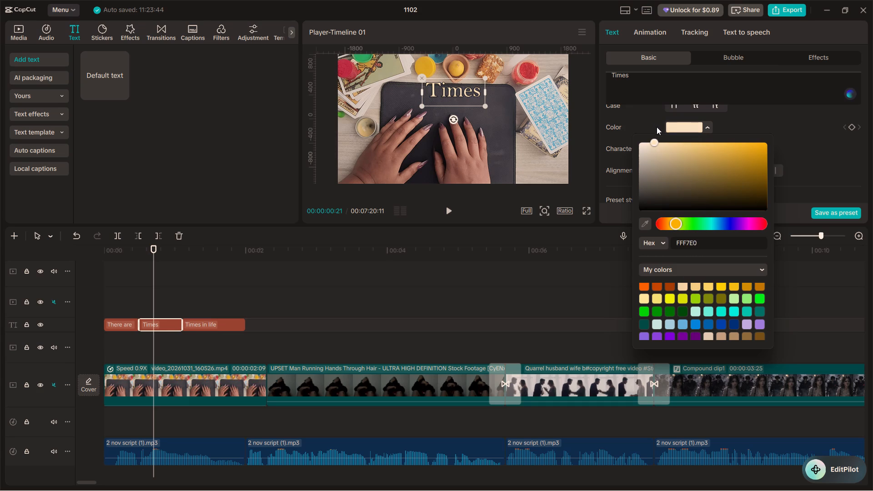
left_click_drag(657, 127, 661, 150)
View the recolored "Times" caption in the full-screen preview.
left_click(587, 213)
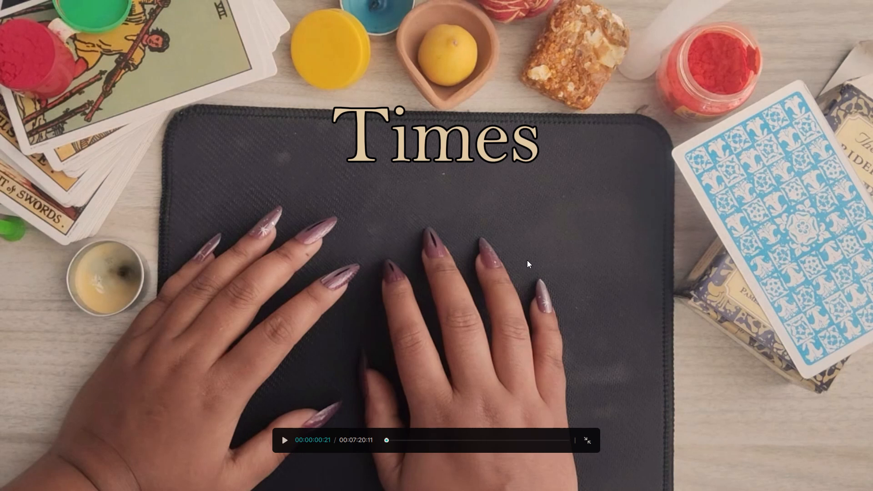
key("Escape")
Play the opening captions repeatedly from "There are" to review the new purple and champagne colors.
left_click(119, 288)
key("space")
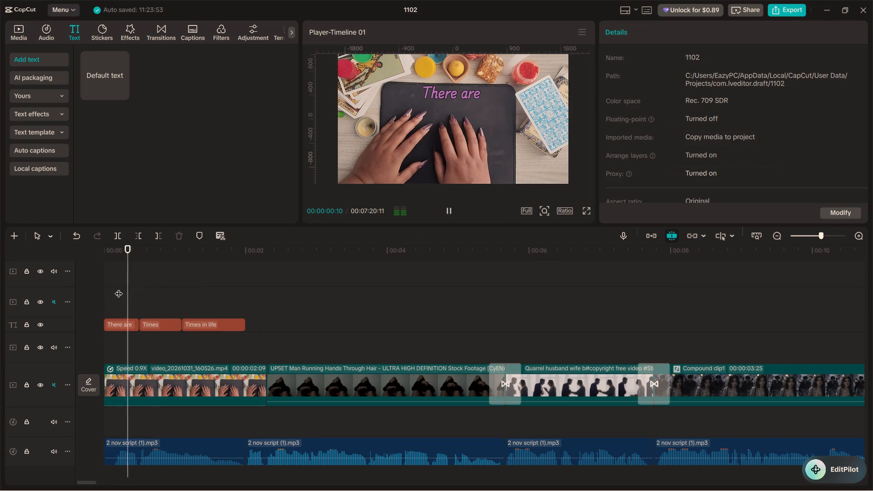
key("space")
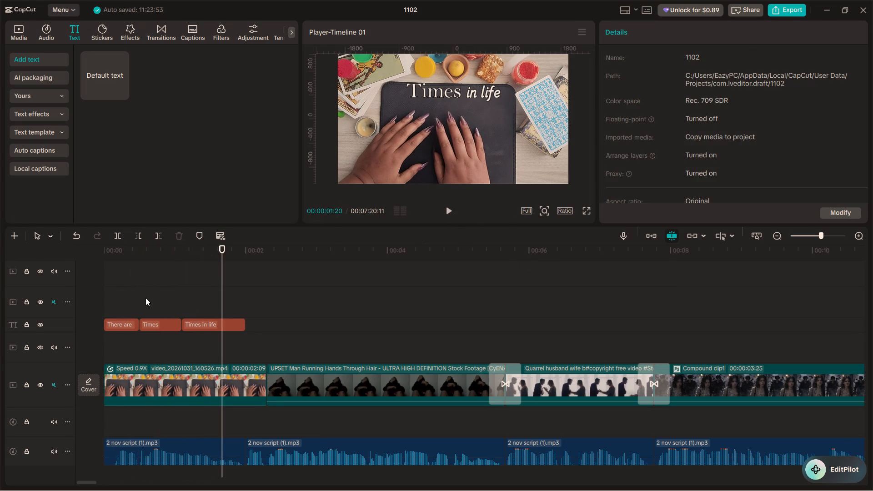
left_click(113, 303)
key("space")
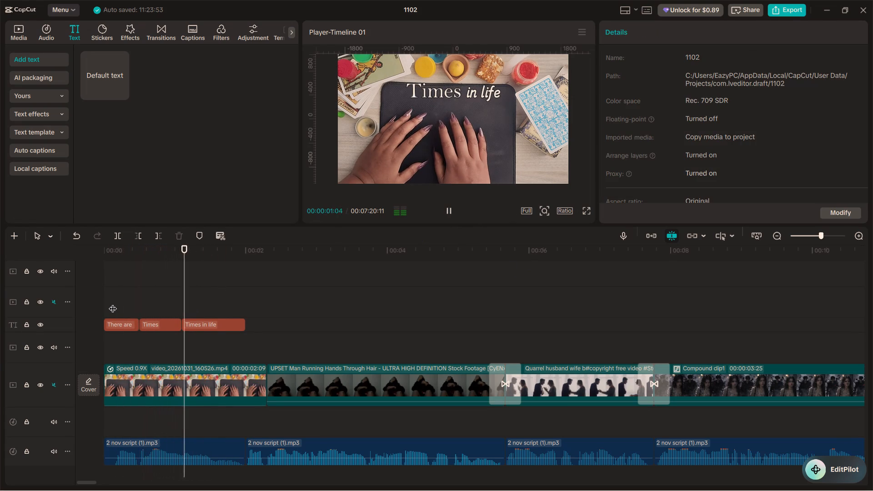
key("space")
left_click(126, 294)
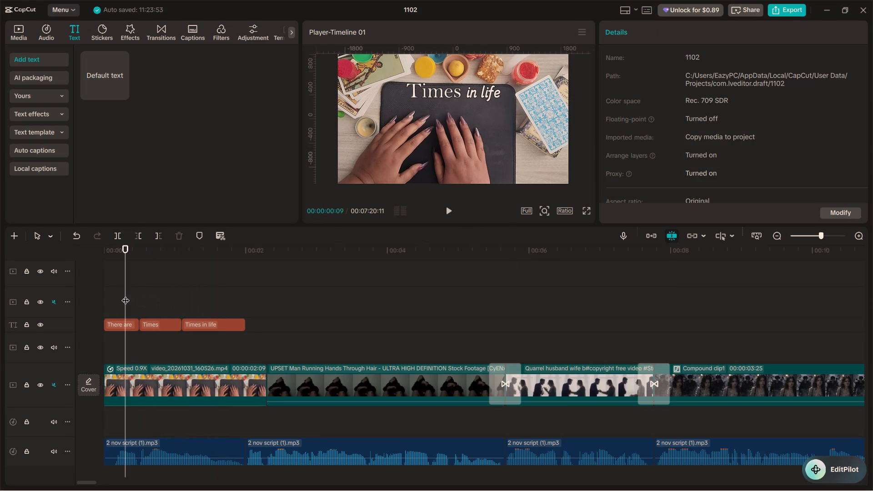
key("space")
key("space")
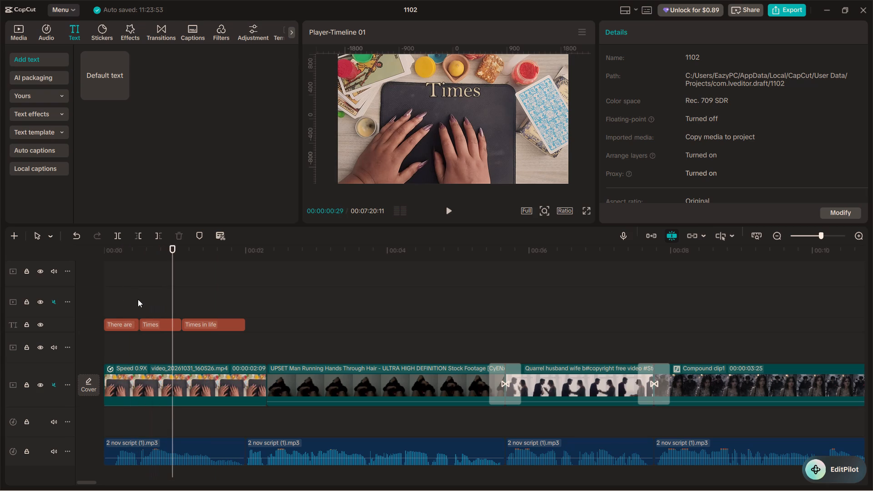
Search the fonts for "monte" and change the "Times" caption's font to Montserrat.
left_click(169, 326)
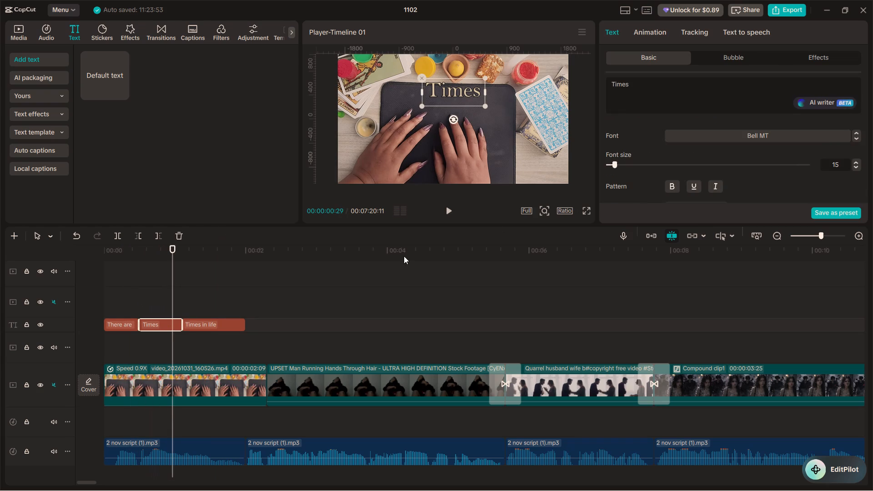
left_click(802, 132)
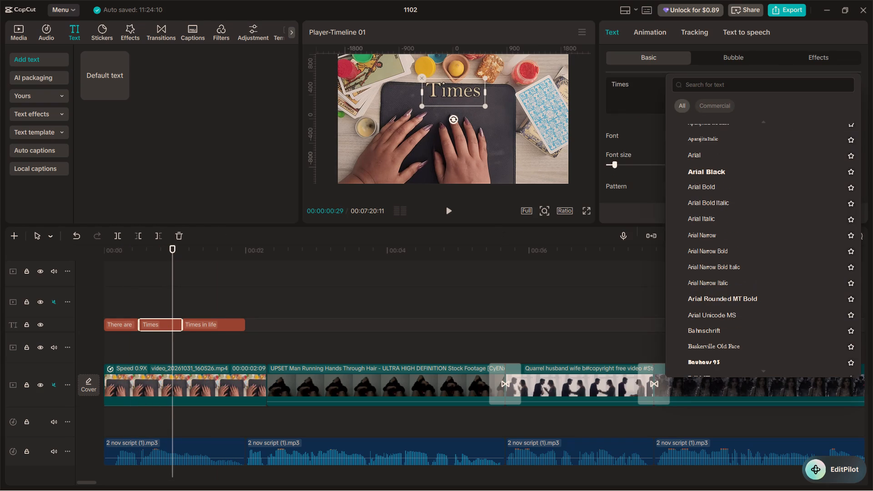
type("mon")
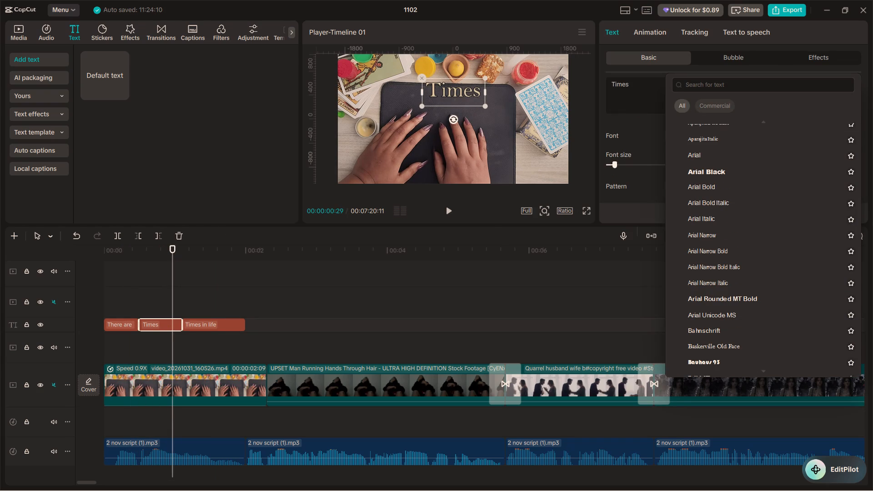
left_click(771, 88)
type("monte")
key("Return")
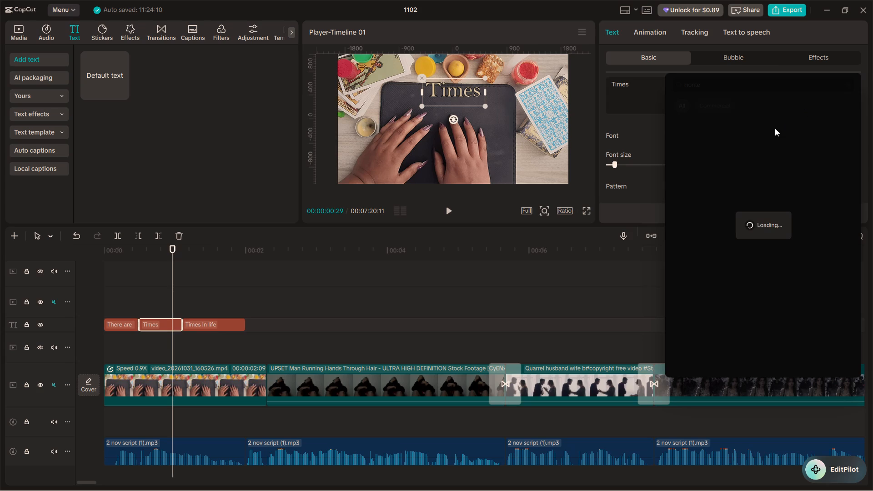
left_click(755, 145)
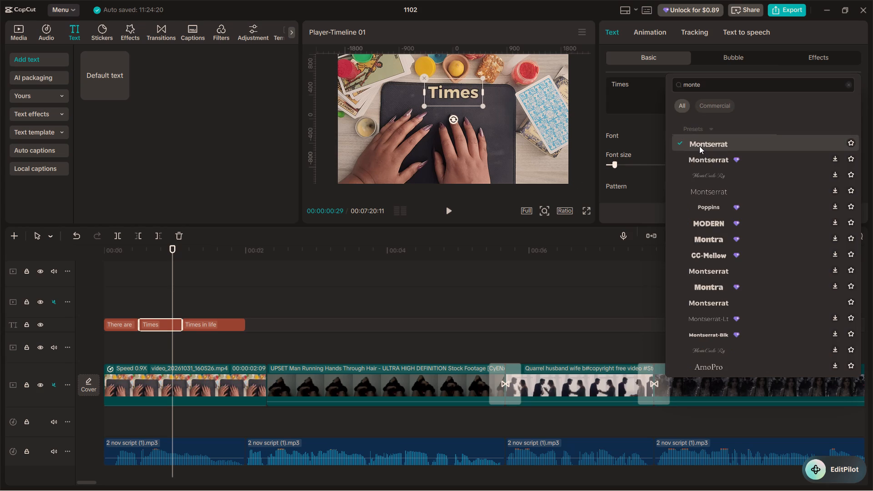
left_click(152, 297)
Play the opening captions from "There are" through "Times in life" to check the new font.
left_click(130, 289)
key("space")
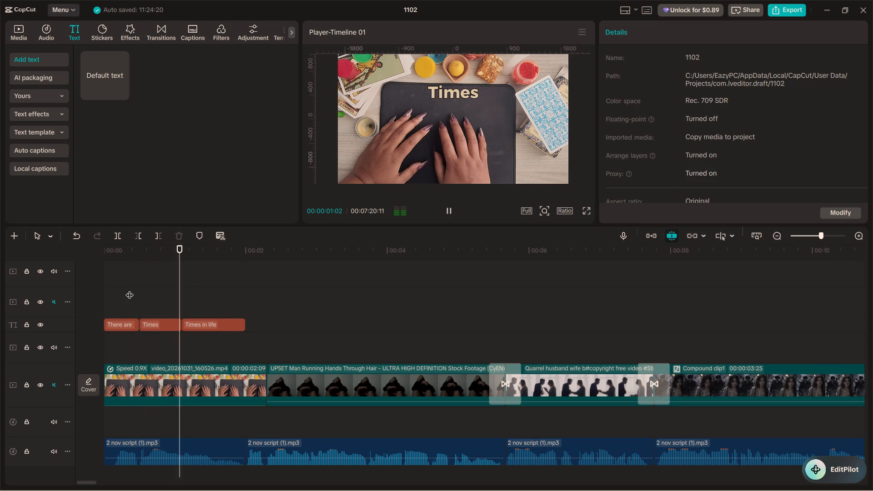
key("space")
Search the fonts for "monte" and set the word "Times" in the "Times in life" caption to Montserrat.
left_click(200, 329)
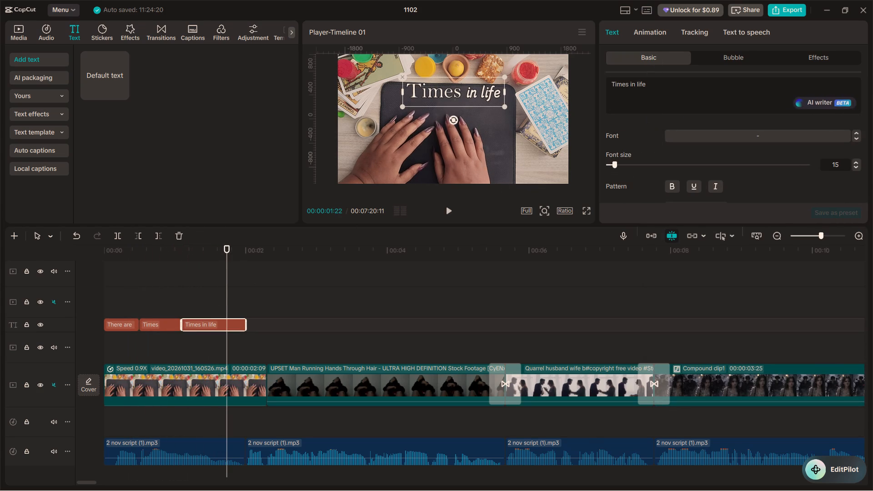
left_click_drag(629, 86, 607, 80)
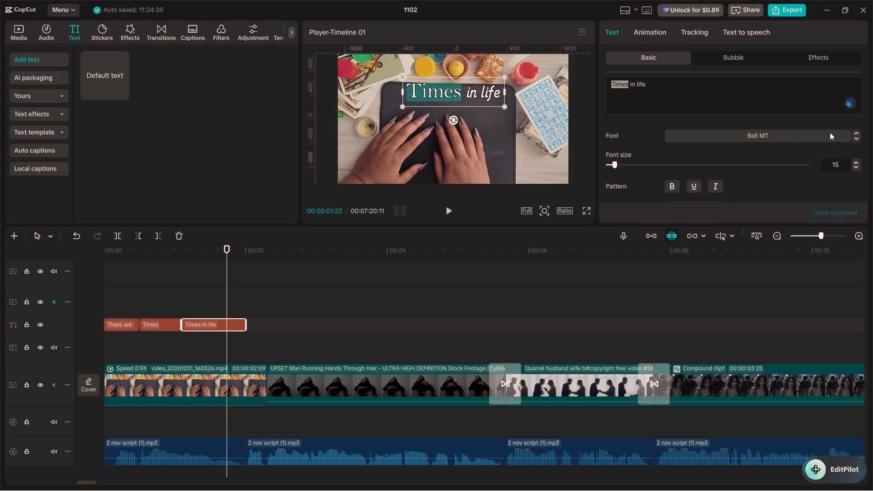
left_click(817, 135)
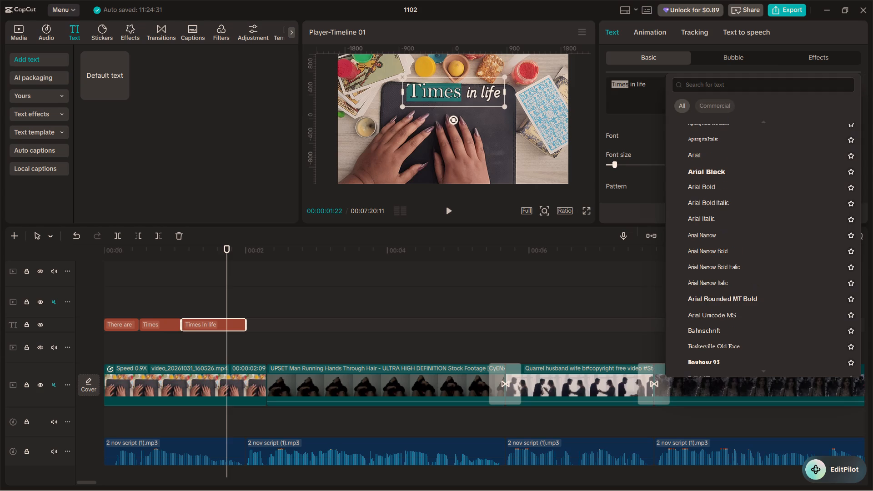
left_click(730, 84)
type("monte")
key("Return")
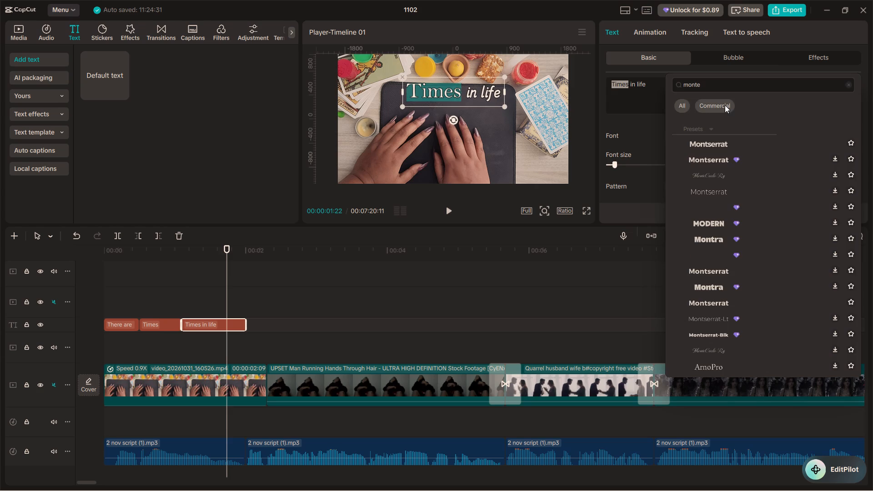
left_click(727, 143)
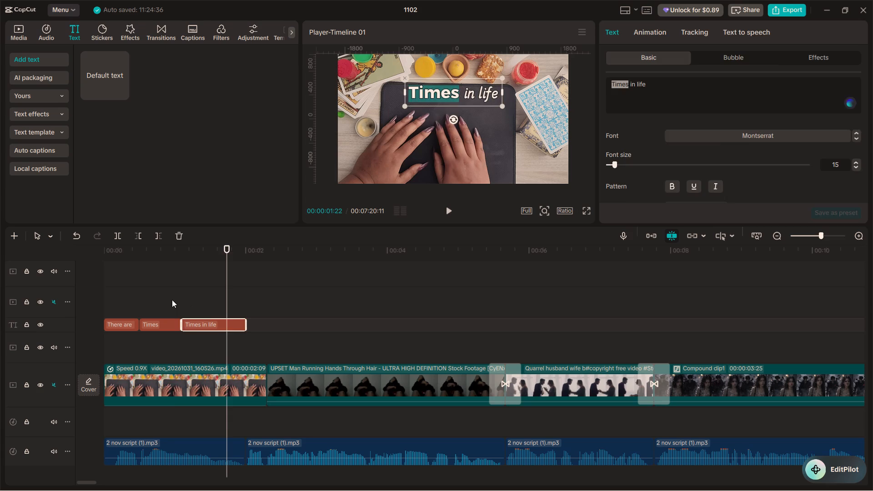
Play from the "Times" caption into "Times in life" to check the matching font.
left_click(172, 300)
key("space")
key("space")
left_click(226, 323)
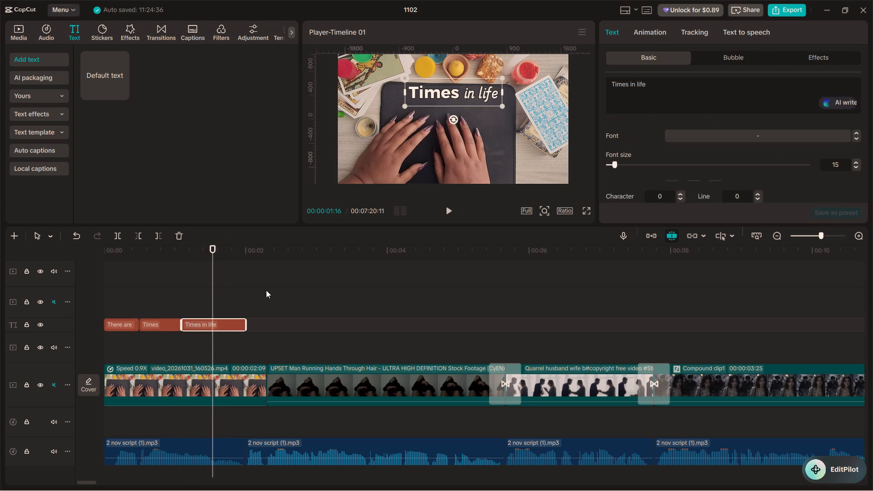
Change the "There are" caption's text color to black, 000000.
left_click(125, 294)
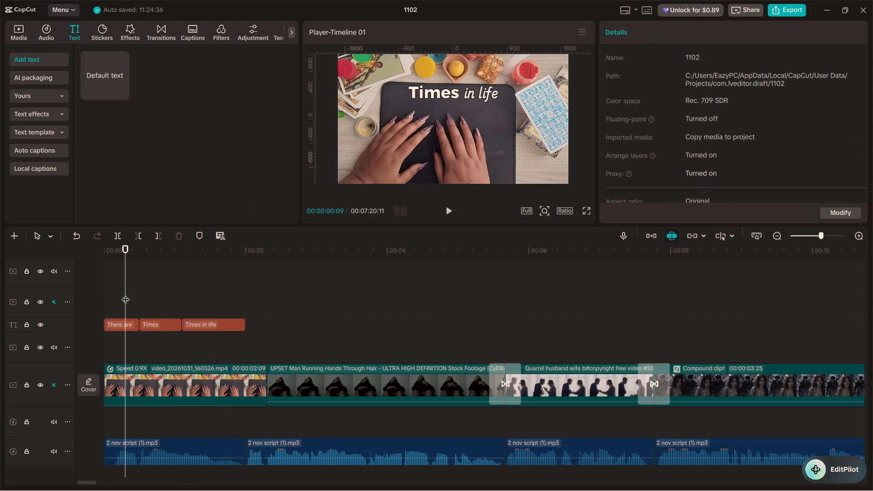
left_click(120, 323)
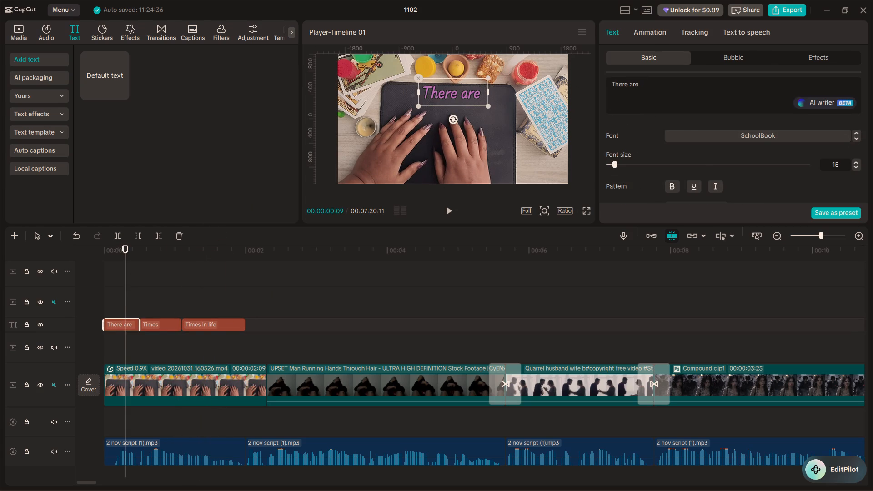
scroll(673, 181, "down", 2)
left_click(706, 126)
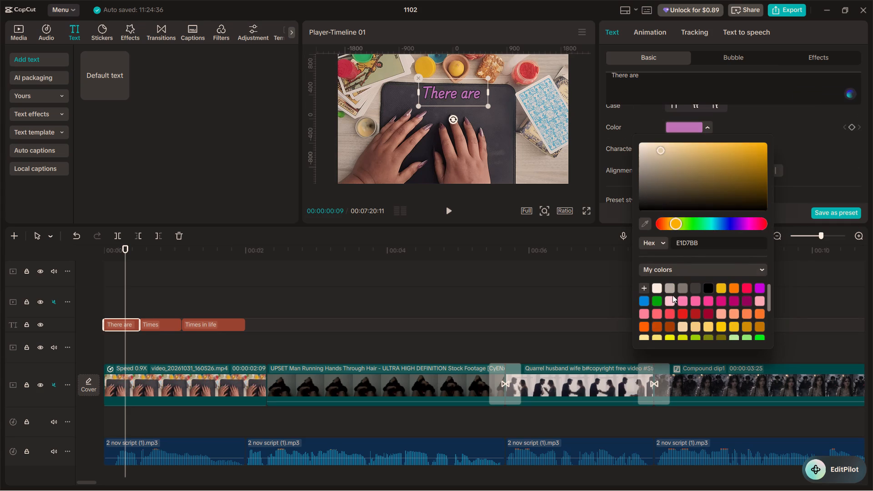
left_click(712, 288)
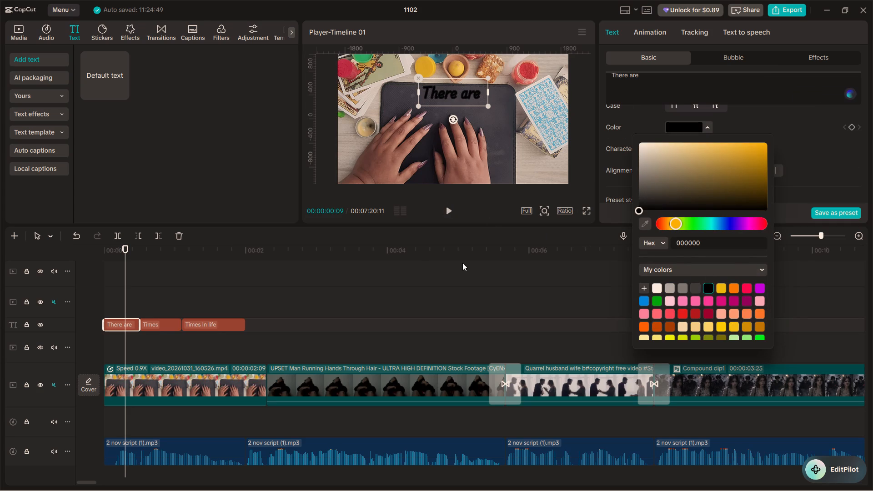
Play the opening from "There are" to check the black caption.
left_click(104, 296)
key("space")
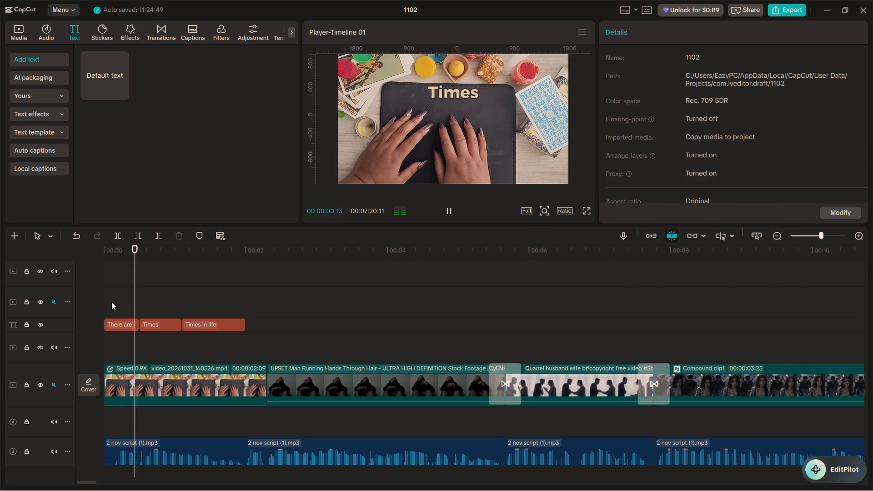
key("space")
Change the "Times" caption's text color to white.
left_click(161, 303)
left_click(162, 331)
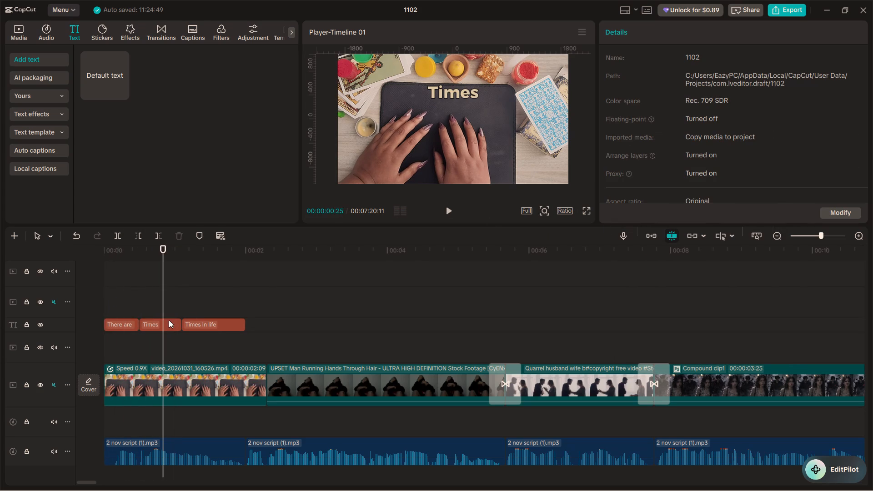
left_click(168, 324)
scroll(676, 193, "down", 1)
left_click(682, 180)
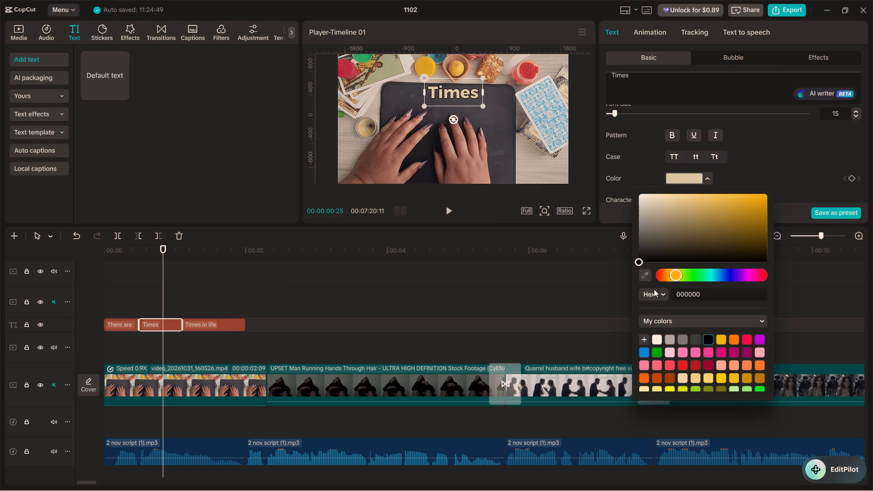
left_click(654, 341)
Play the opening captions from "There are" to review the black and white colors.
left_click(119, 297)
key("space")
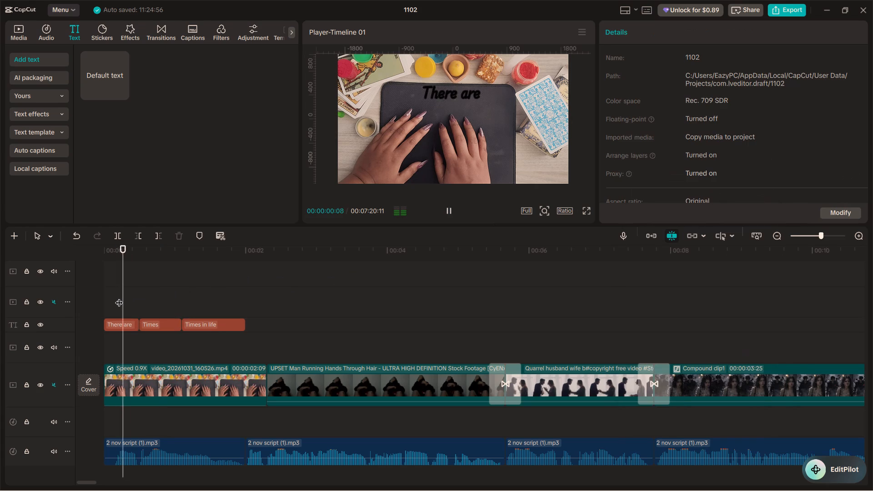
key("space")
Color only the words "in life" in the "Times in life" caption dark gray, 3F3F3F.
left_click(225, 329)
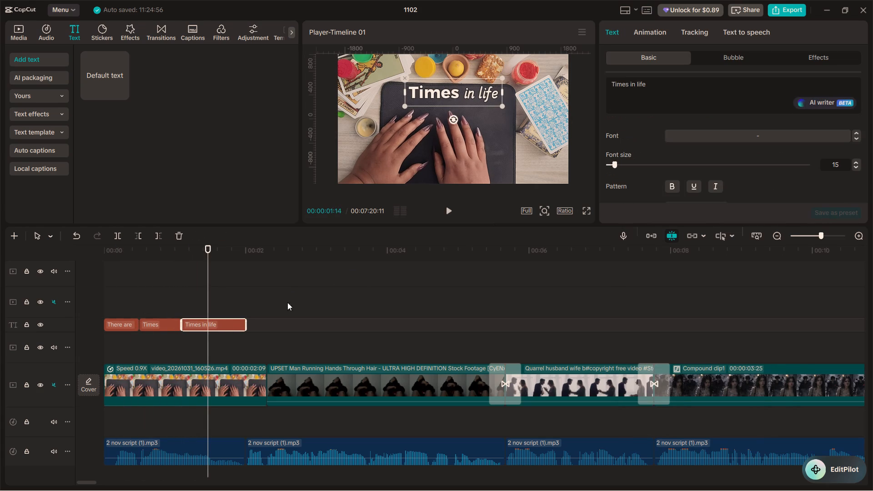
scroll(642, 165, "down", 2)
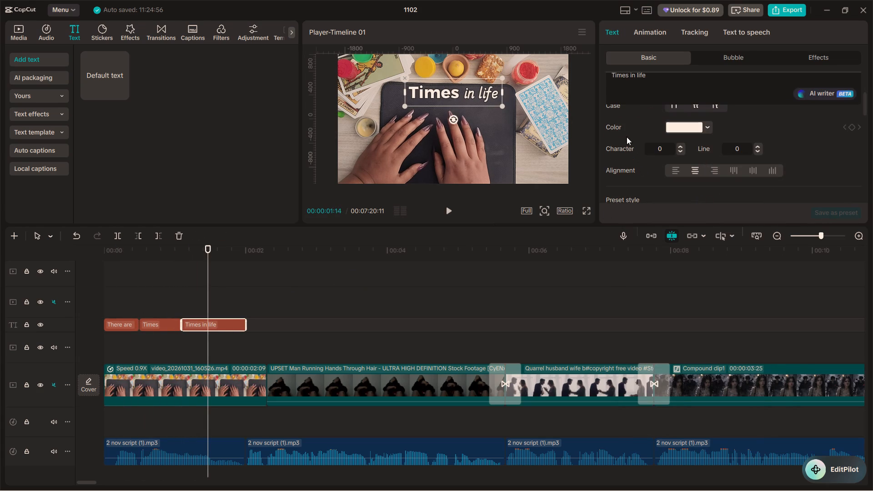
scroll(676, 94, "up", 3)
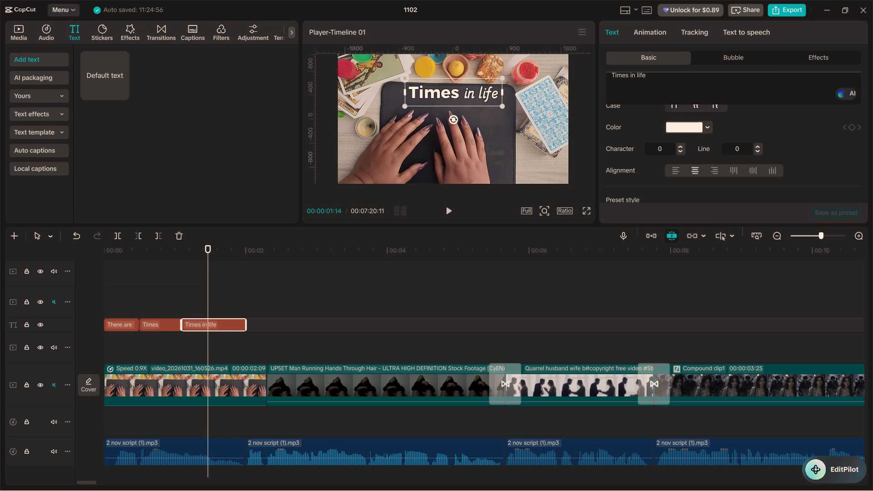
left_click_drag(645, 74, 635, 70)
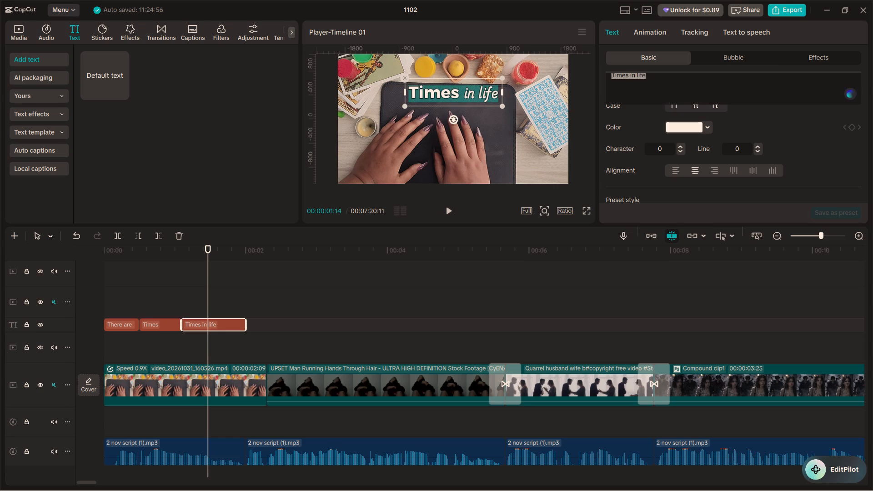
left_click(654, 79)
left_click_drag(651, 77, 630, 77)
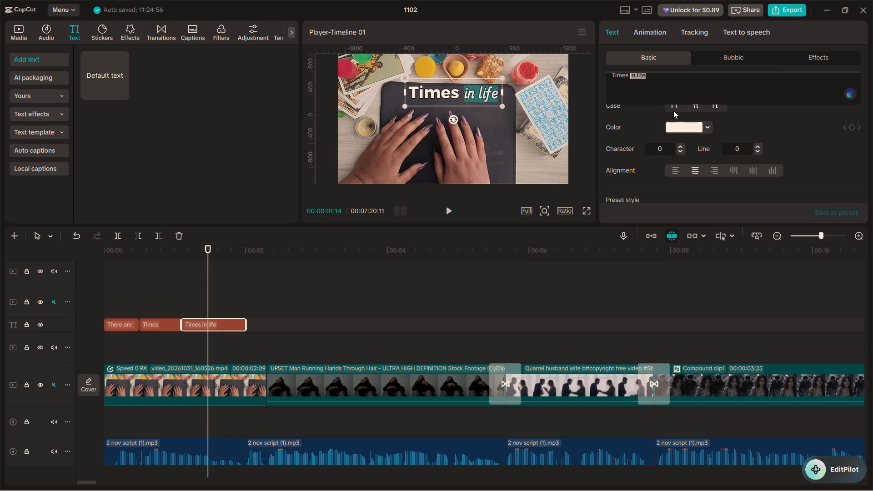
scroll(651, 130, "up", 2)
scroll(655, 159, "down", 1)
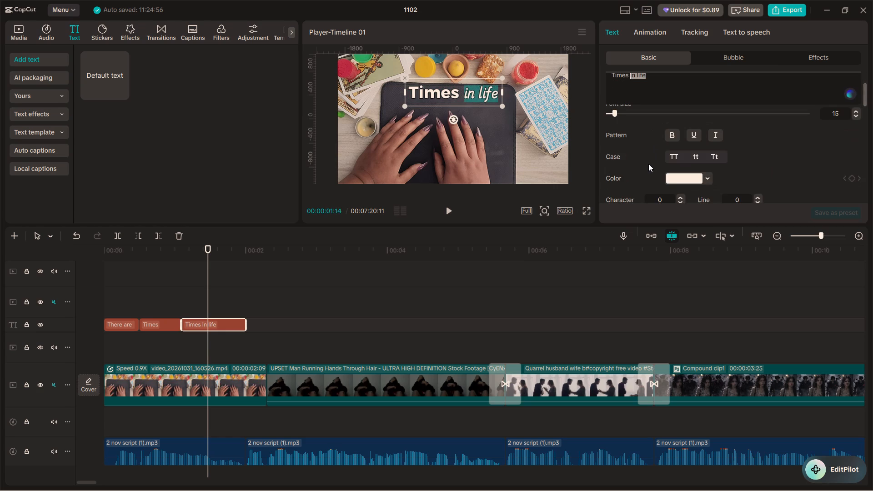
left_click(705, 179)
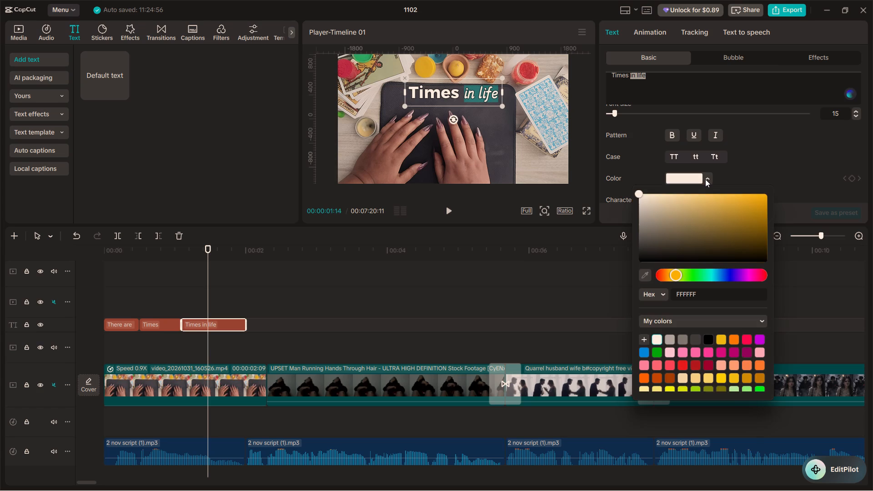
left_click(707, 179)
scroll(707, 175, "down", 1)
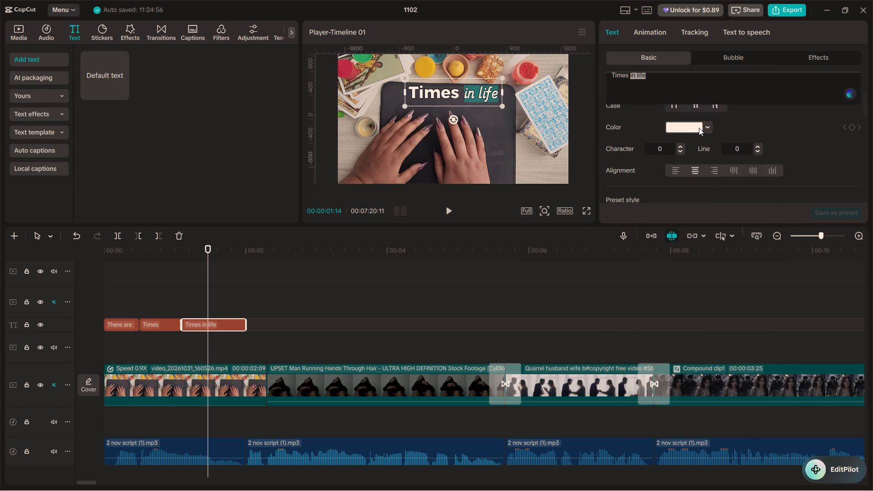
left_click(705, 128)
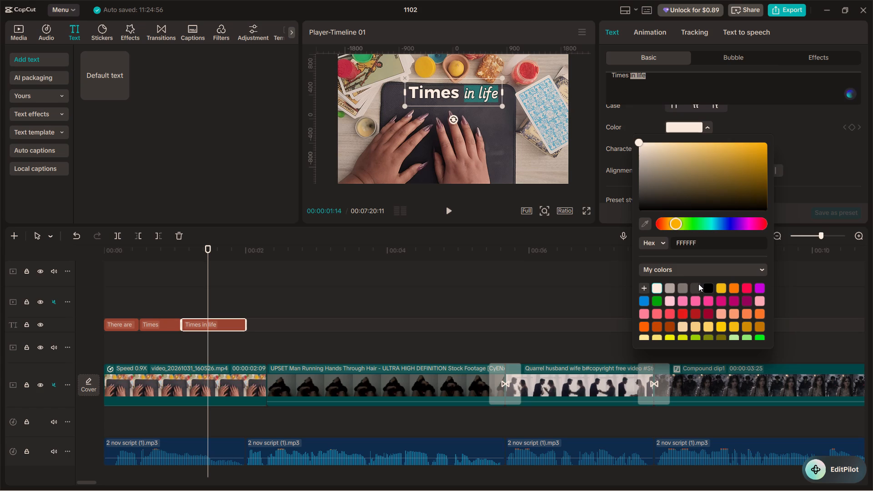
left_click(698, 284)
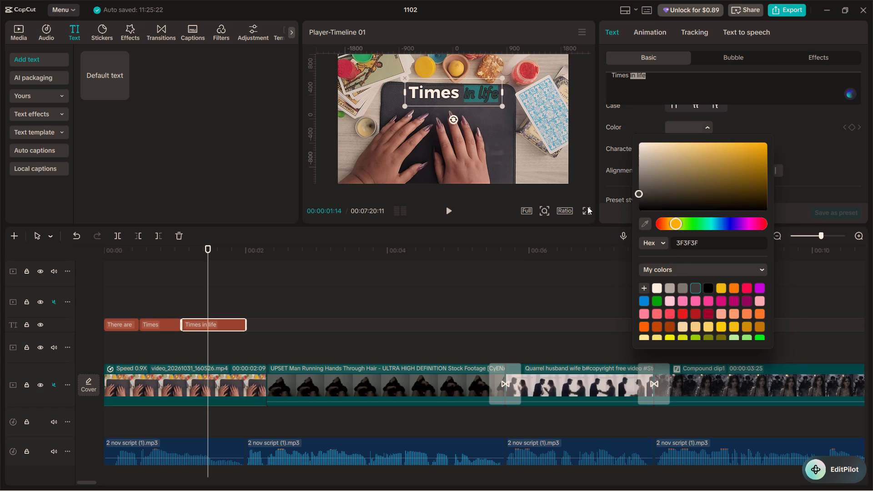
View the recolored "Times in life" caption in the full-screen preview.
left_click(587, 206)
left_click(587, 206)
left_click(586, 213)
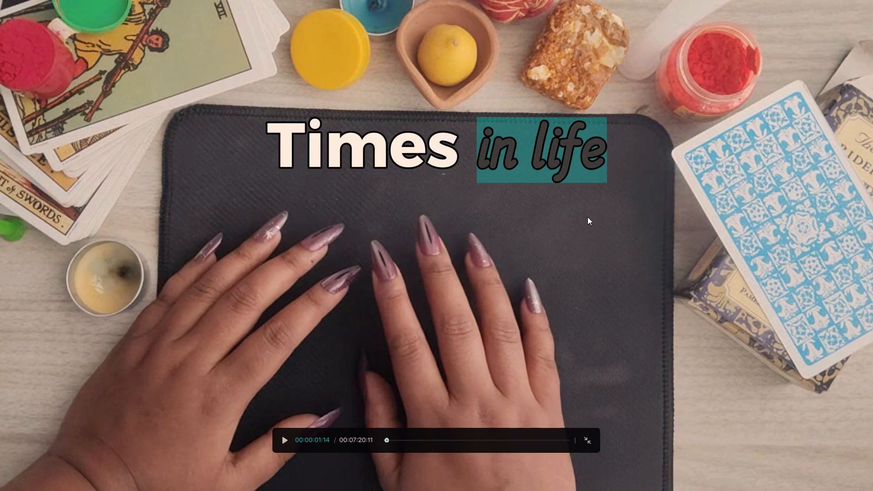
left_click(574, 292)
key("Escape")
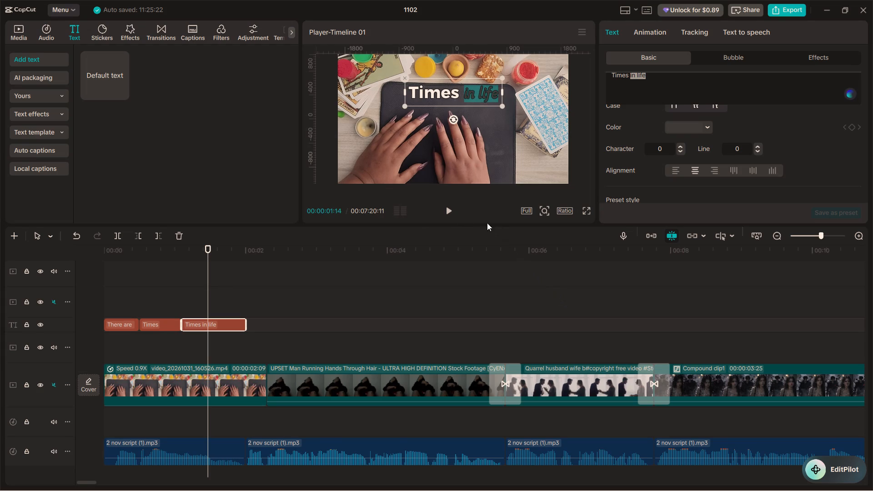
Turn off the stroke on the words "in life" in the "Times in life" caption.
scroll(661, 179, "down", 6)
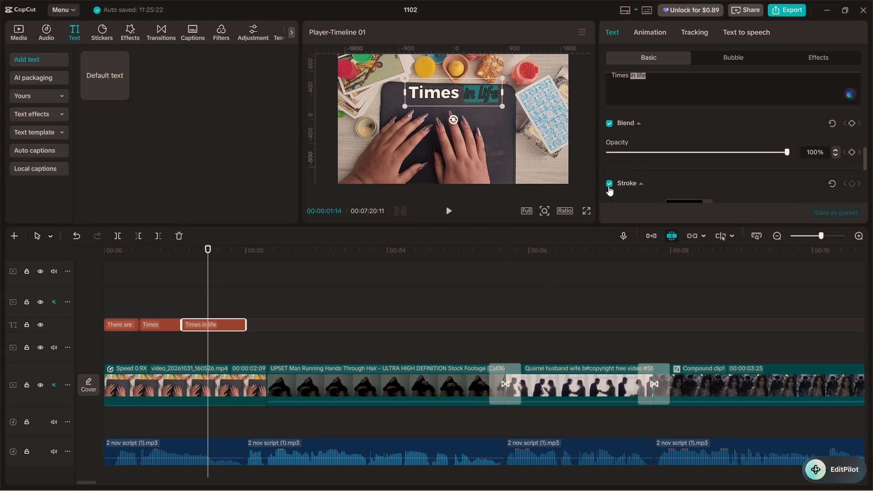
left_click(607, 183)
Turn off the stroke on the word "Times" in the "Times in life" caption.
scroll(612, 133, "up", 6)
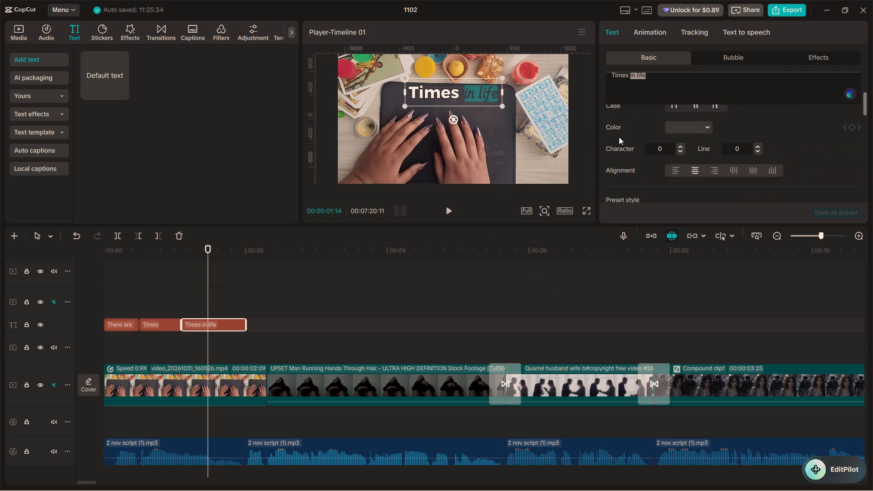
scroll(619, 132, "up", 4)
left_click(629, 83)
left_click_drag(629, 83, 598, 83)
scroll(633, 187, "down", 7)
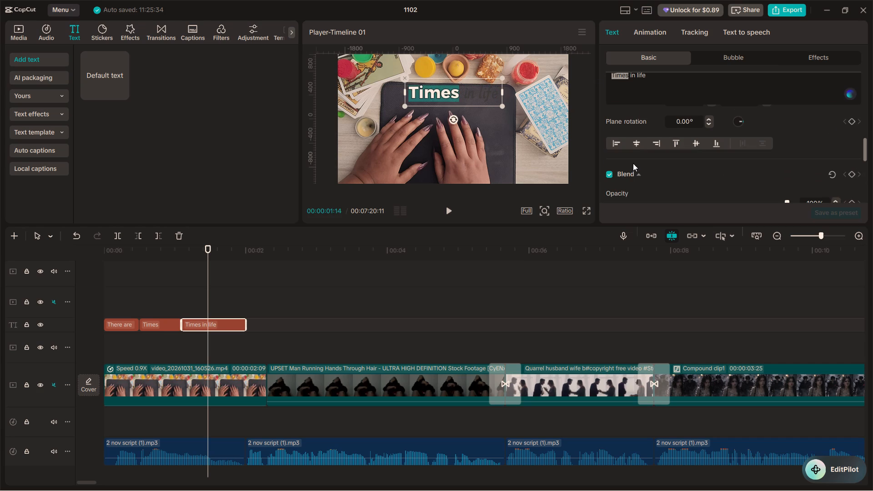
scroll(612, 178, "down", 2)
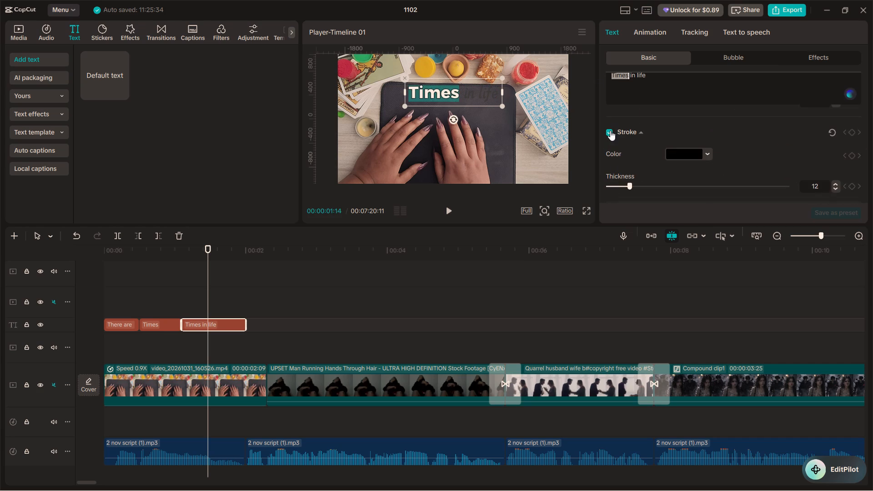
left_click(610, 130)
Turn off the stroke on the separate "Times" caption.
left_click(160, 287)
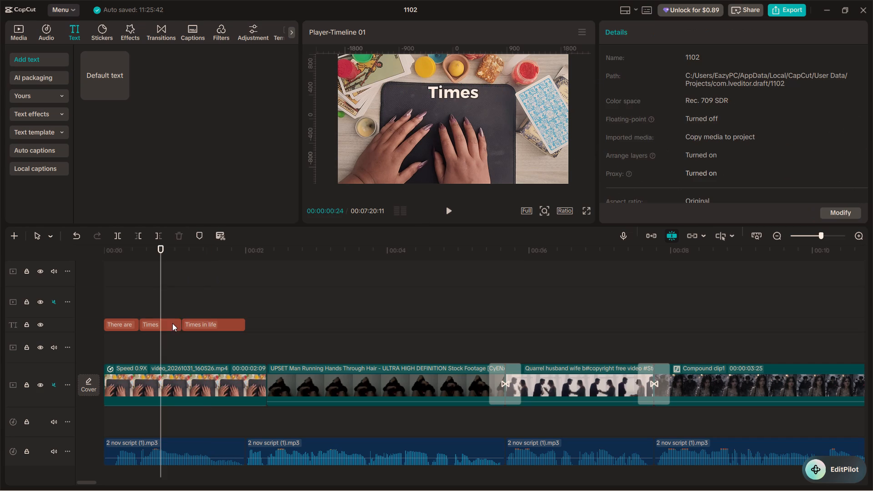
left_click(168, 323)
scroll(650, 132, "down", 6)
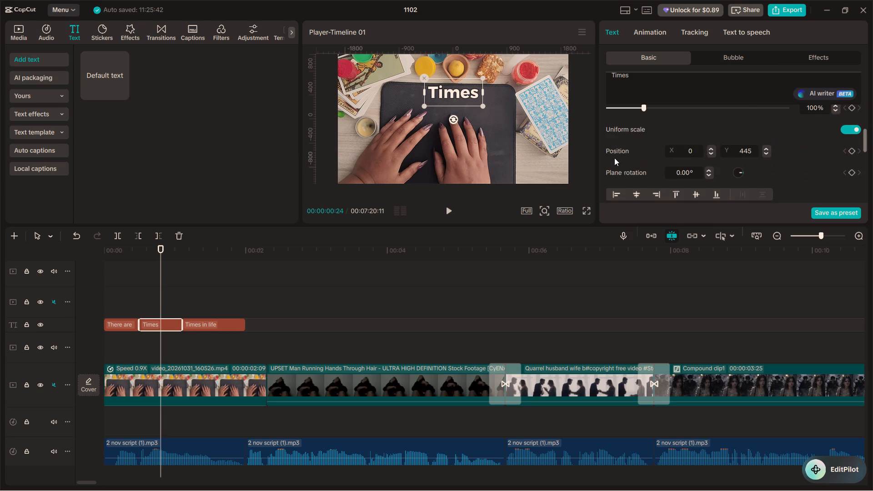
scroll(614, 158, "down", 3)
left_click(609, 134)
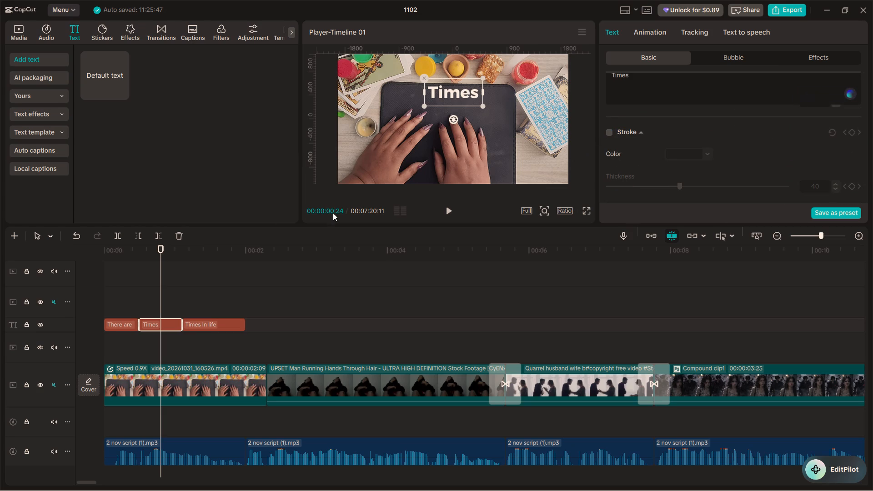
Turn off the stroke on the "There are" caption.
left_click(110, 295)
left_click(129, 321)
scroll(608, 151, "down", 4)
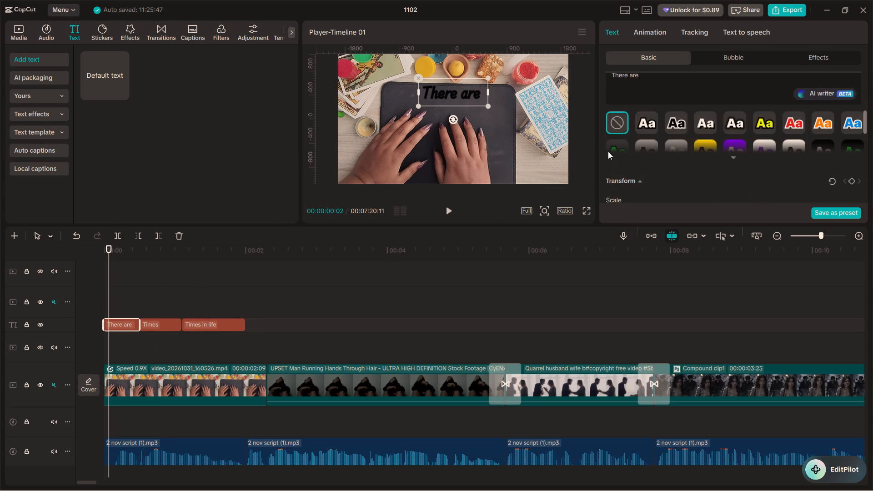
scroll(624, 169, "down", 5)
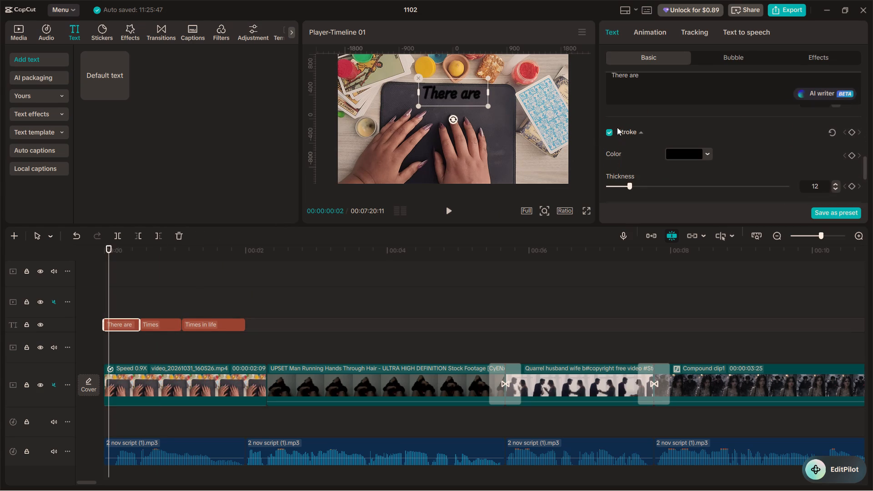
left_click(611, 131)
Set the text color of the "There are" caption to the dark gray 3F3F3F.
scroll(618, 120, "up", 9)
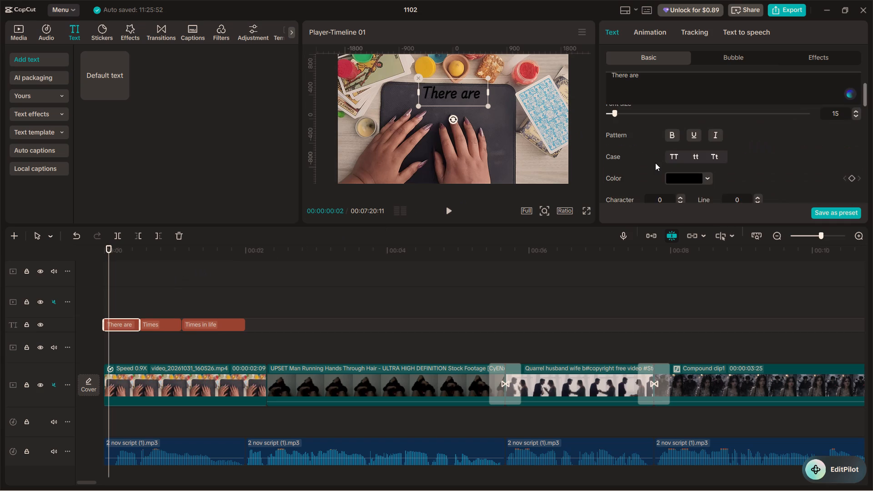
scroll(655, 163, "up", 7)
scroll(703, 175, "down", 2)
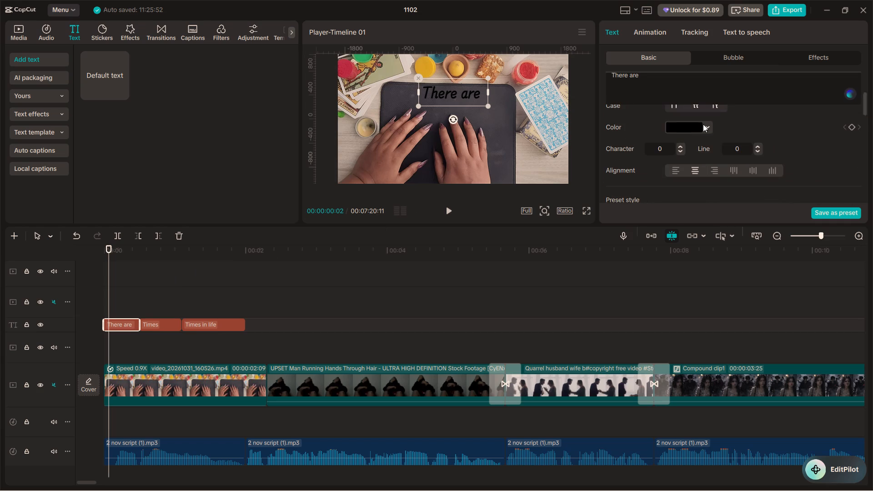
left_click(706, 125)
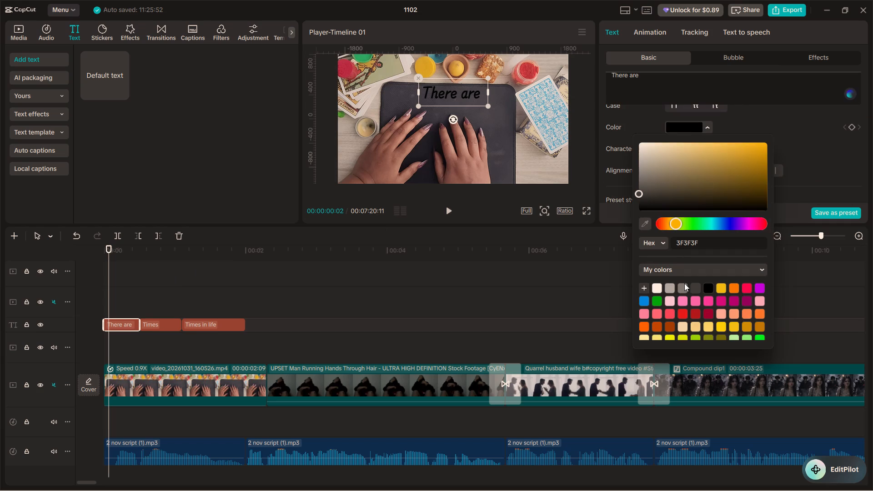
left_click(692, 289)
Play back and scrub through the three opening captions to check their colors.
left_click(128, 293)
left_click(128, 293)
left_click(115, 291)
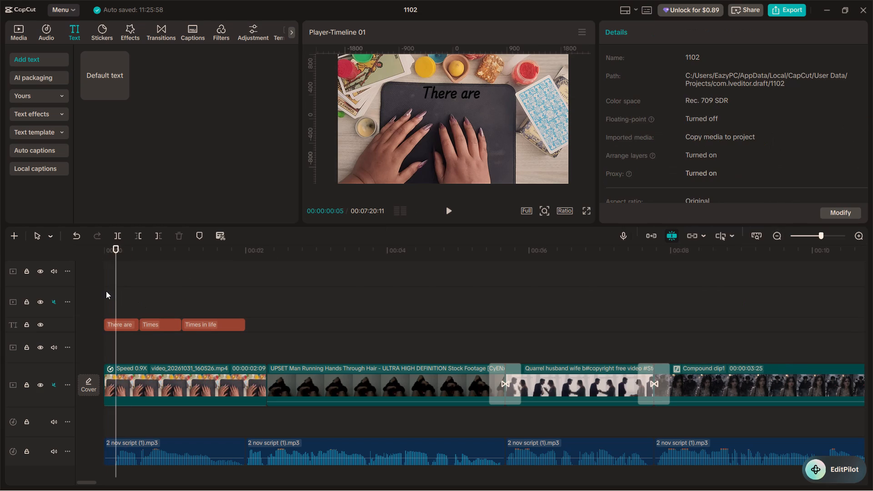
left_click(106, 291)
key("space")
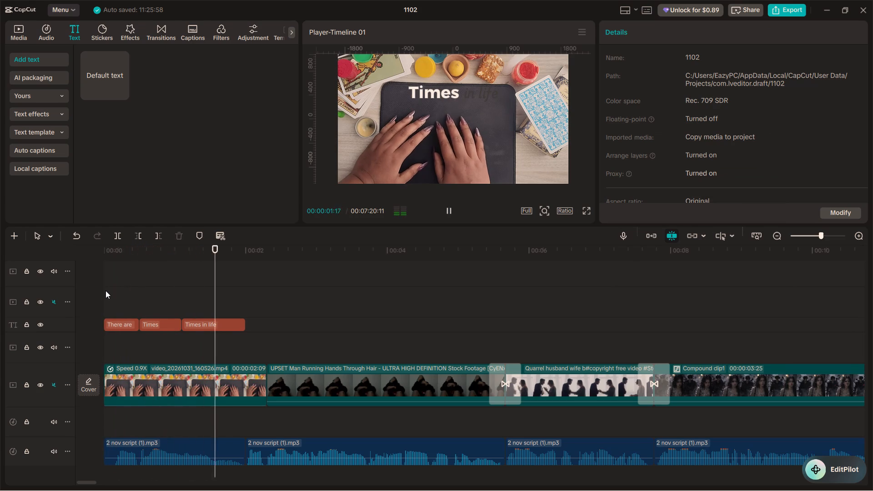
key("space")
double_click(131, 294)
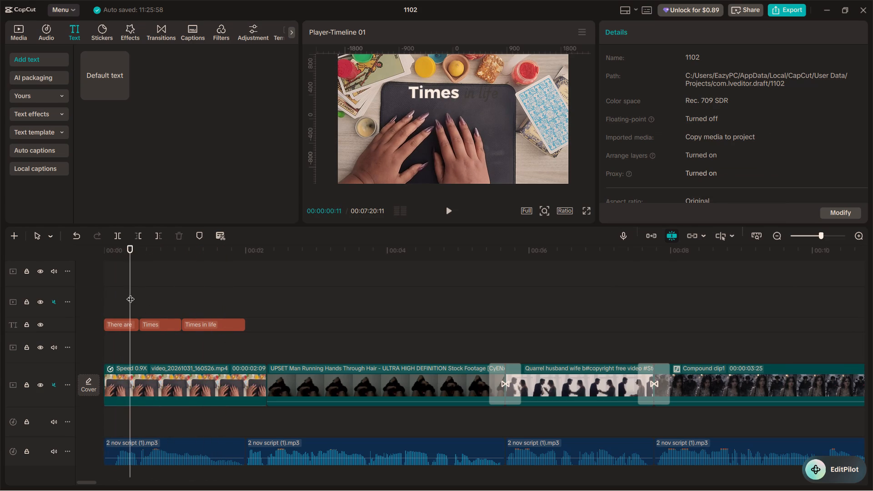
double_click(126, 293)
left_click_drag(125, 293, 199, 302)
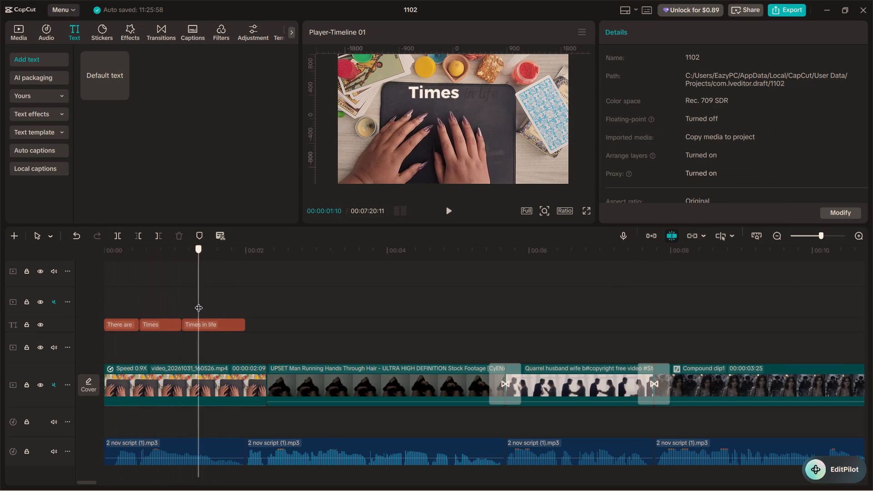
left_click_drag(199, 302, 169, 324)
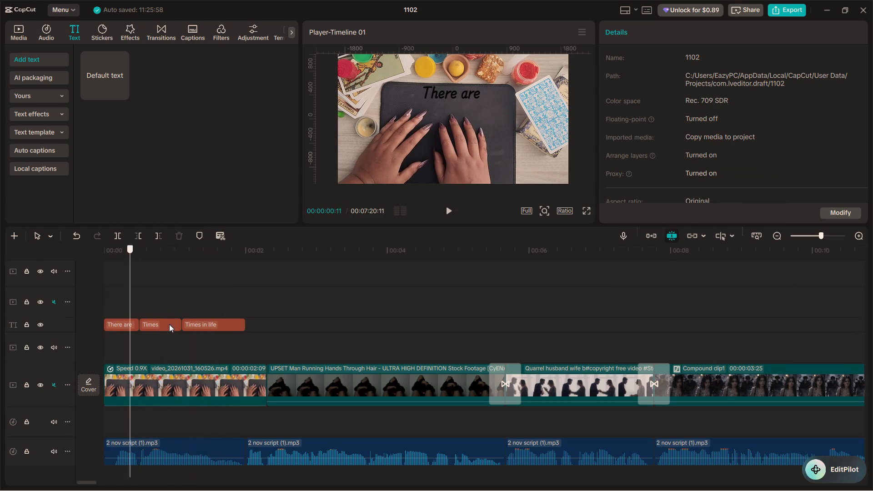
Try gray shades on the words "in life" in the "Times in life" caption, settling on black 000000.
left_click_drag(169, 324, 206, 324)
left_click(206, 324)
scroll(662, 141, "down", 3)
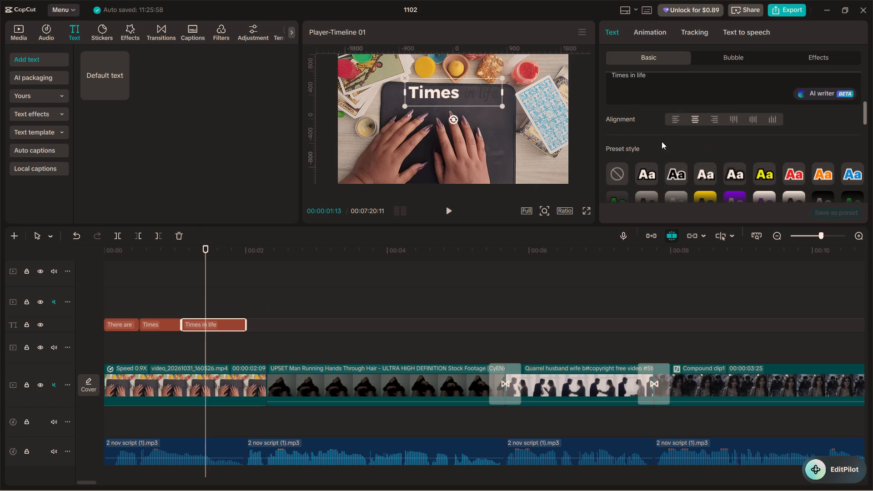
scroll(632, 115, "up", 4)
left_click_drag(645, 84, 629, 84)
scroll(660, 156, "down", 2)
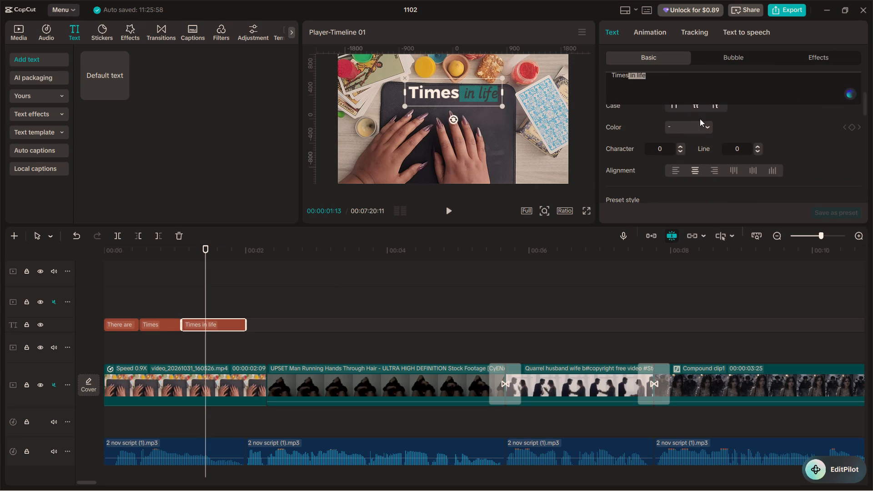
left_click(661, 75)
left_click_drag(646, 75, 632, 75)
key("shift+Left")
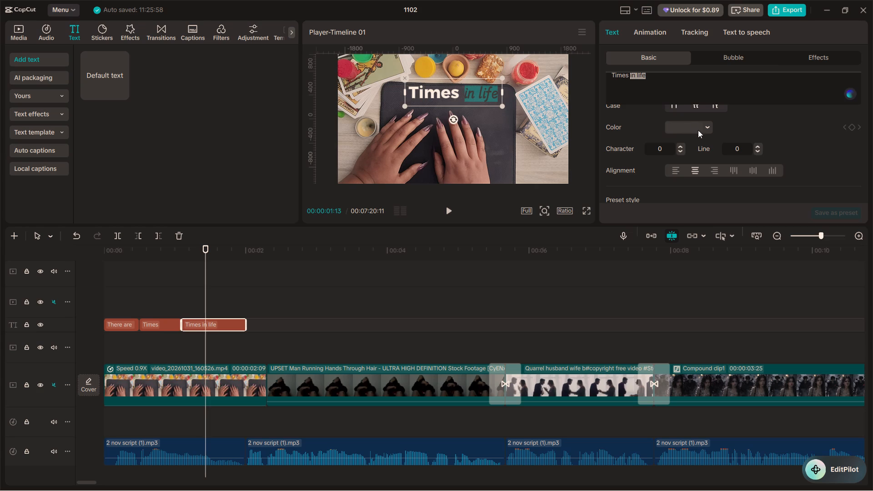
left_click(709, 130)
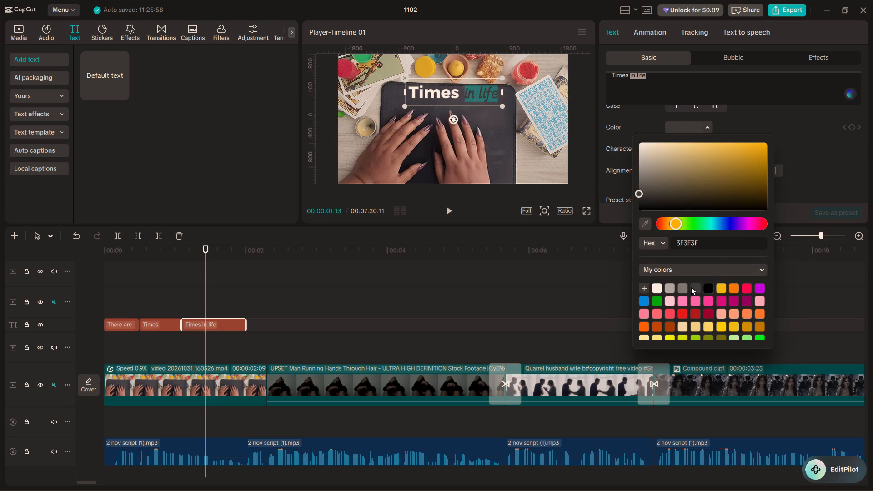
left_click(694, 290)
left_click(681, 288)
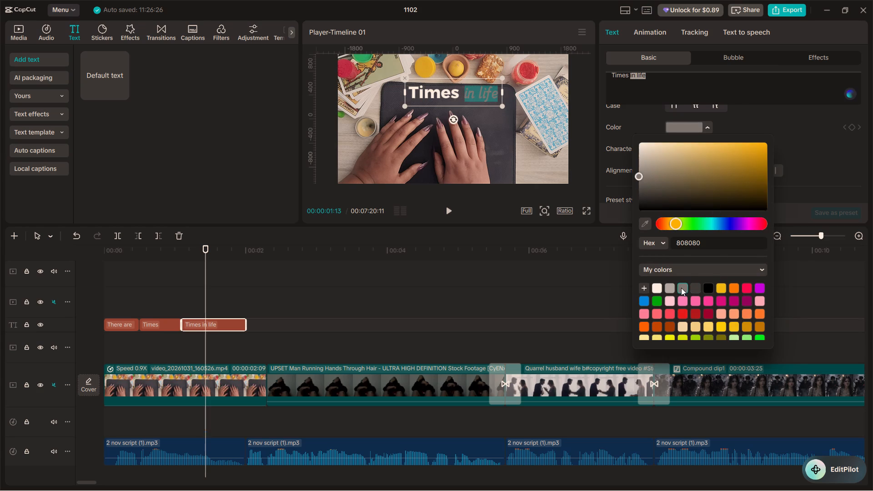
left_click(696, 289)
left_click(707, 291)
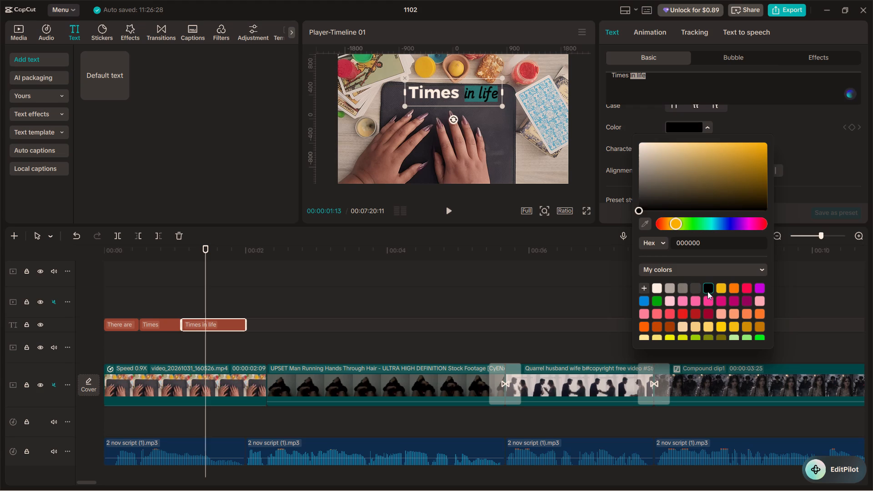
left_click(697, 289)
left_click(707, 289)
Play the opening captions in the timeline and the full-screen preview to review their look.
left_click(123, 300)
key("space")
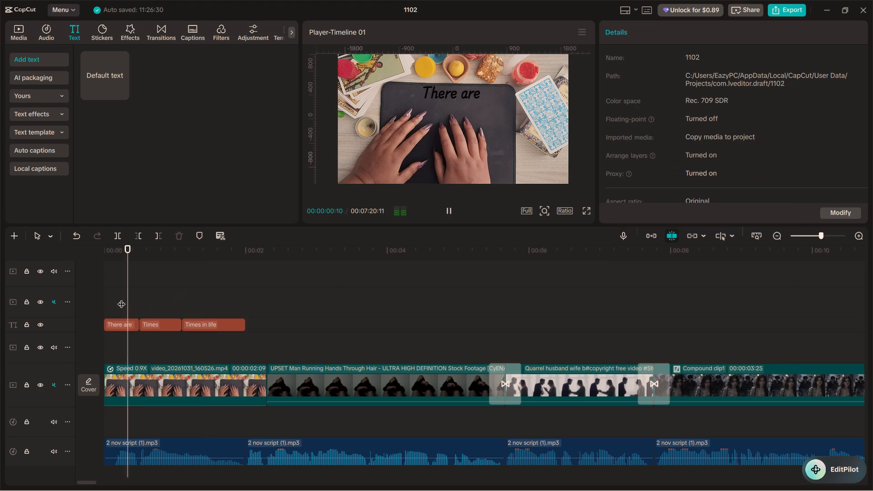
key("space")
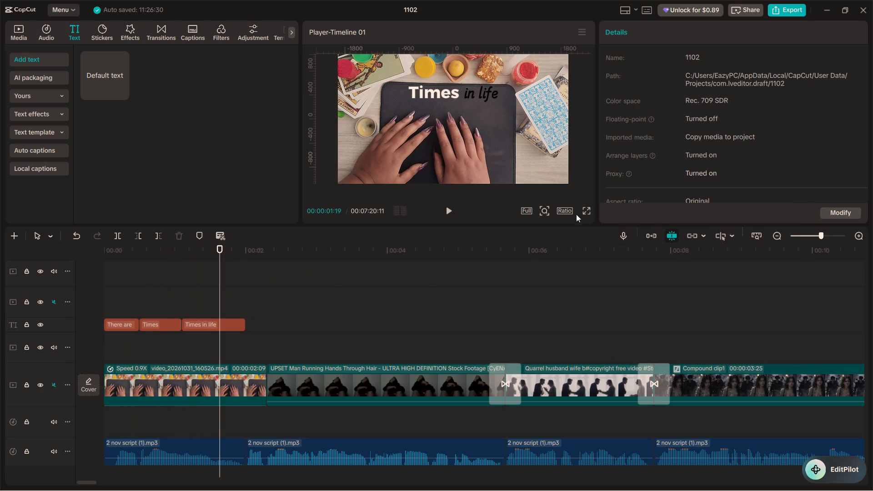
left_click(589, 210)
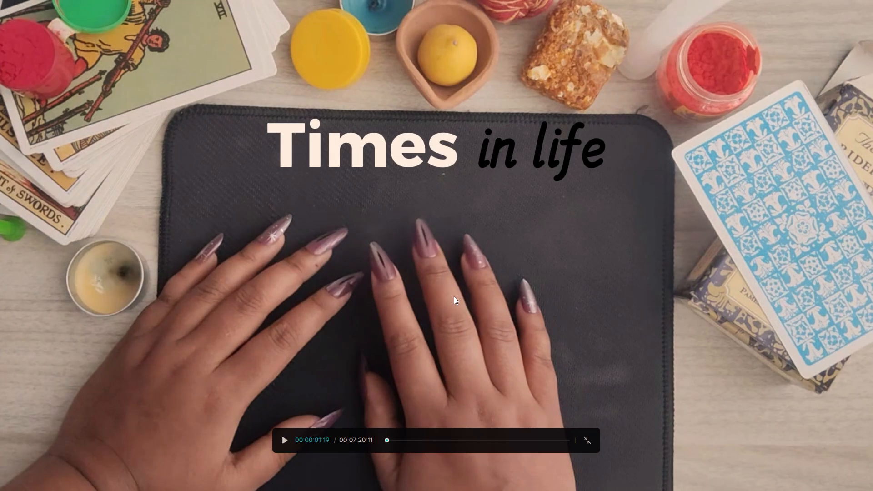
key("space")
key("space")
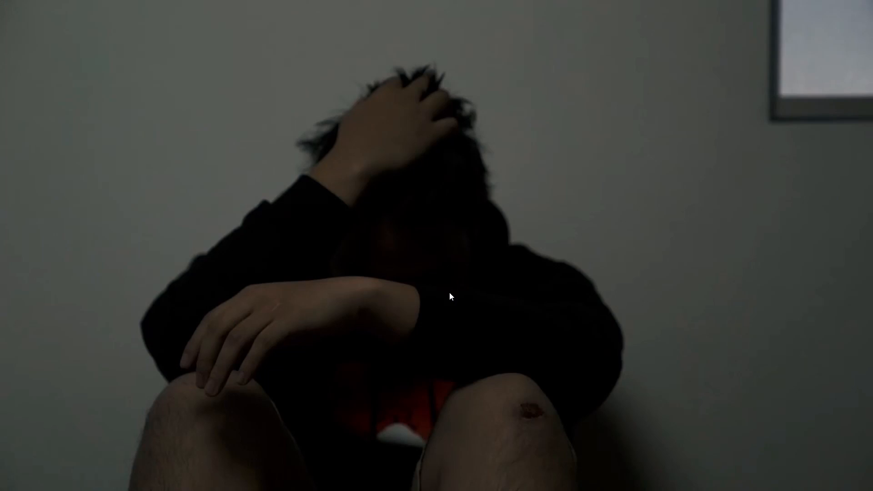
key("Escape")
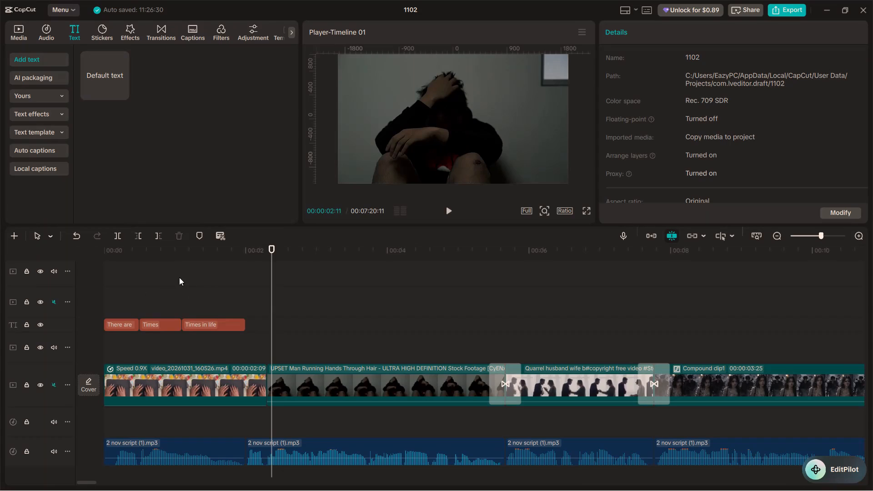
left_click(104, 288)
key("v")
left_click(119, 288)
key("space")
key("space")
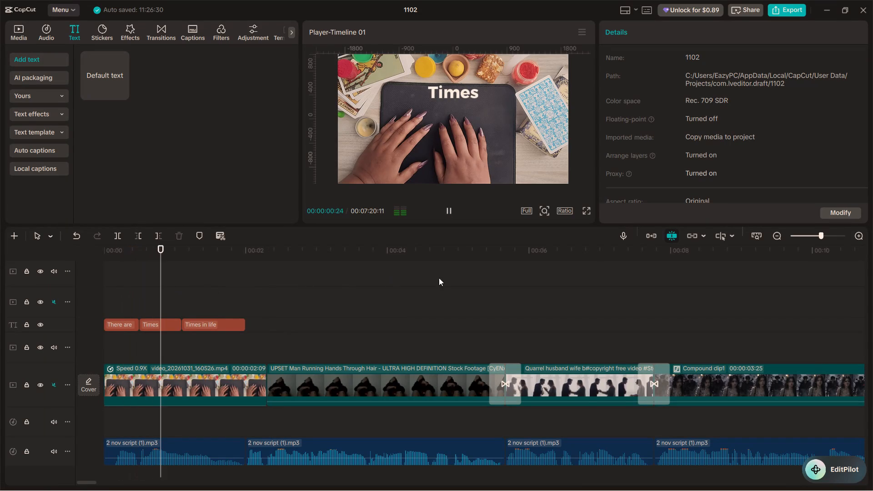
left_click(587, 213)
key("space")
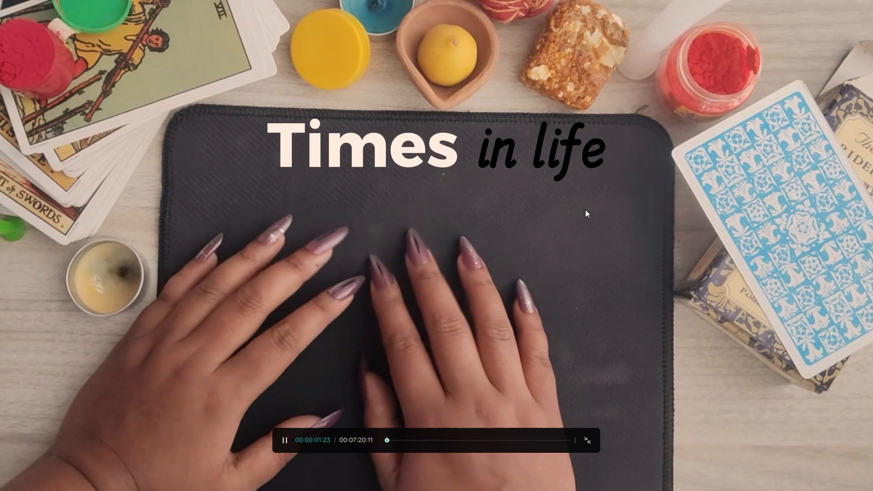
key("space")
left_click_drag(387, 436, 372, 439)
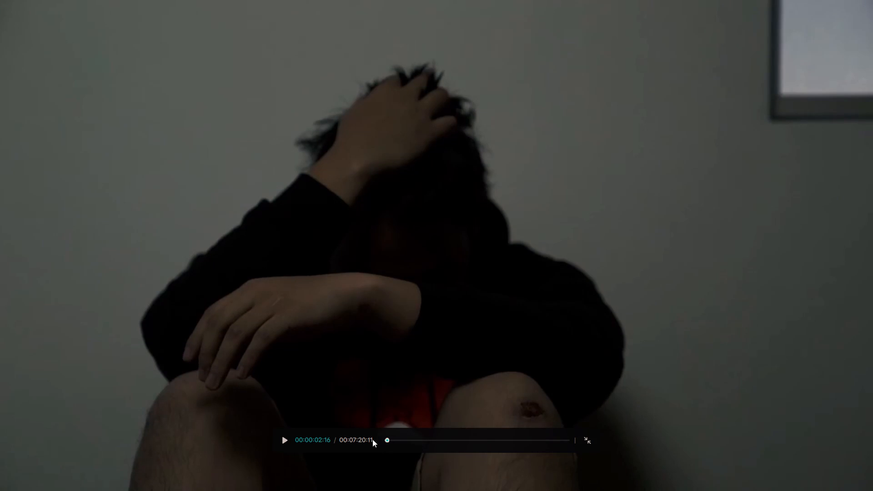
left_click_drag(372, 439, 369, 440)
left_click_drag(386, 440, 369, 440)
key("space")
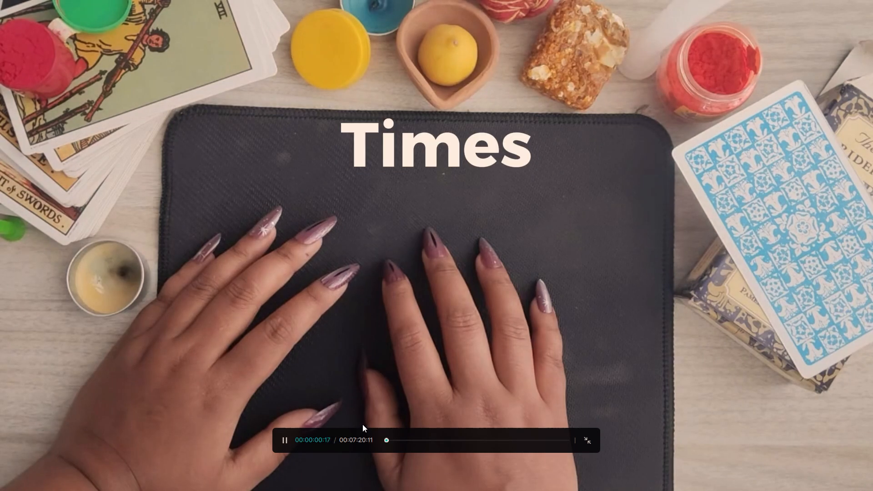
key("space")
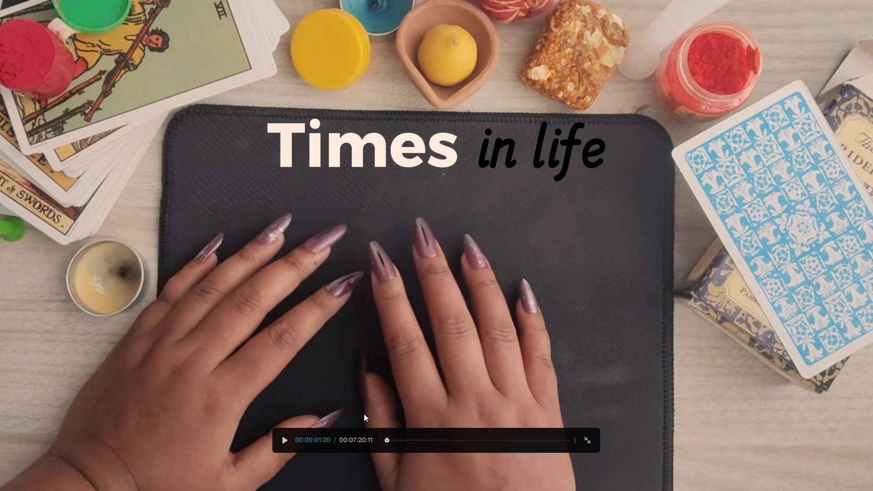
key("Escape")
Delete the "There are", "Times" and "Times in life" captions from the timeline.
left_click(134, 293)
left_click(131, 293)
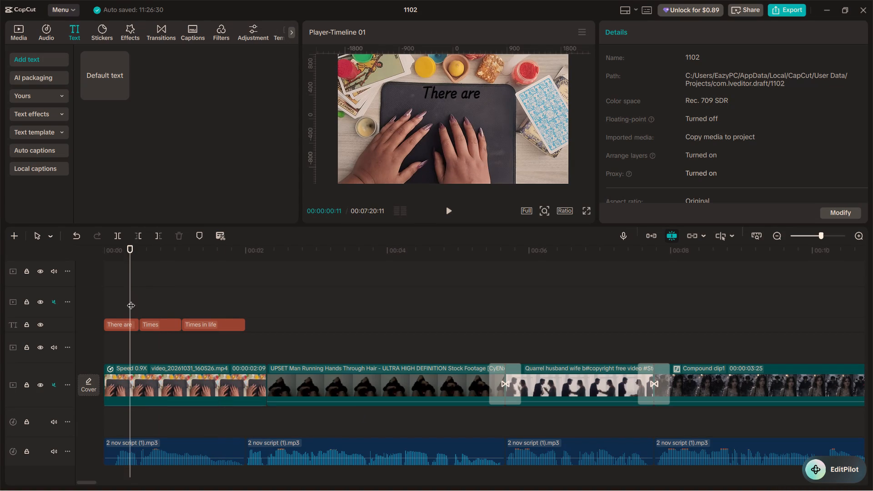
left_click(127, 323)
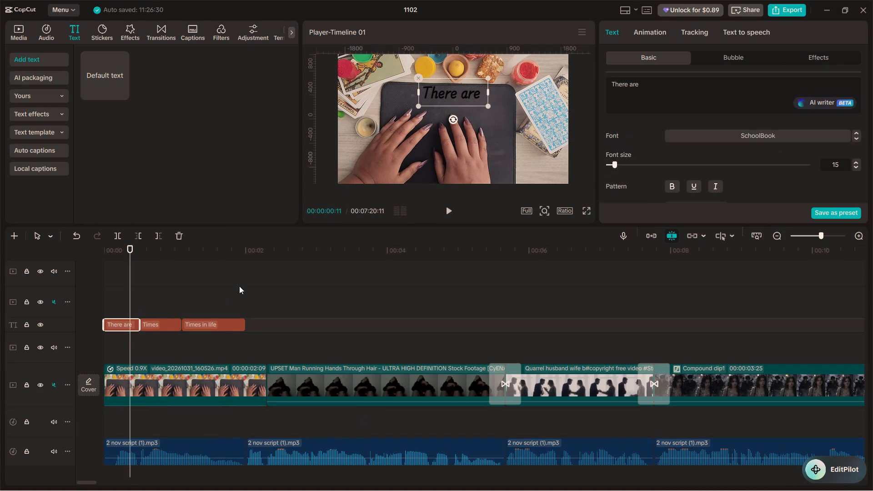
left_click_drag(250, 296, 104, 348)
key("BackSpace")
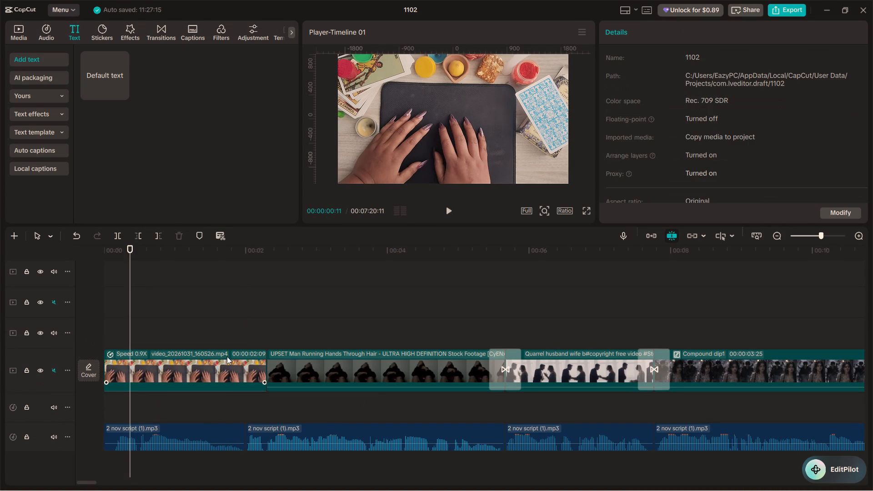
Play back the opening of the video without captions, around the cut to the second clip and from the start.
left_click(248, 321)
left_click(245, 318)
key("space")
key("space")
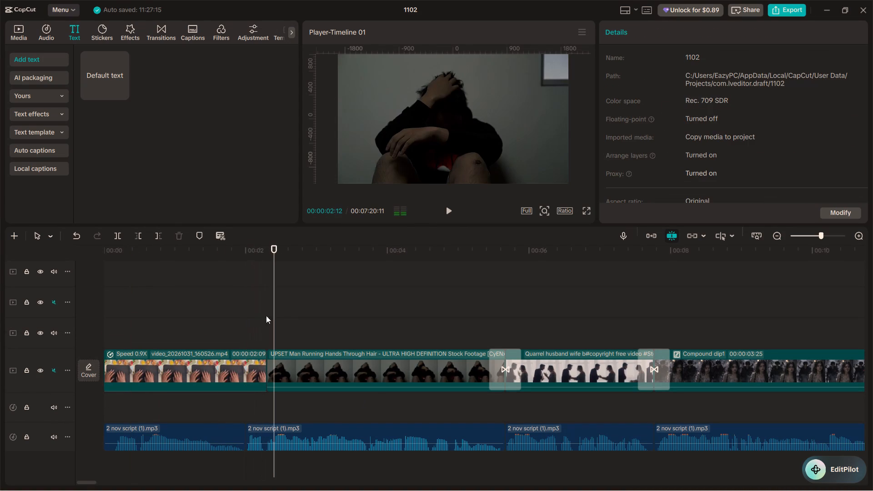
left_click_drag(276, 299, 263, 298)
left_click_drag(263, 298, 41, 338)
key("space")
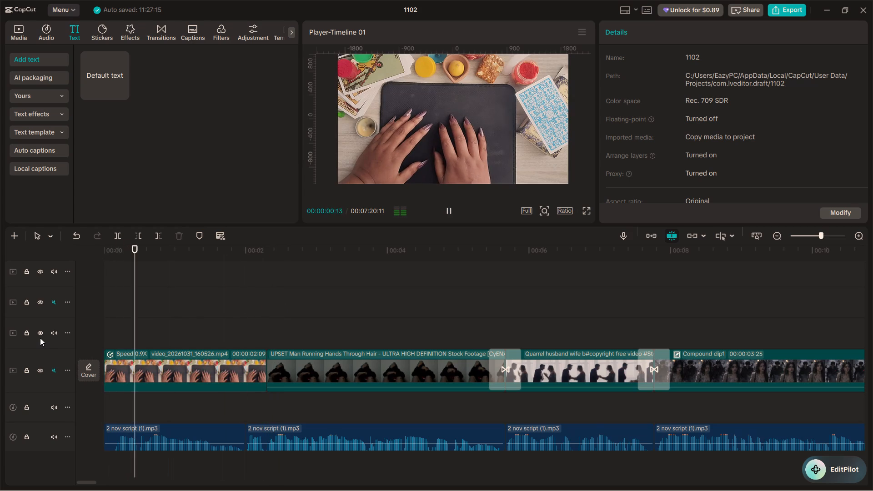
key("space")
Search the Out animations for the first clip with "soft" and "soft glow".
left_click(144, 353)
left_click_drag(194, 320, 106, 320)
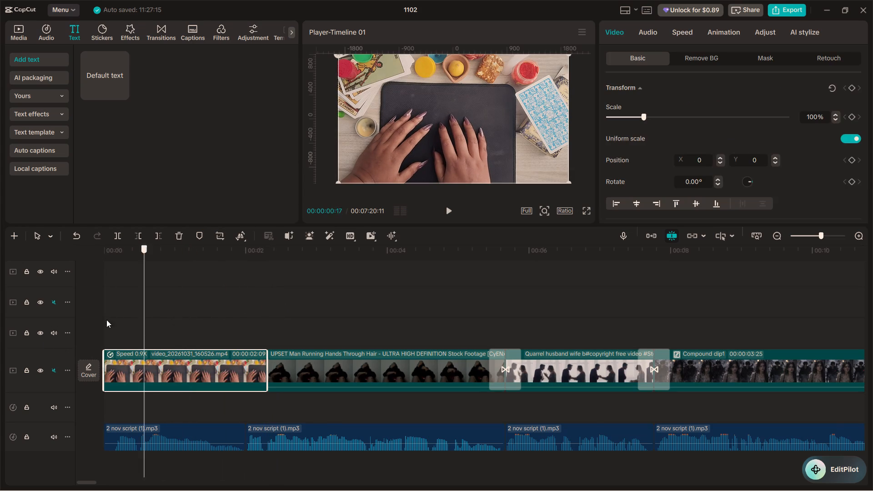
left_click_drag(106, 320, 92, 321)
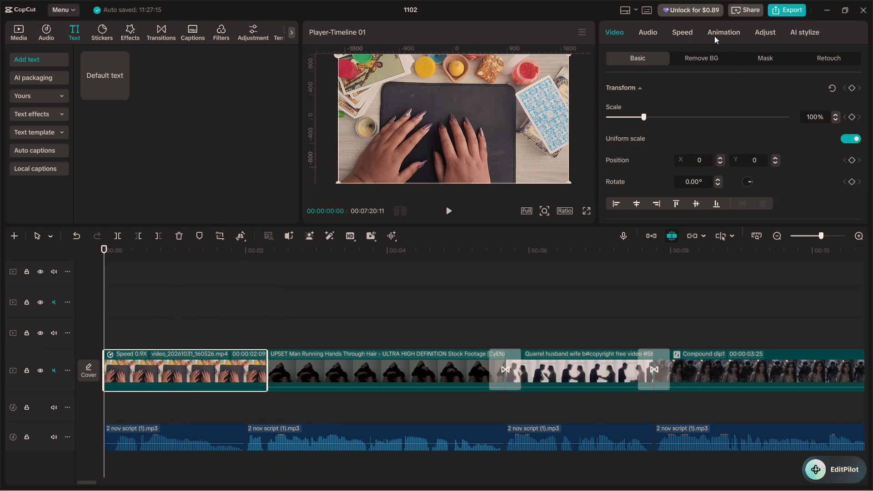
left_click(714, 36)
left_click(708, 55)
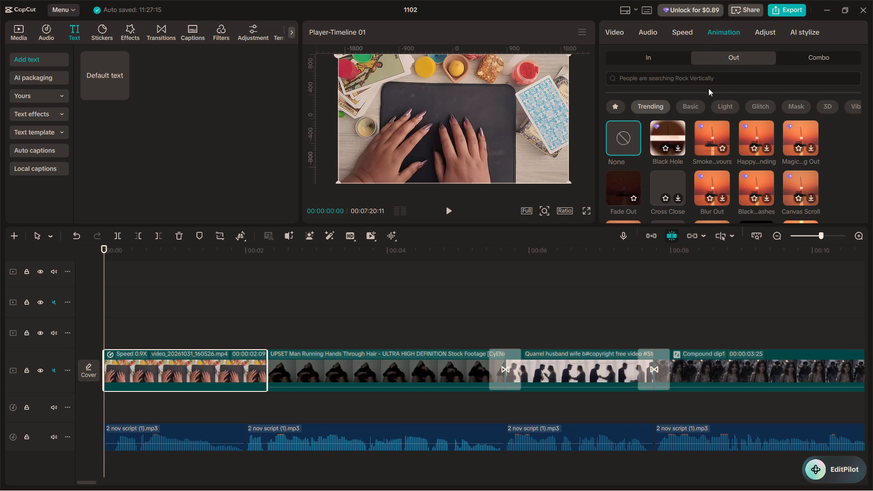
left_click(707, 79)
type("soft")
key("Return")
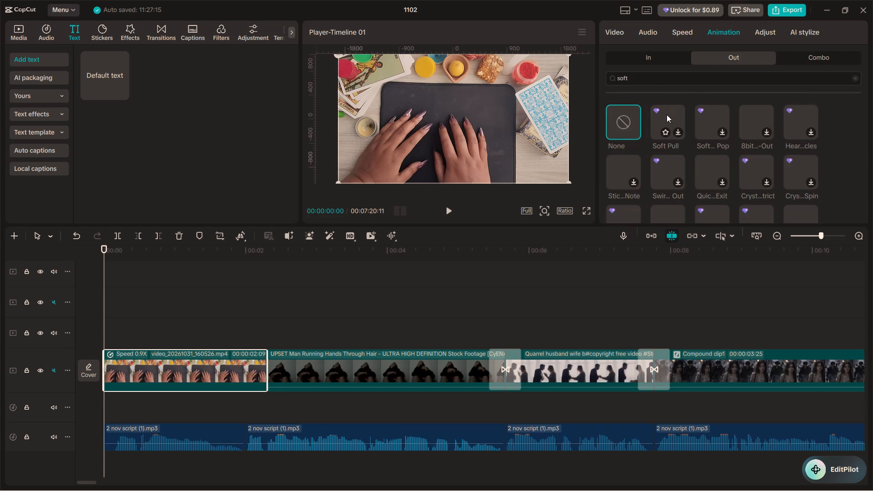
left_click(695, 79)
key("space")
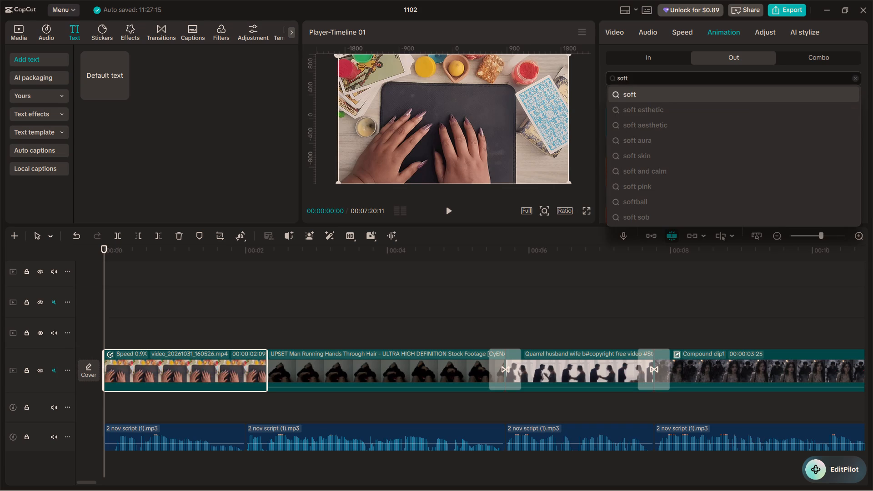
type("g")
type("low")
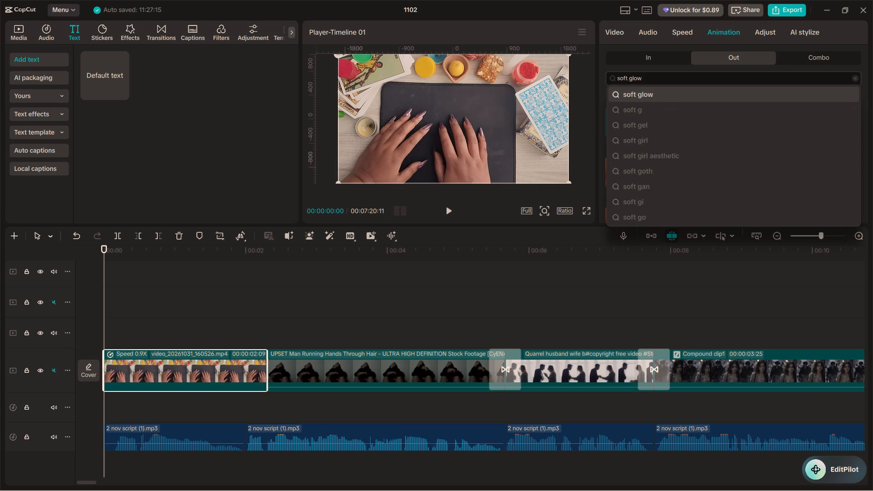
key("Return")
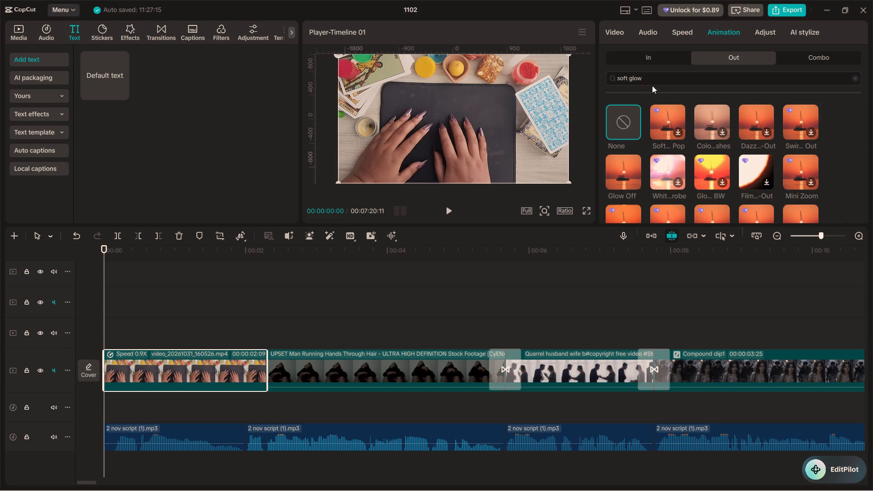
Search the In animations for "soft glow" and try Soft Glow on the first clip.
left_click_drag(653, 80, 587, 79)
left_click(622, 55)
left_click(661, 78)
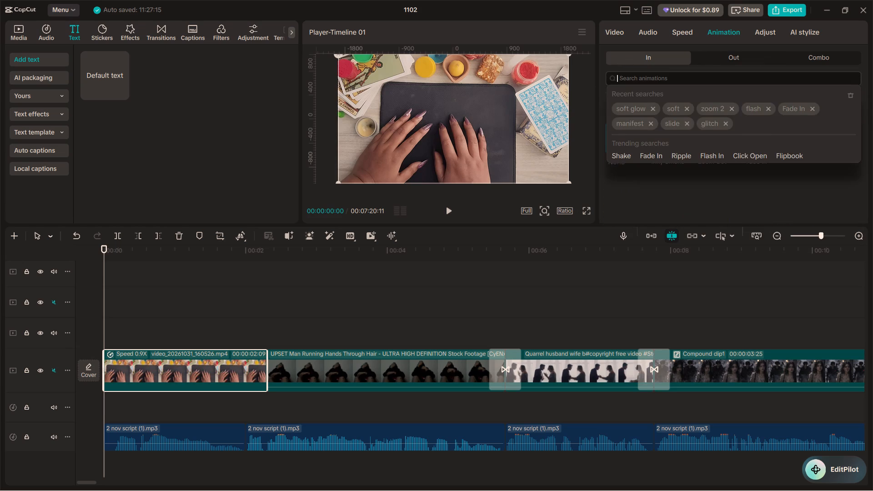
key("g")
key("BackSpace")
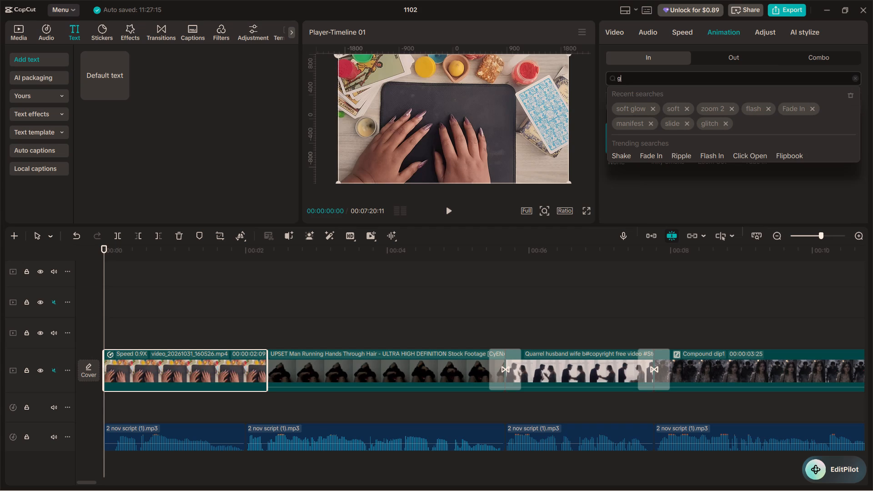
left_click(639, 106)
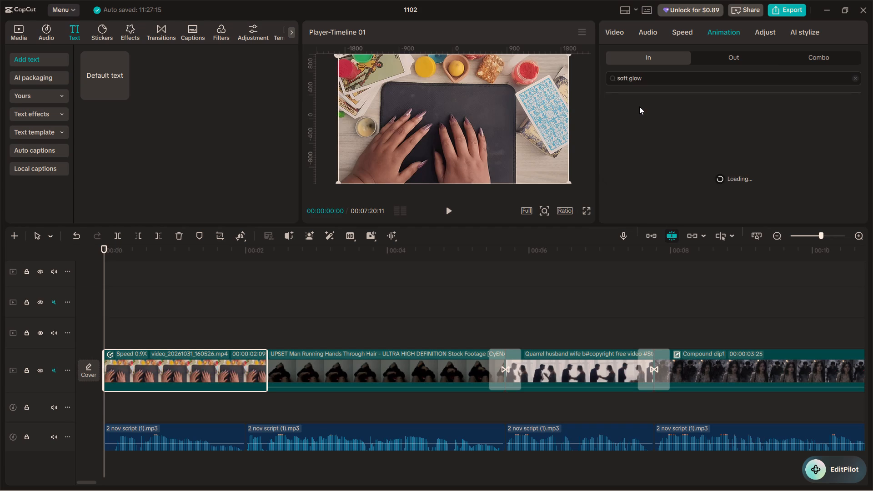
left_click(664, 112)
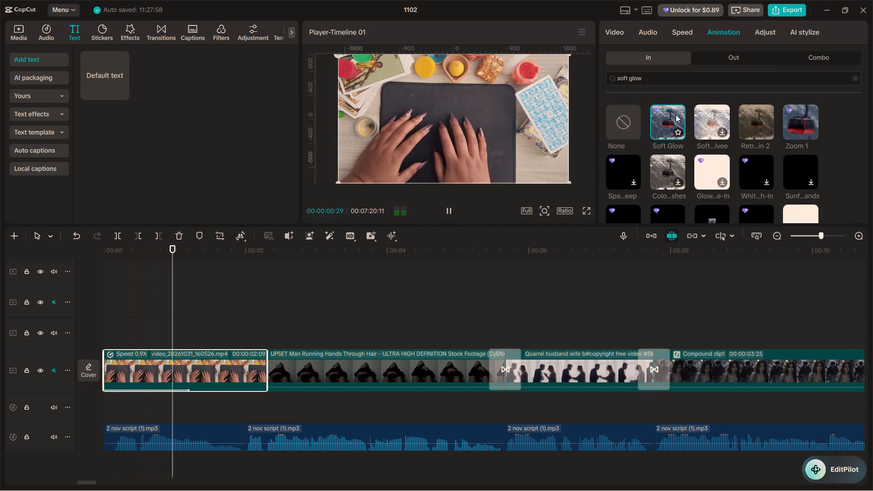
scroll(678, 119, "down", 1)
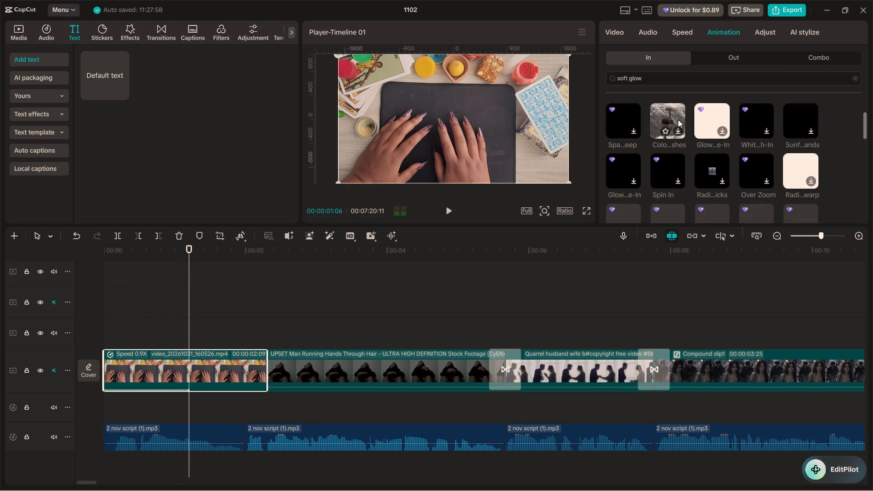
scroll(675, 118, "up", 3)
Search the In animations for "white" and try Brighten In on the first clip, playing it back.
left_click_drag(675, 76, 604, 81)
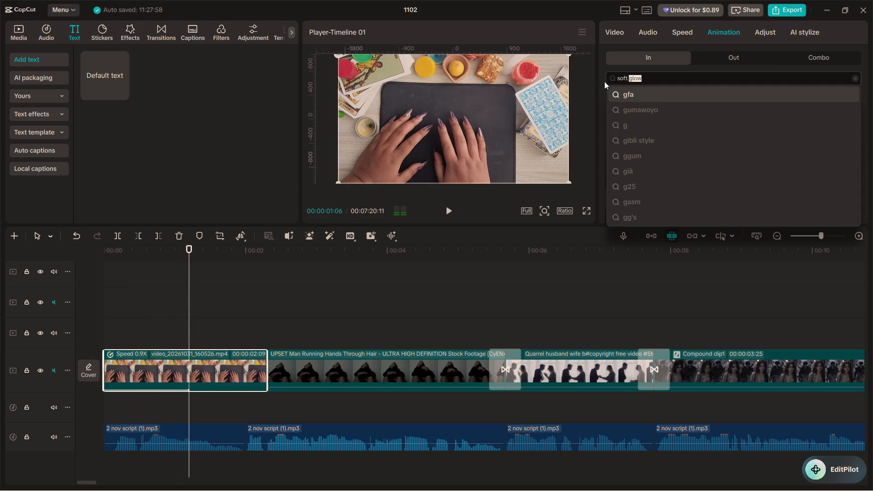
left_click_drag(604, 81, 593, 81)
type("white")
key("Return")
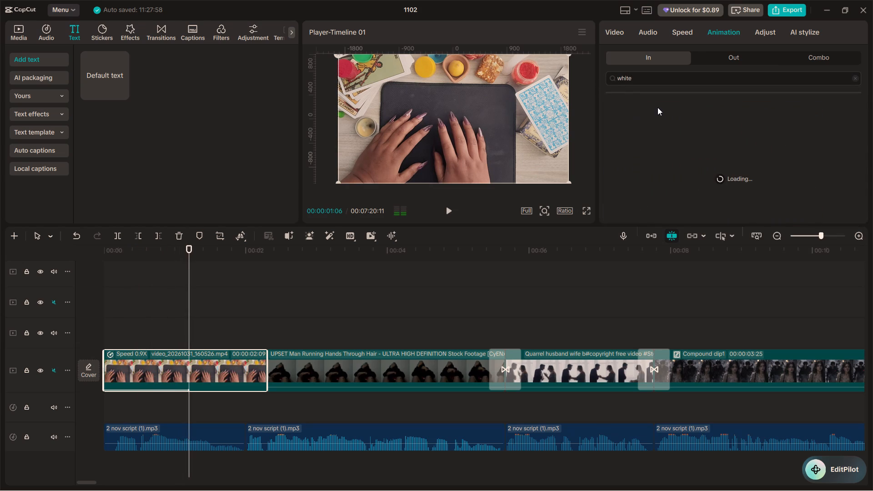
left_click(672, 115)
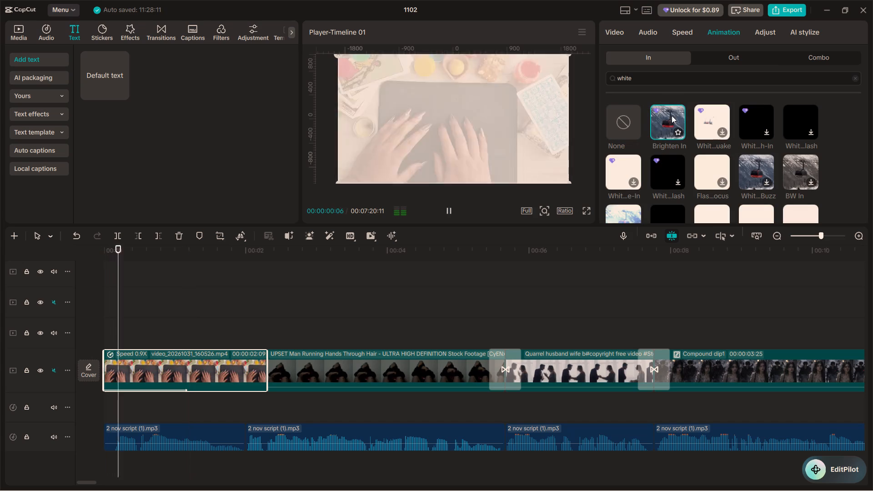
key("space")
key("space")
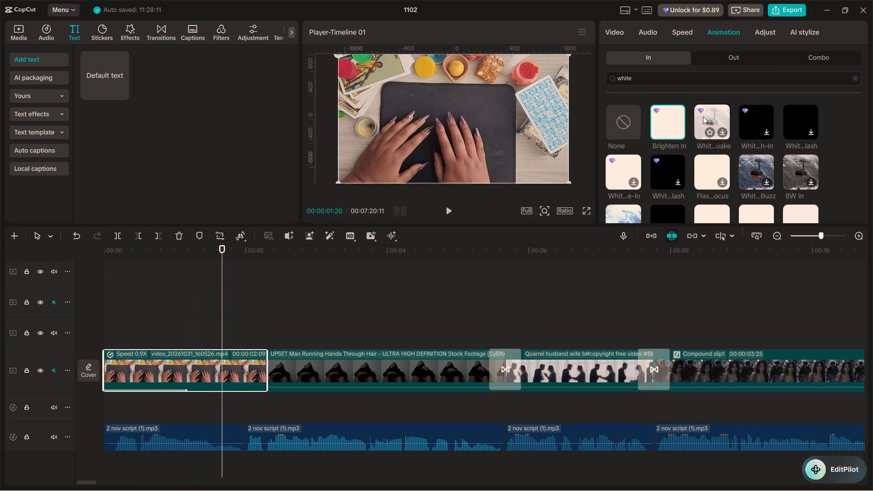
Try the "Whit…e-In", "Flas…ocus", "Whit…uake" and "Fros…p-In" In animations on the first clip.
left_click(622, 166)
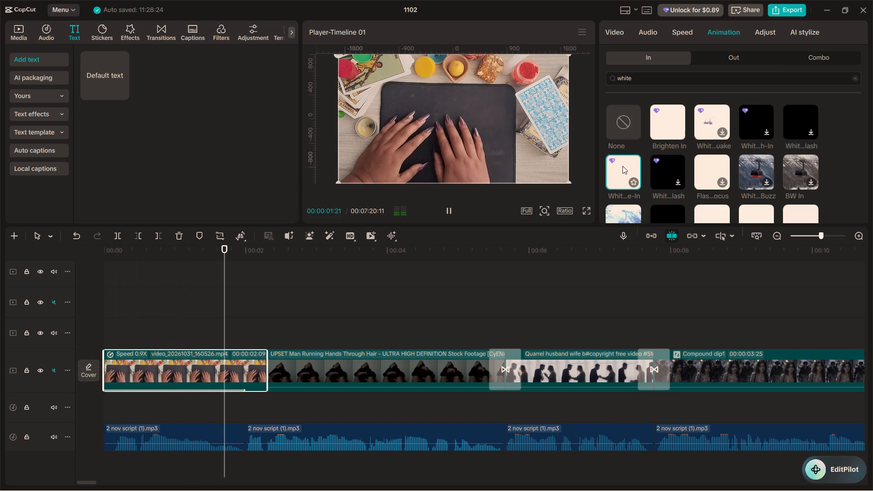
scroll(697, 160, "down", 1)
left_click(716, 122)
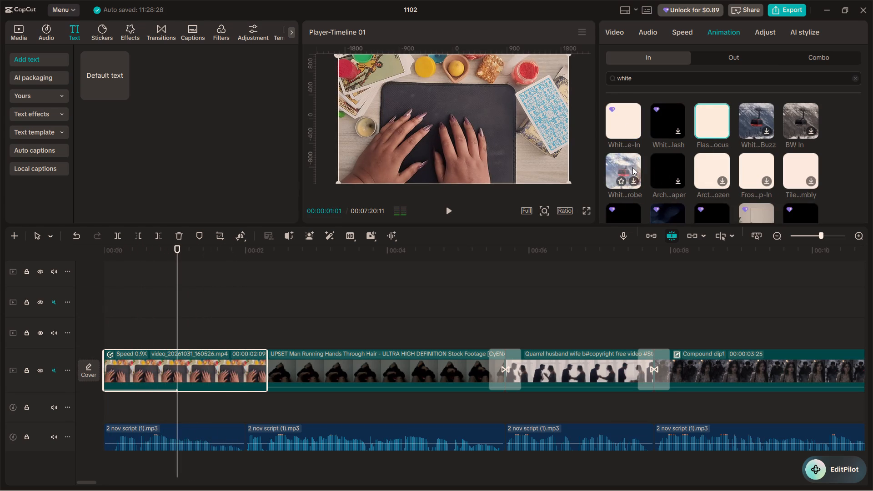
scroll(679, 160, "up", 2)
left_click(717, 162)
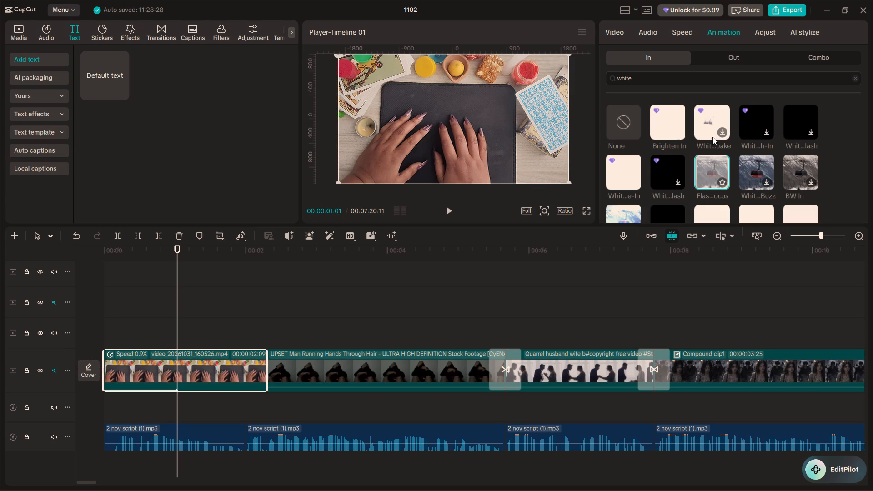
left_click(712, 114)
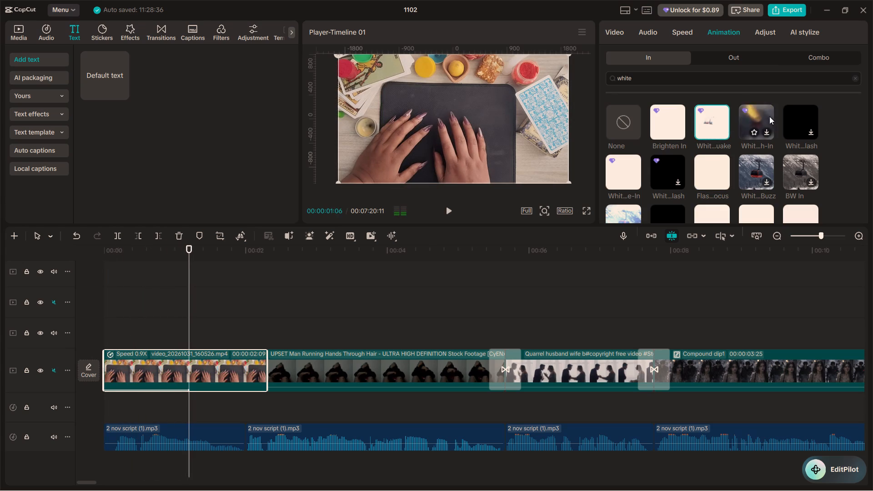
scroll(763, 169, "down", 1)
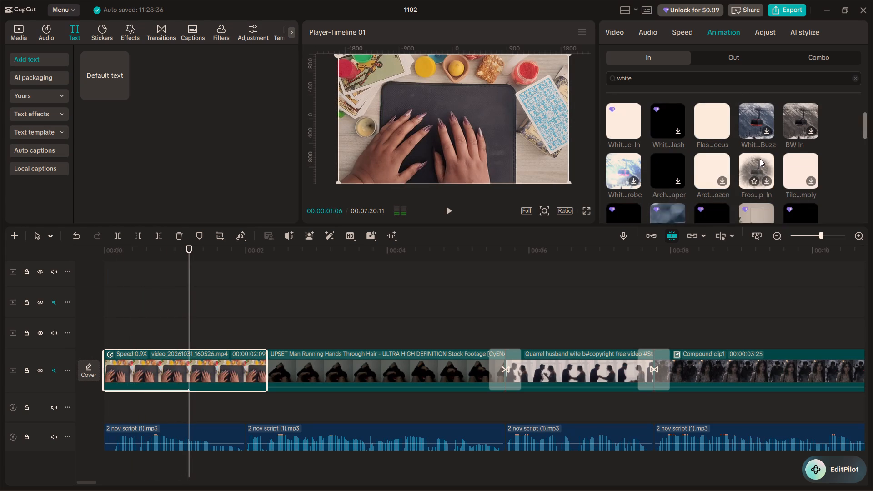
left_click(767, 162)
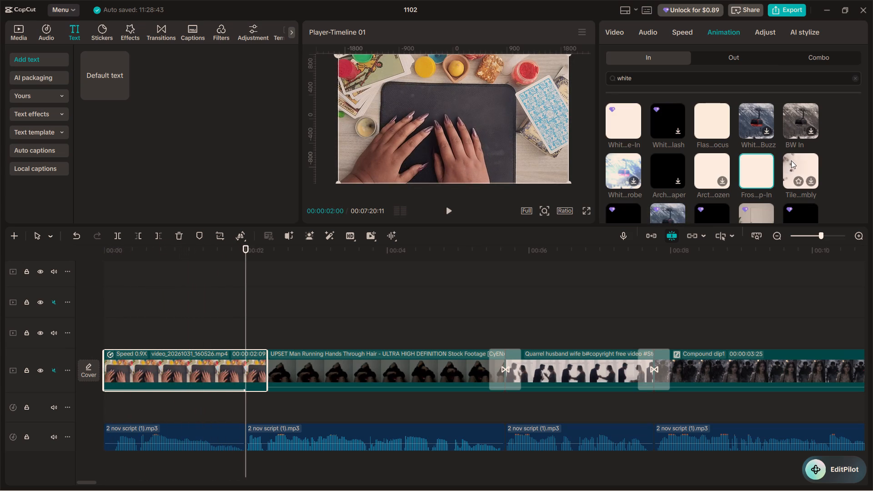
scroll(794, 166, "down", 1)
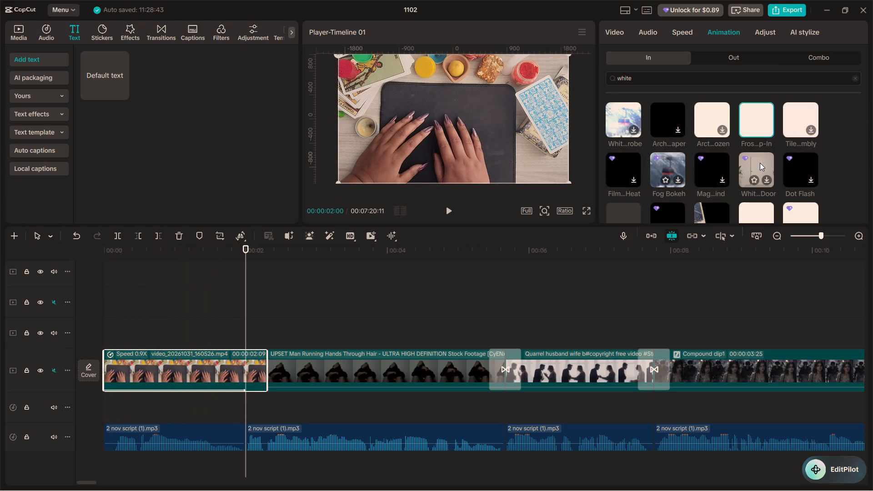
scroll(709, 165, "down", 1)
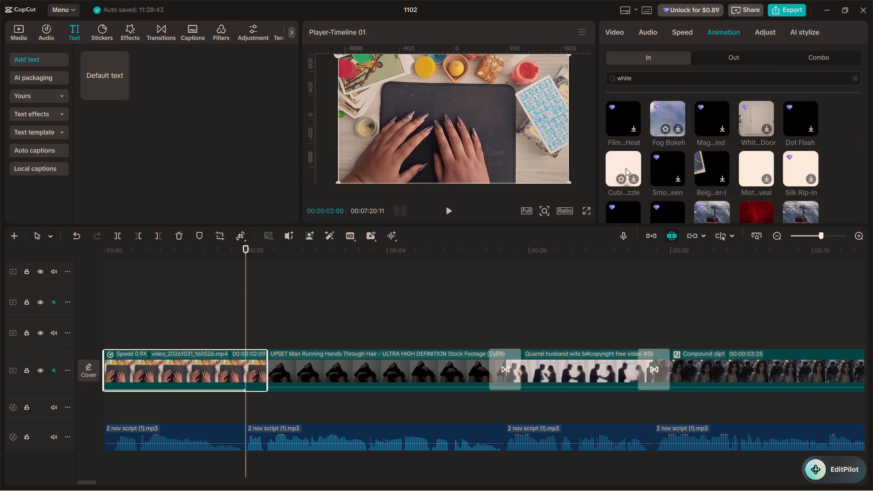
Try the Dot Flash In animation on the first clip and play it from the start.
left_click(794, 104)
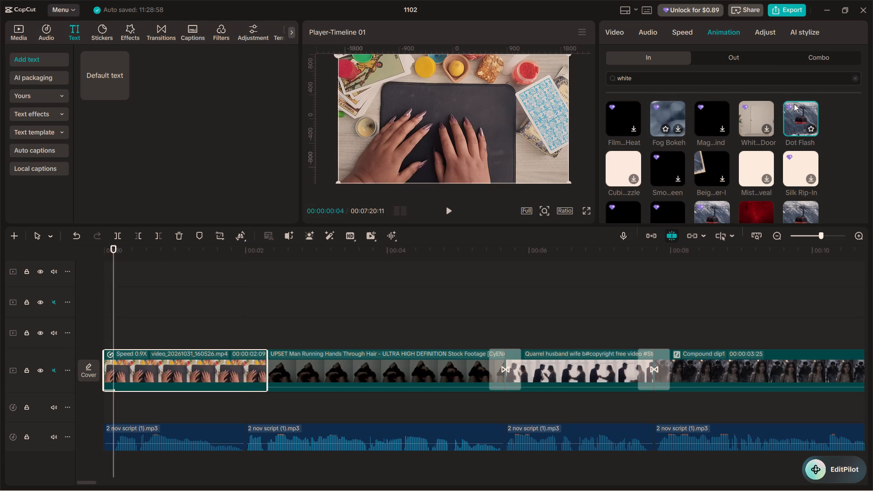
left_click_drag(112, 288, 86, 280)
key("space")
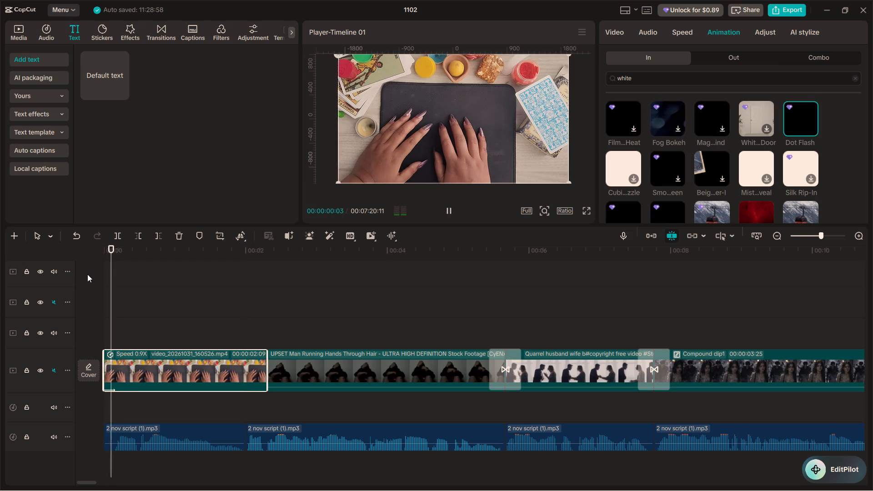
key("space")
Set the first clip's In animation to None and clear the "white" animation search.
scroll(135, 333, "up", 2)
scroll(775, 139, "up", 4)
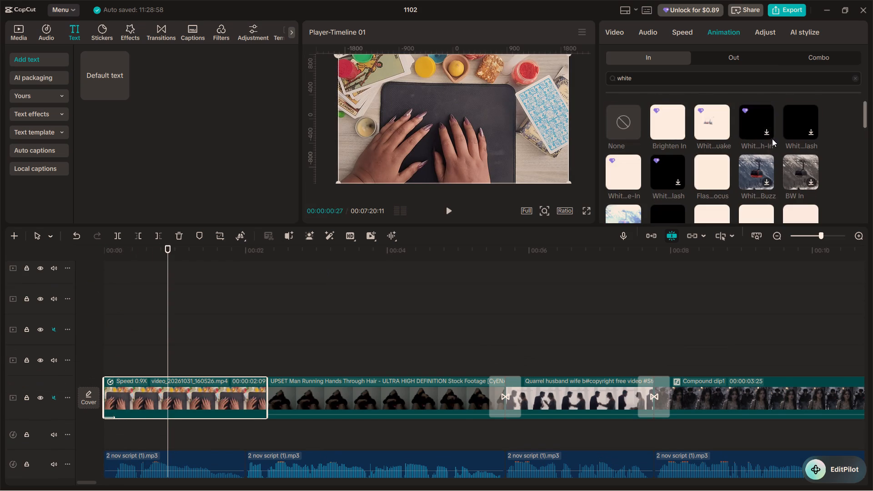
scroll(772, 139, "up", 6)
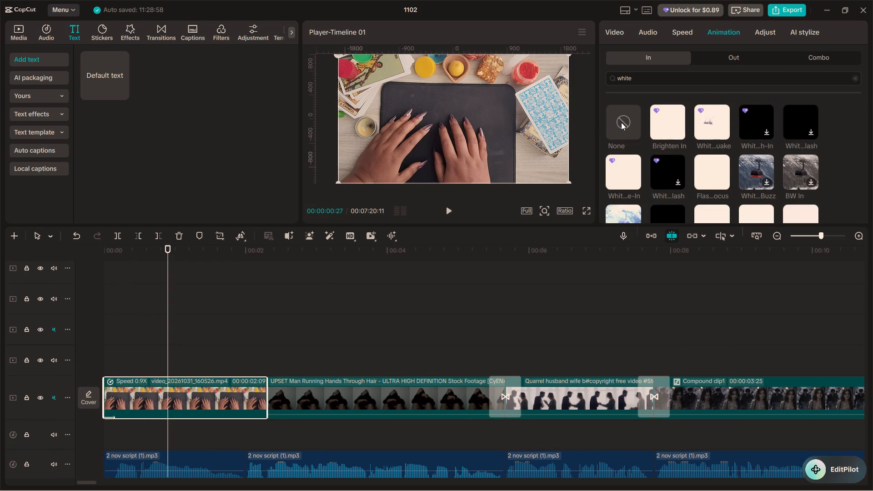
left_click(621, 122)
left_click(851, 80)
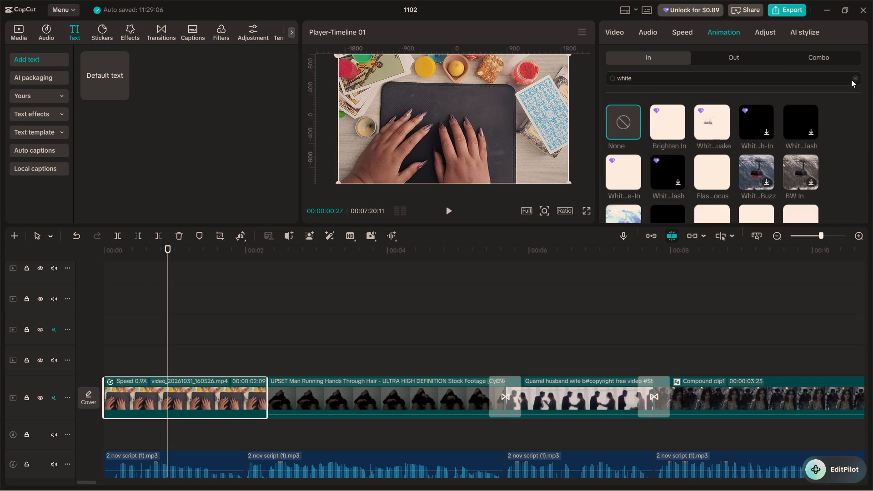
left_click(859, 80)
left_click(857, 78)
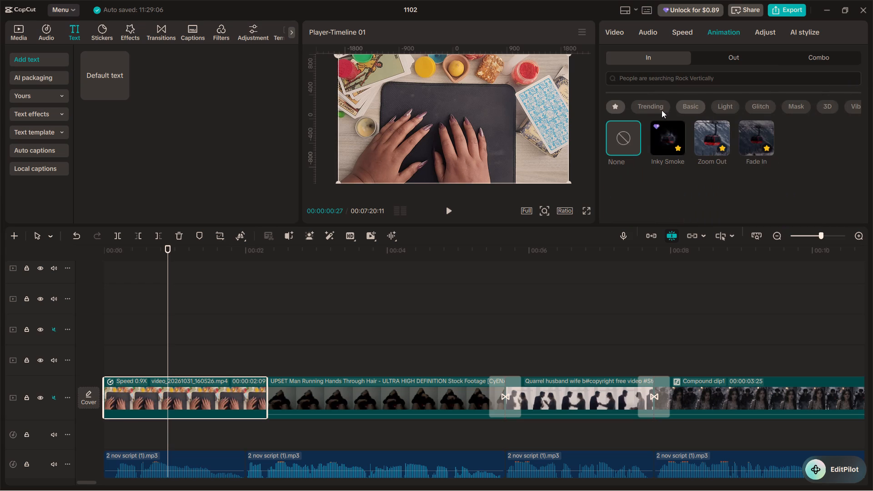
Apply the Heated Flash In animation from the Light category to the first clip with a 0.5s duration.
left_click(681, 110)
left_click(726, 104)
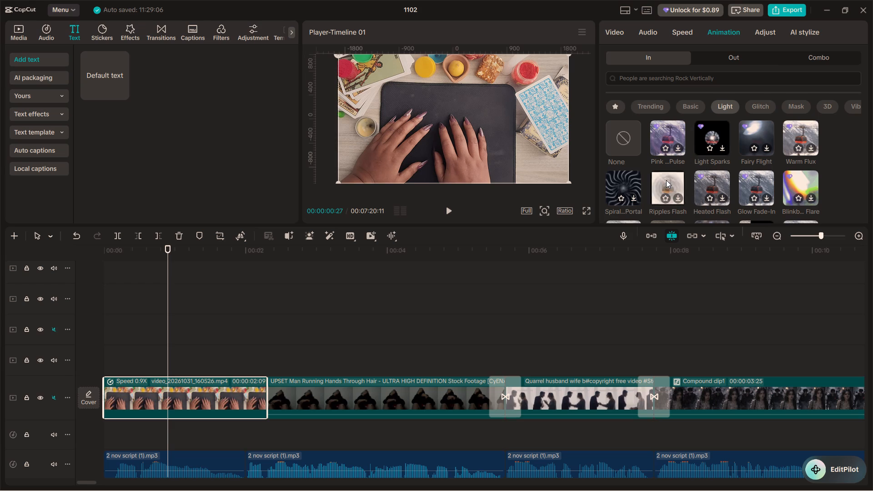
left_click(708, 178)
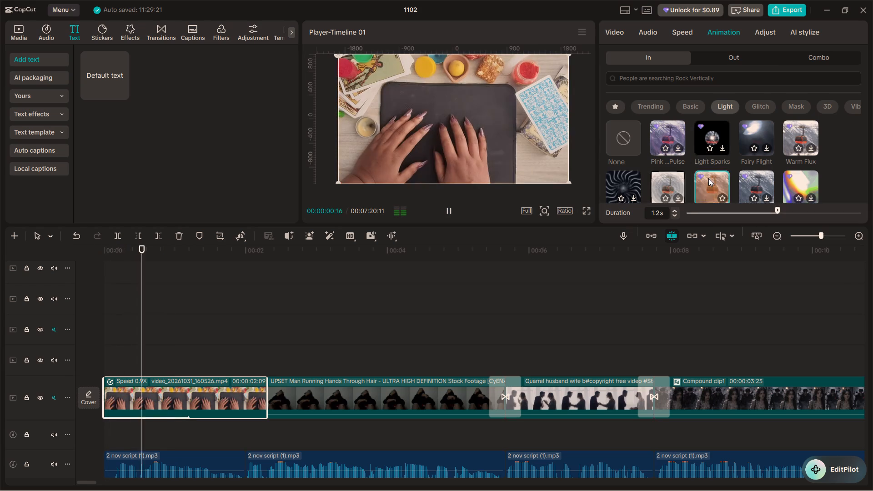
left_click_drag(775, 207, 735, 197)
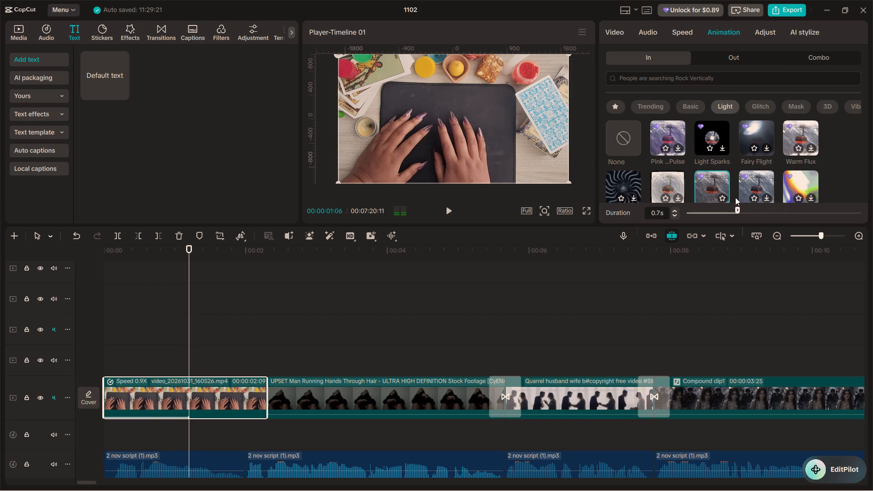
left_click_drag(735, 197, 726, 196)
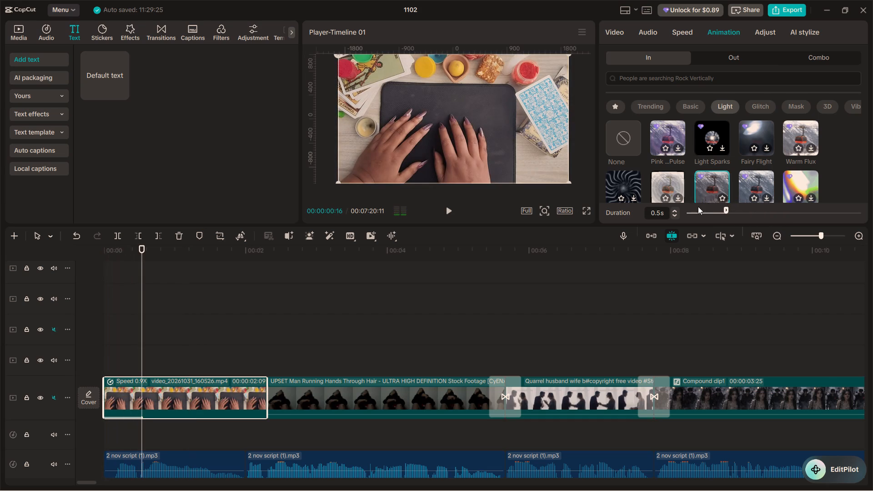
Play the opening from the start to review the first clip's Heated Flash animation.
left_click(120, 317)
left_click_drag(121, 308, 80, 307)
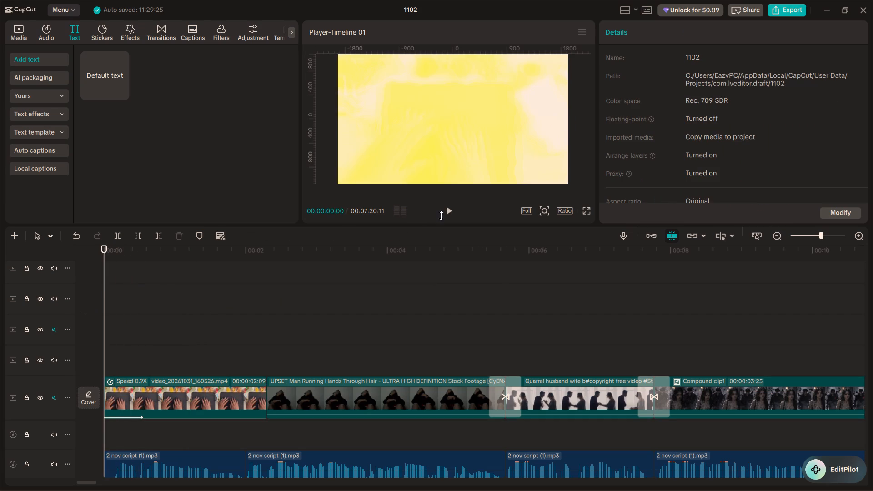
left_click(451, 210)
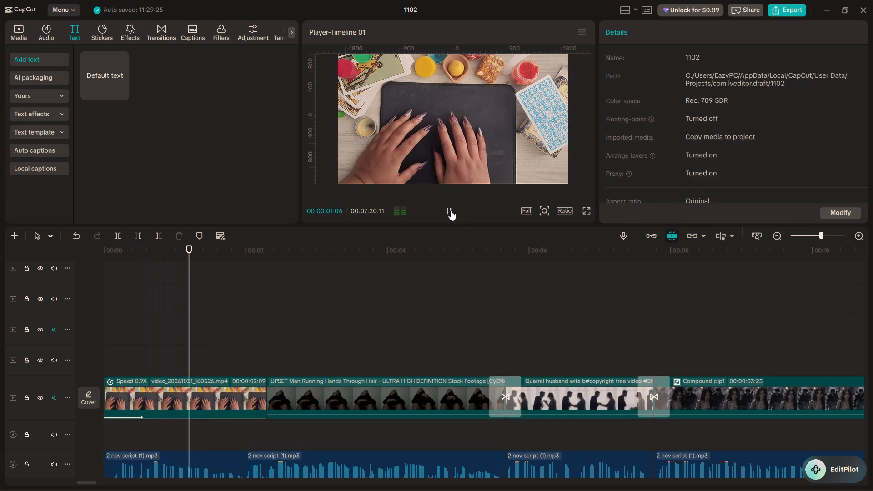
left_click(451, 210)
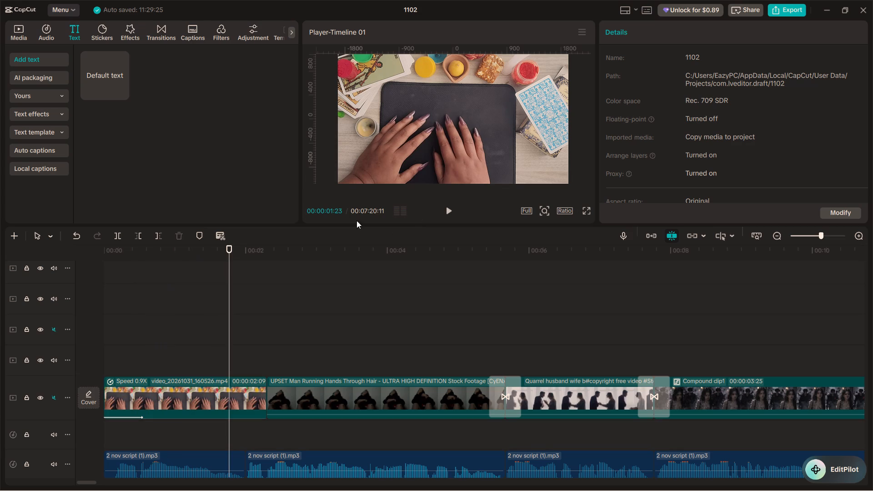
key("space")
key("space")
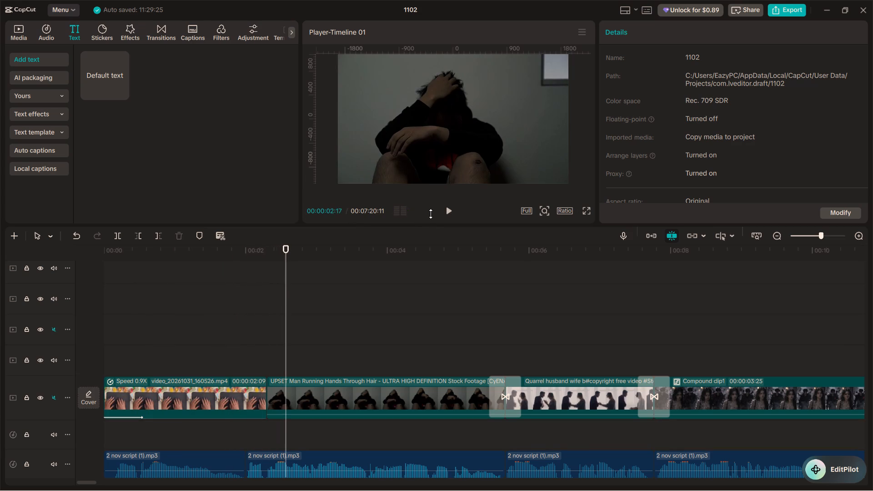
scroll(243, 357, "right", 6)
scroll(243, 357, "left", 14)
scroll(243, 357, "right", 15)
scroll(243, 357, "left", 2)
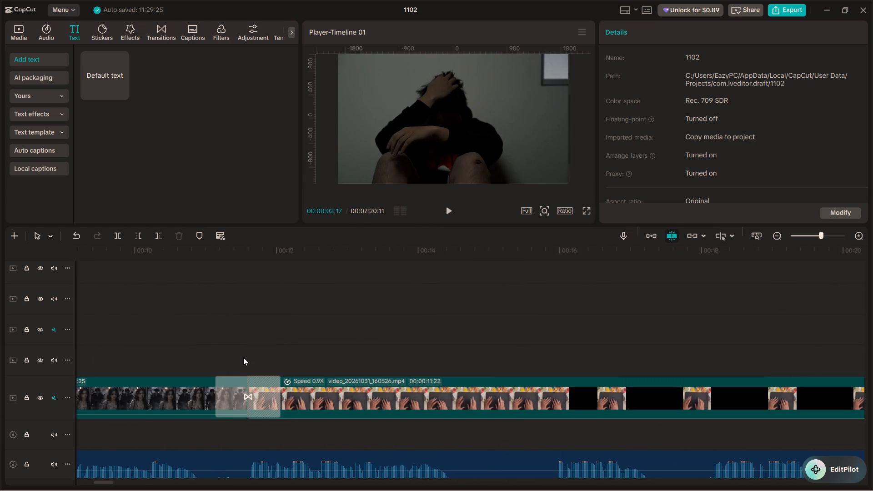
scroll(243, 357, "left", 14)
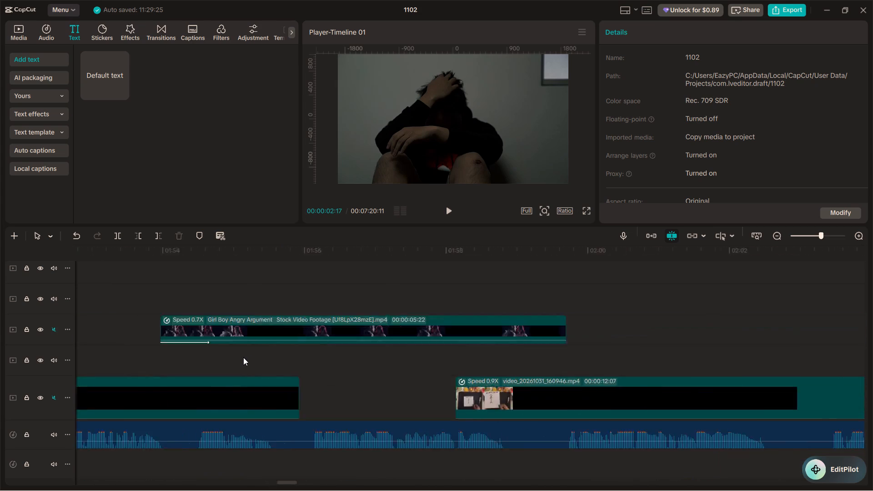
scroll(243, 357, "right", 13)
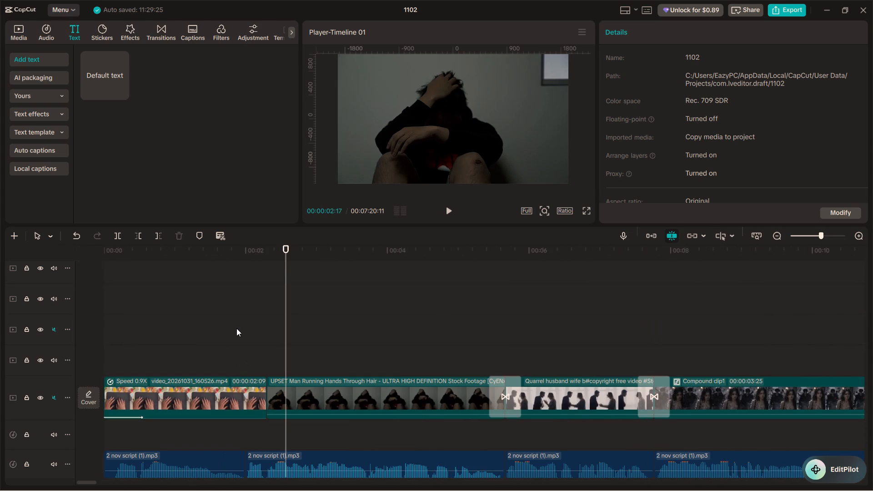
Replay the video from the very beginning to about 00:00:12, past the transition into the longer tarot clip.
left_click(236, 328)
left_click_drag(236, 328, 230, 334)
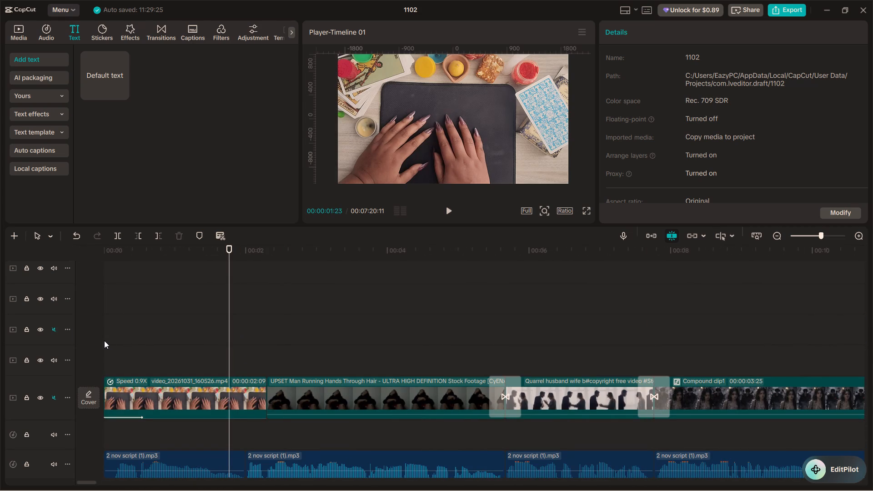
left_click(105, 341)
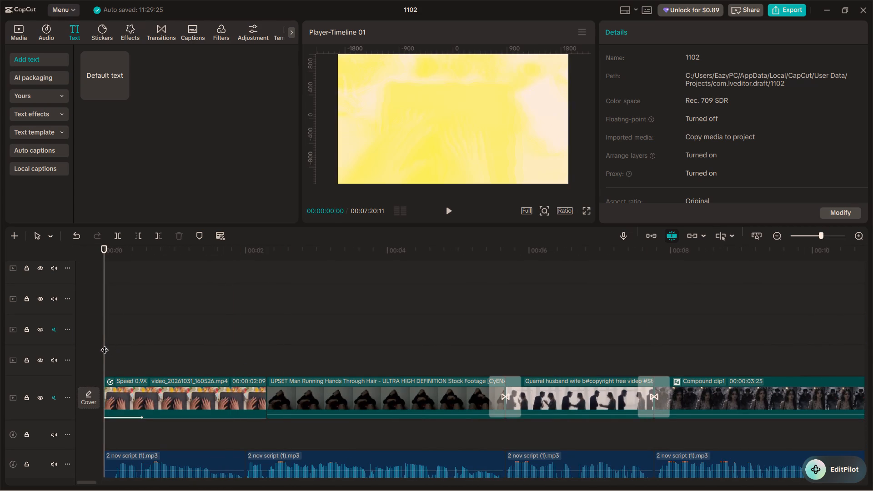
key("Left")
key("Left")
key("Left")
key("Left")
key("Left")
key("Left")
key("space")
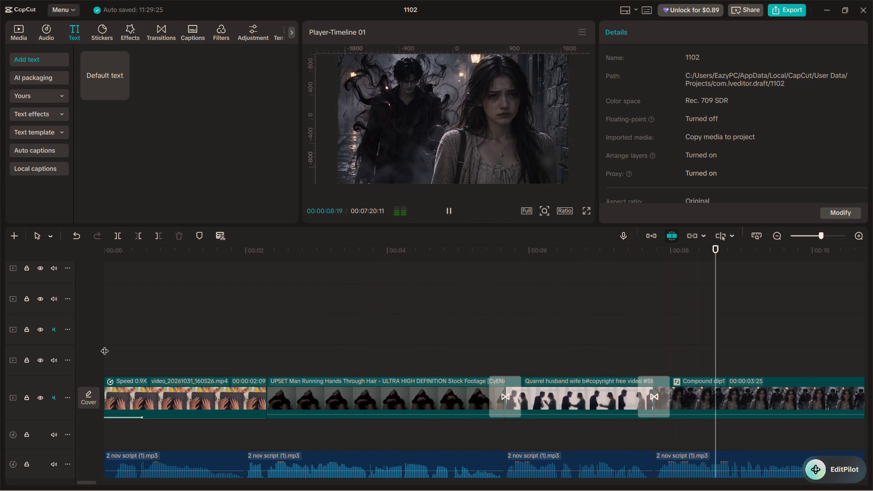
key("space")
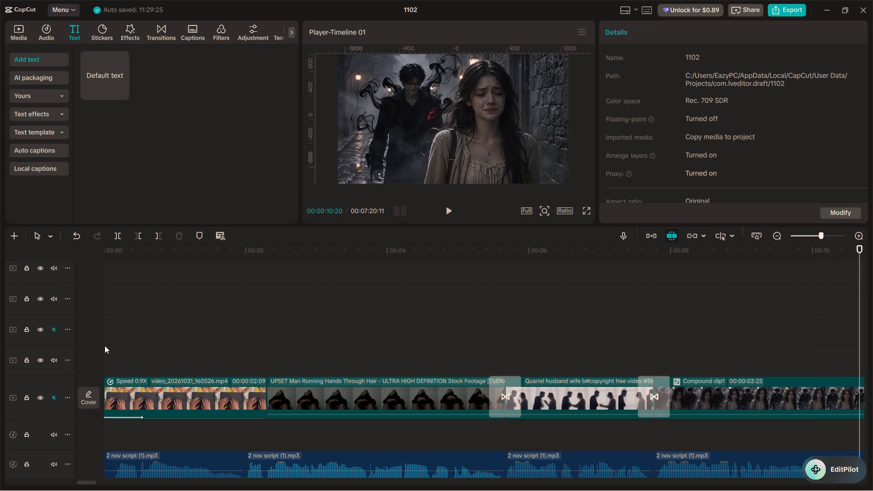
key("space")
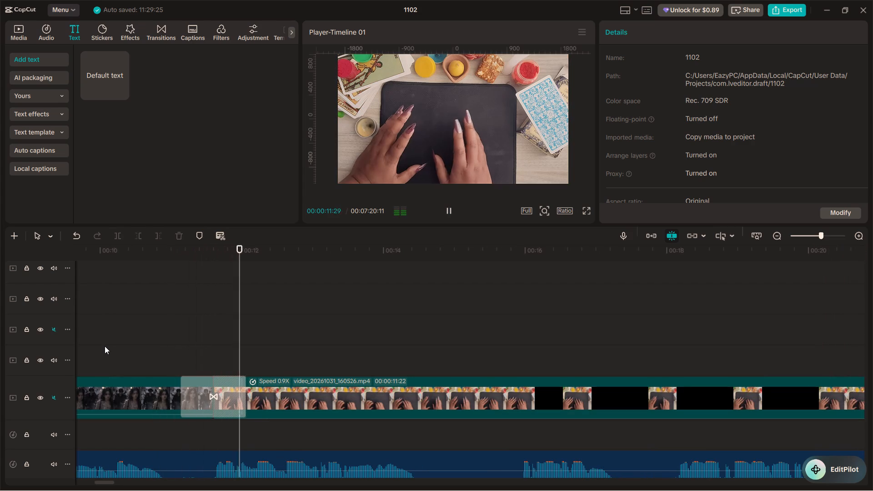
key("space")
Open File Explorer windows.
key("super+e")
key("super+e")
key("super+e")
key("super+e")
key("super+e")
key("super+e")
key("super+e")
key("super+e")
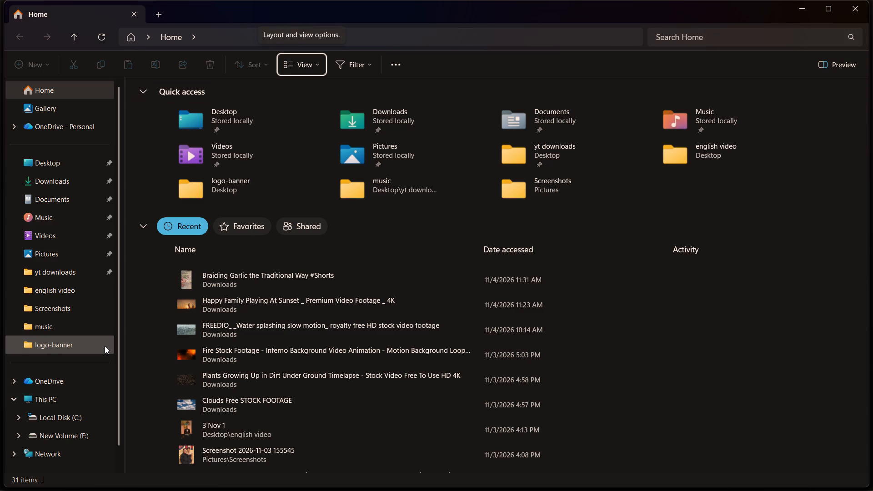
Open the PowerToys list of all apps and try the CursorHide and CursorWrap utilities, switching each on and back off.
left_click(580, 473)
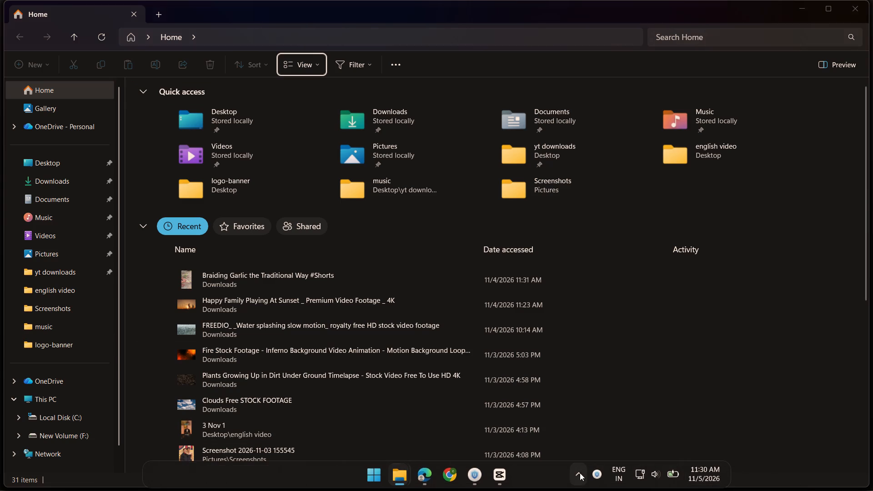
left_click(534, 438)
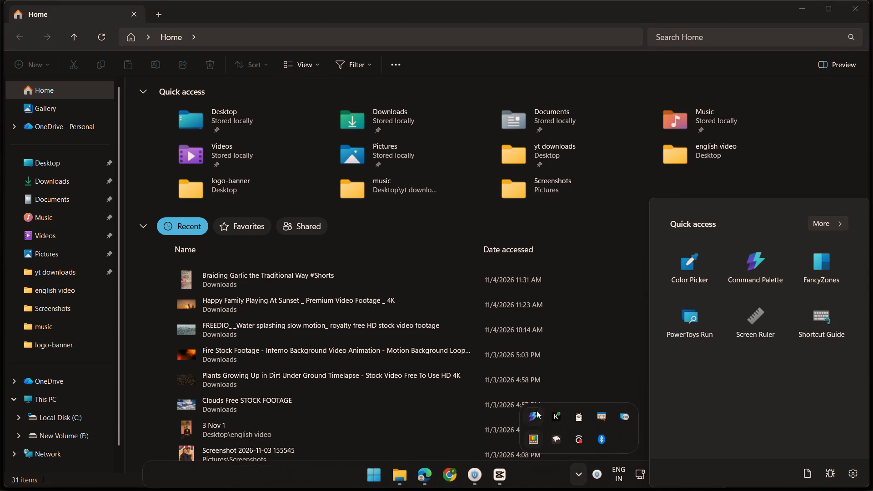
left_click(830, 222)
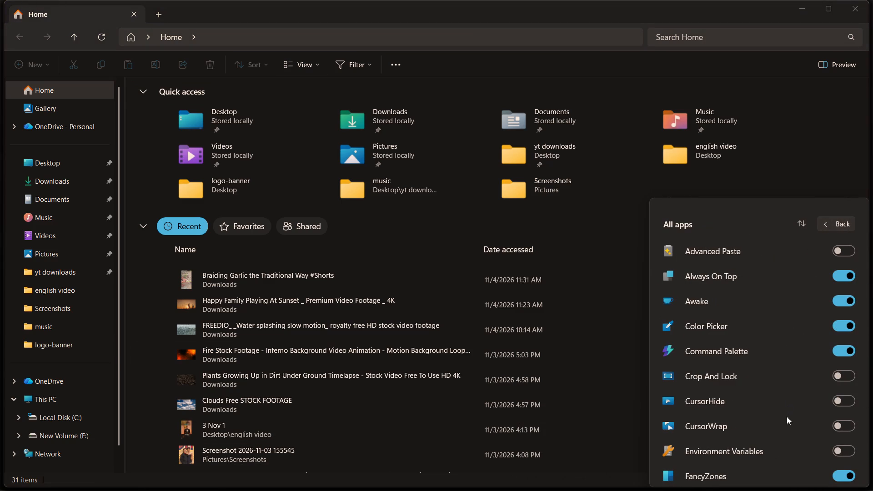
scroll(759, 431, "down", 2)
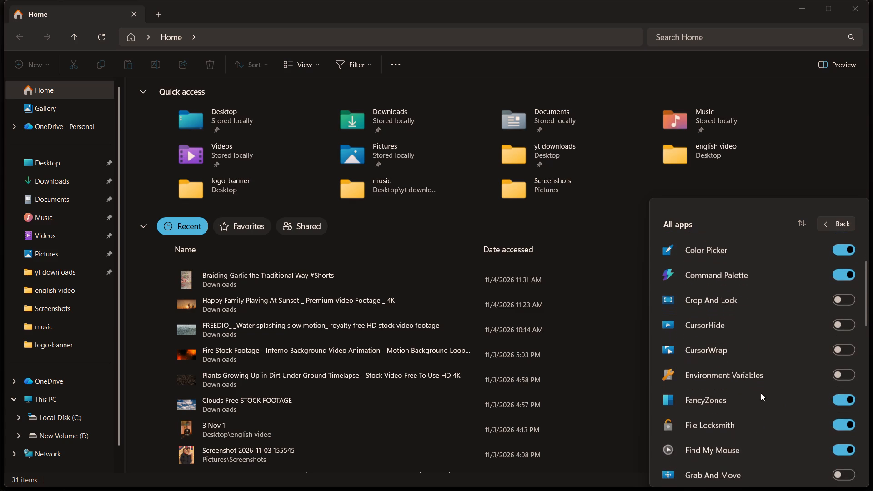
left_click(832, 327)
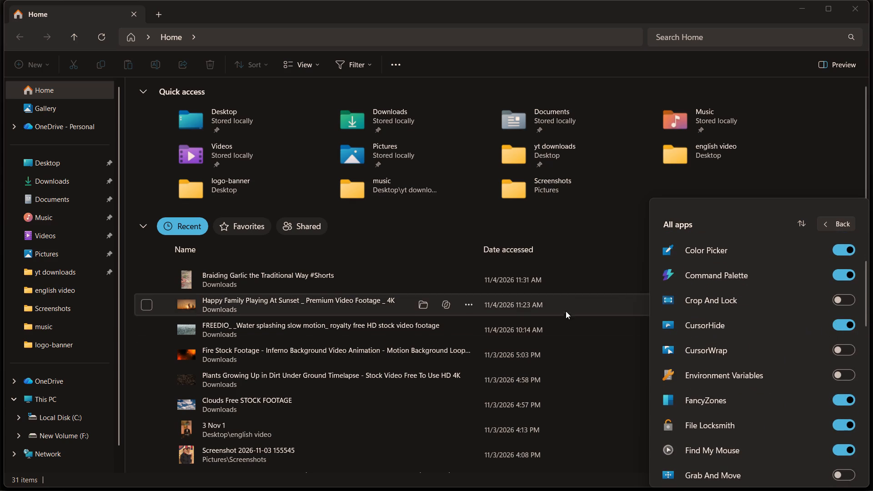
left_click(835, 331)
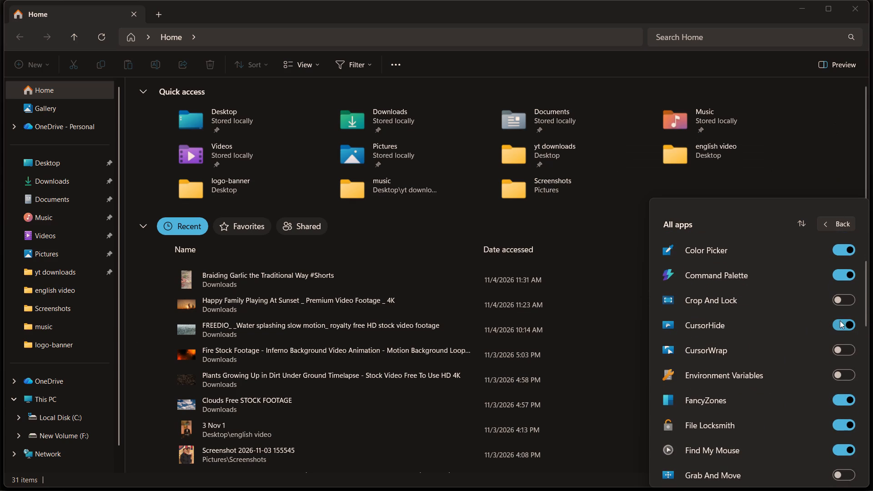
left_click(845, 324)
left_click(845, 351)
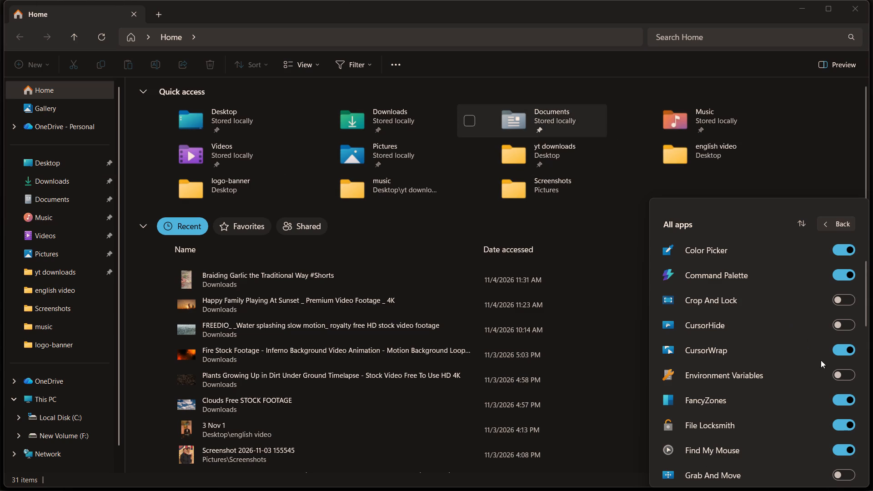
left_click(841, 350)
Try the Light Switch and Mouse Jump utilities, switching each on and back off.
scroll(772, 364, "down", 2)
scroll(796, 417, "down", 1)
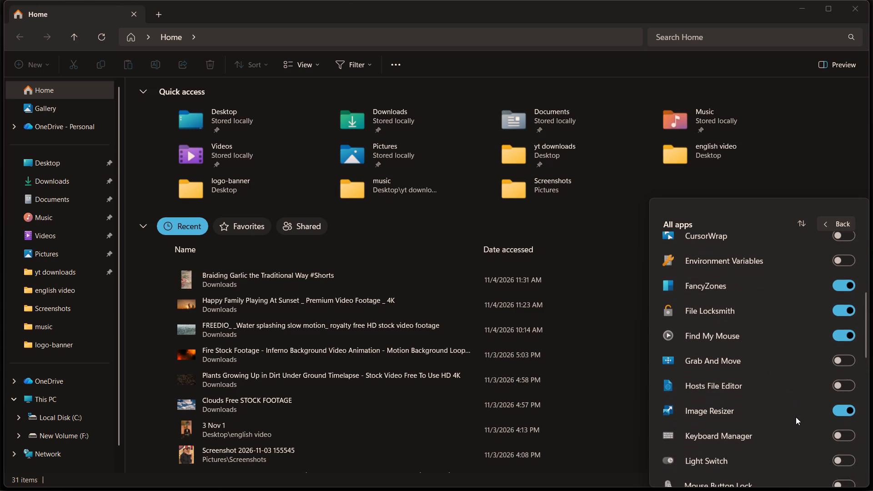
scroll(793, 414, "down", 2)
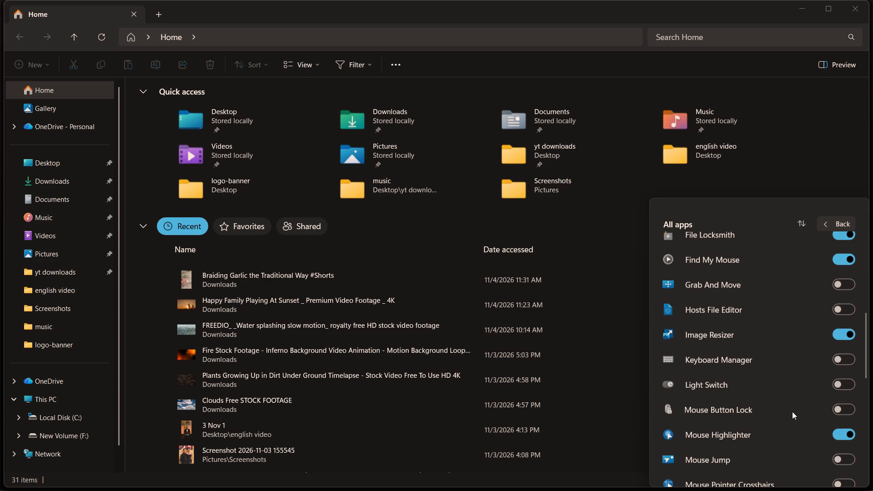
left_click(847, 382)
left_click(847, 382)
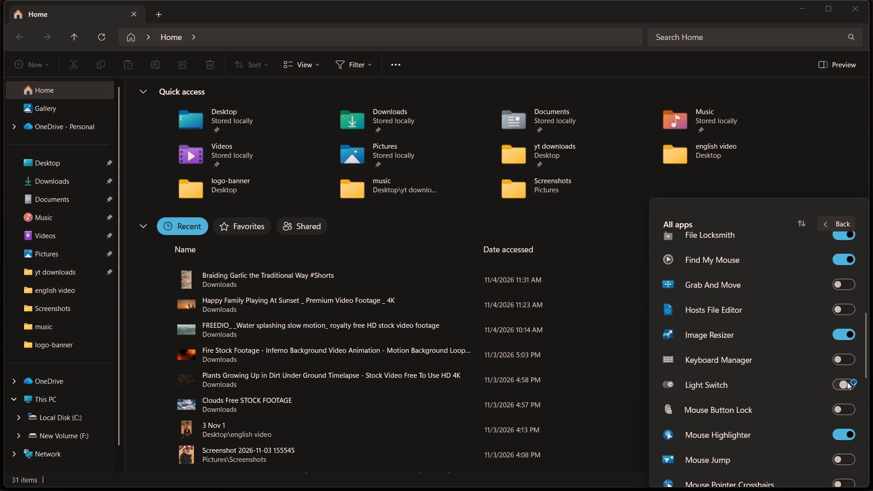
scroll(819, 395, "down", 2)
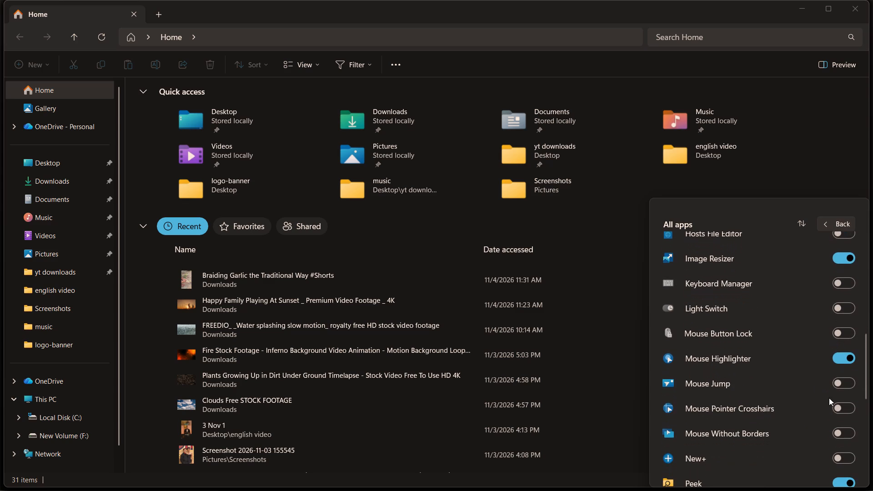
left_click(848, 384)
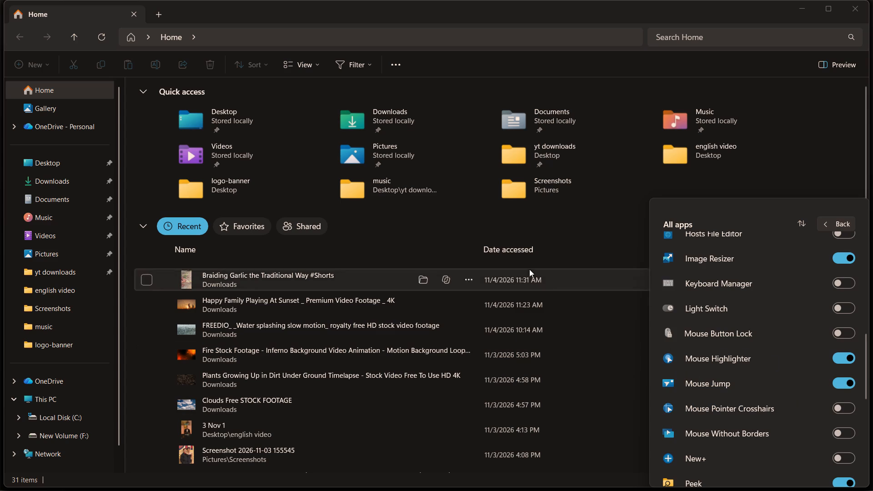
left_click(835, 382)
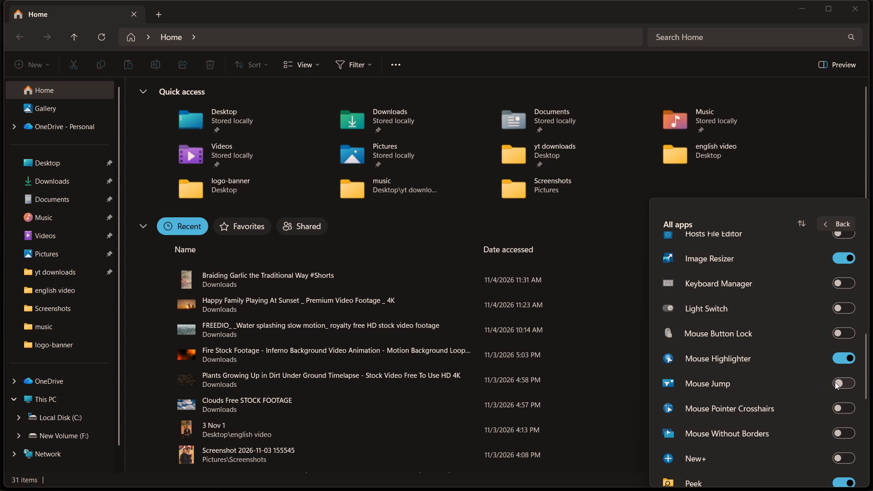
Open the full PowerToys Settings window.
left_click(833, 220)
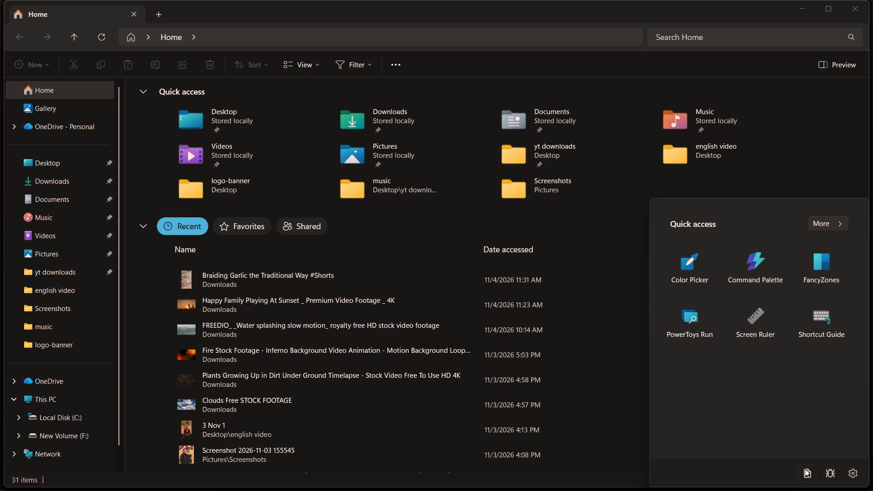
left_click(848, 469)
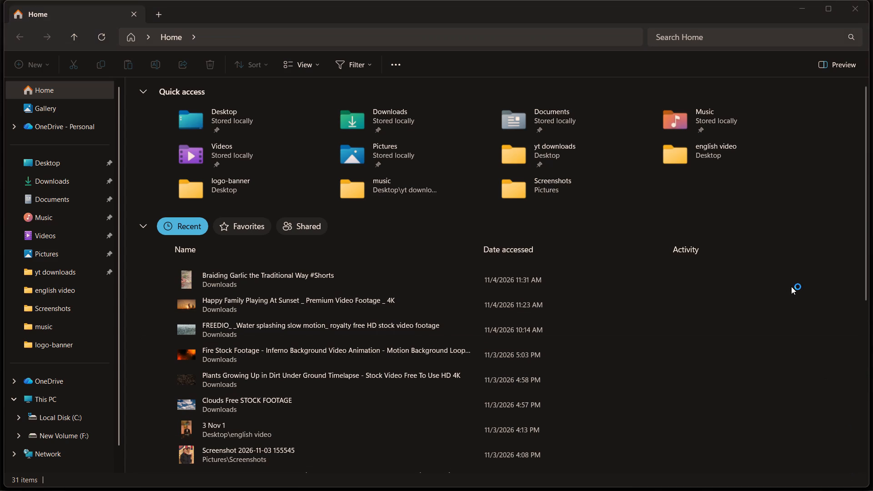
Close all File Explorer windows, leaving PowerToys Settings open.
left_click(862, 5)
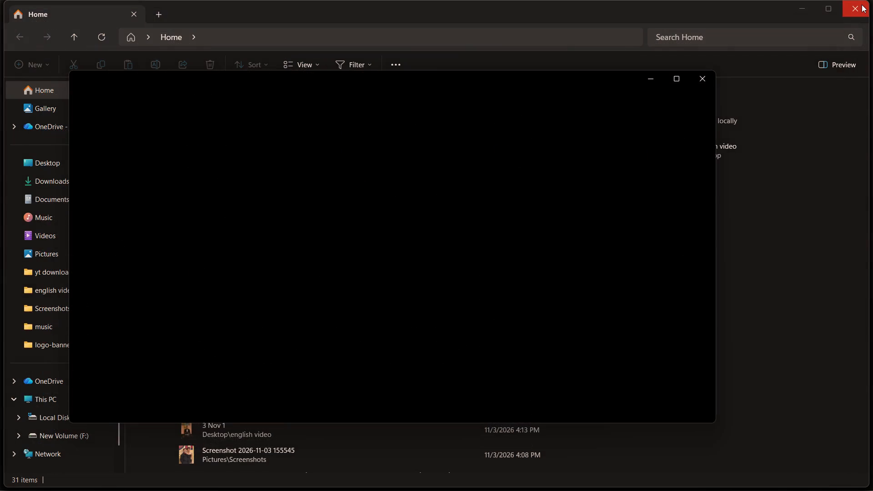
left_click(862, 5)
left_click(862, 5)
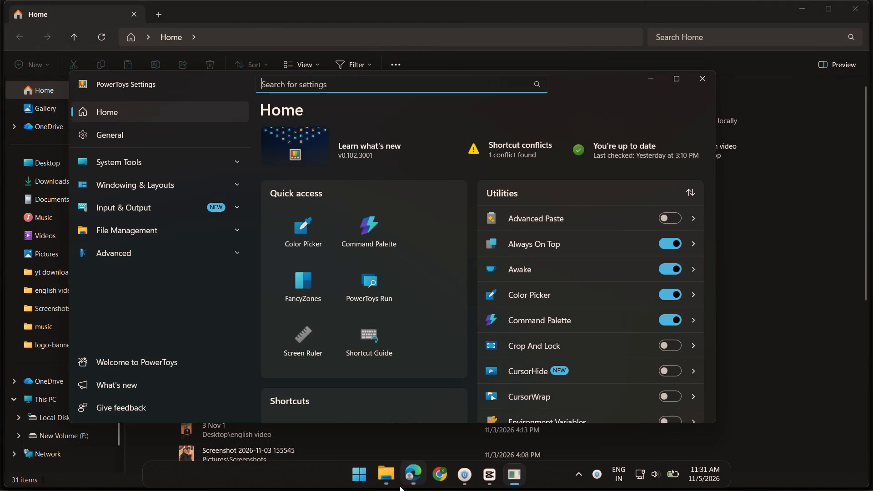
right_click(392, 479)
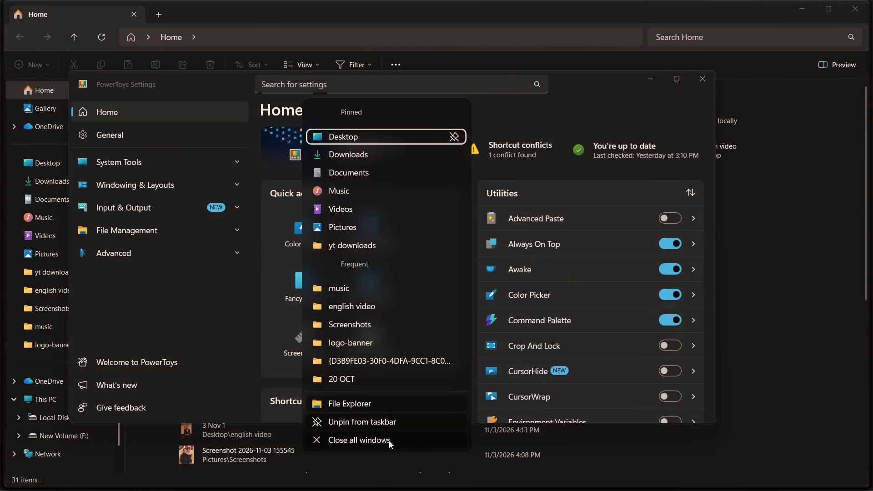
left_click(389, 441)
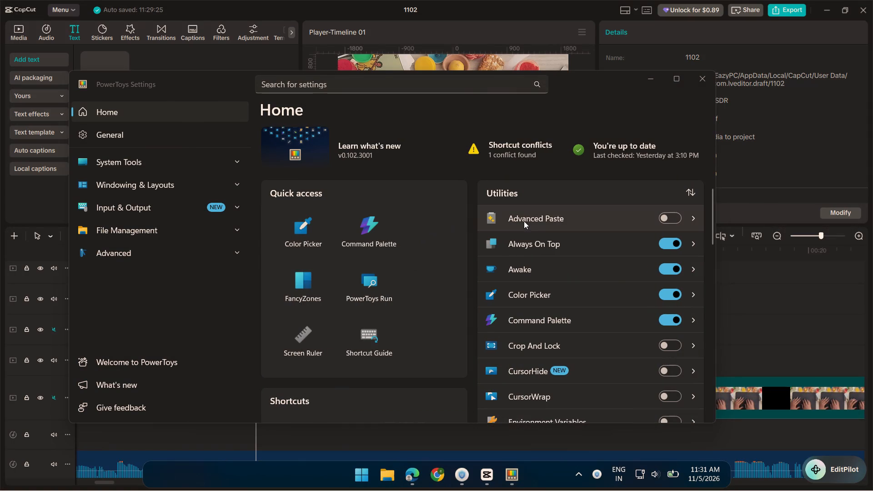
Open the Mouse utilities settings page at the CursorHide section from the Home utilities list.
scroll(525, 220, "down", 2)
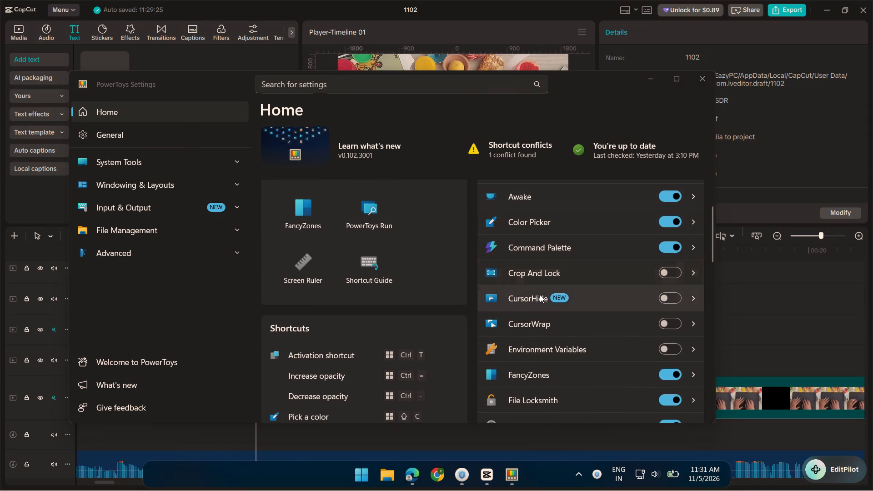
left_click(540, 295)
left_click(541, 295)
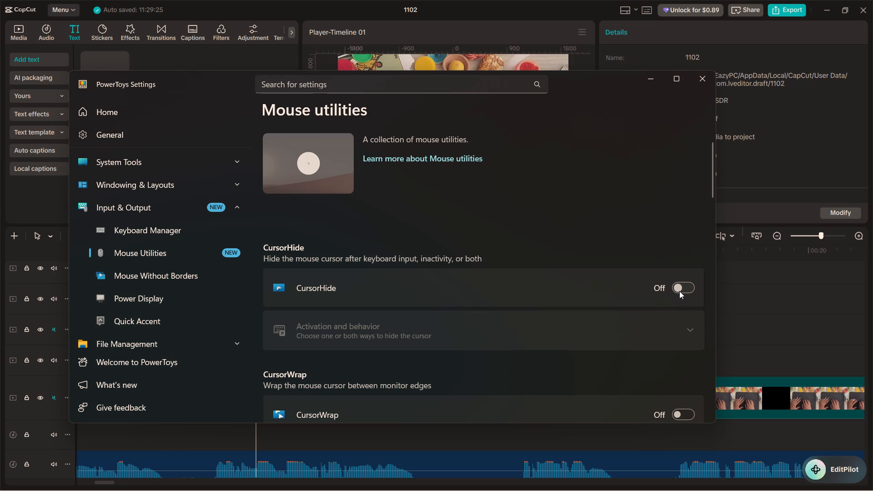
Switch on CursorWrap in the Mouse utilities settings and try its assigned Win+Alt+U activation.
scroll(569, 303, "down", 3)
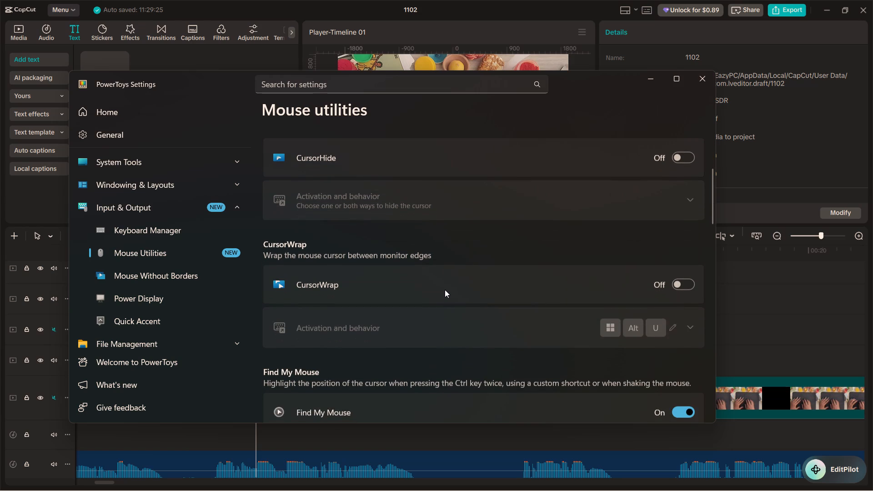
left_click(445, 290)
left_click(681, 286)
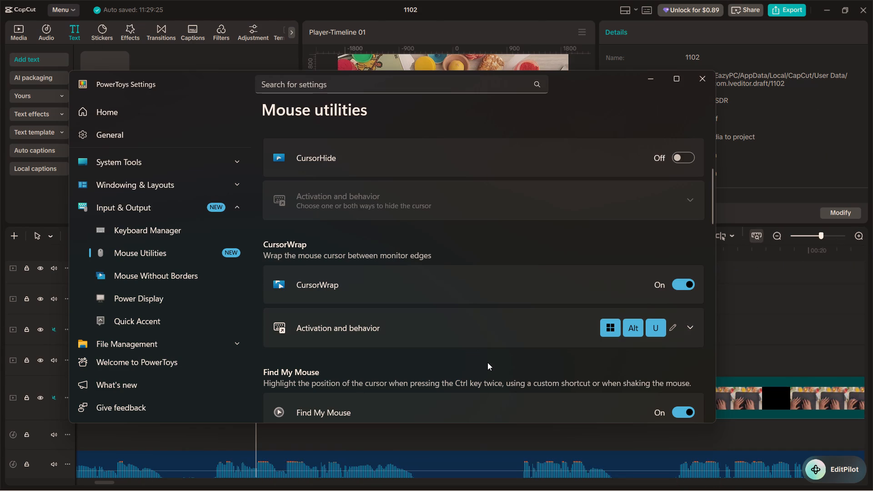
key("alt+super+u")
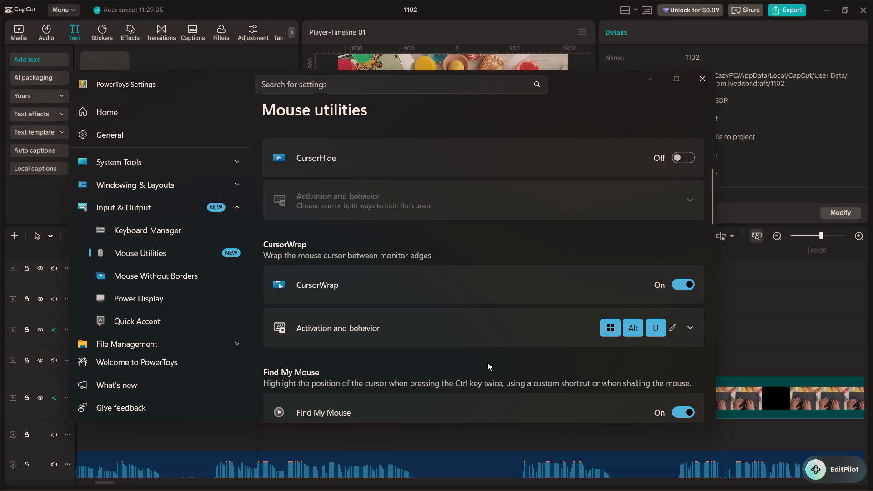